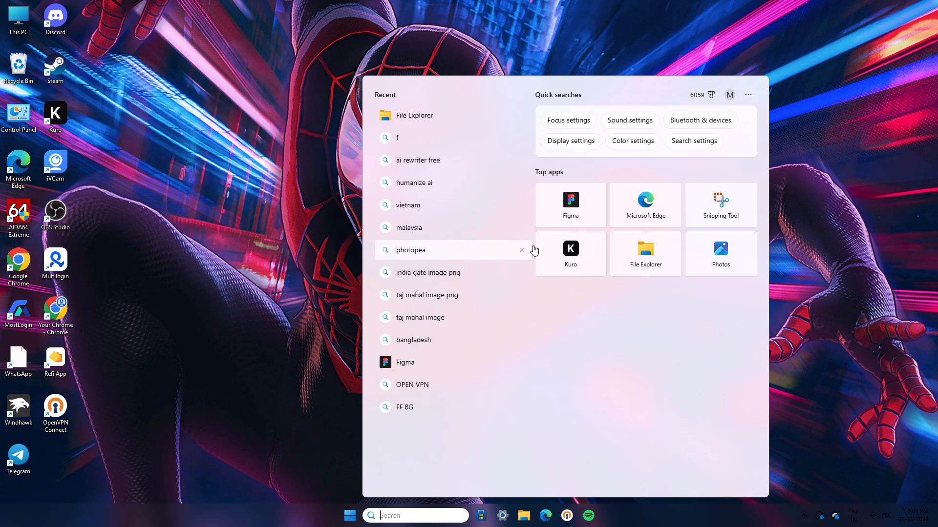
# Launch Figma and bring its window with the EWC design file to the front.
pyautogui.click(572, 214)
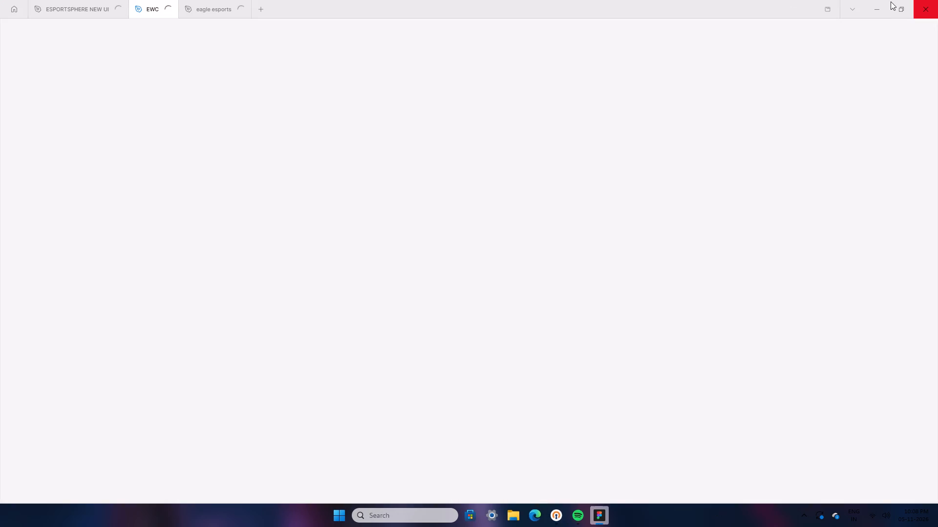
pyautogui.click(882, 1)
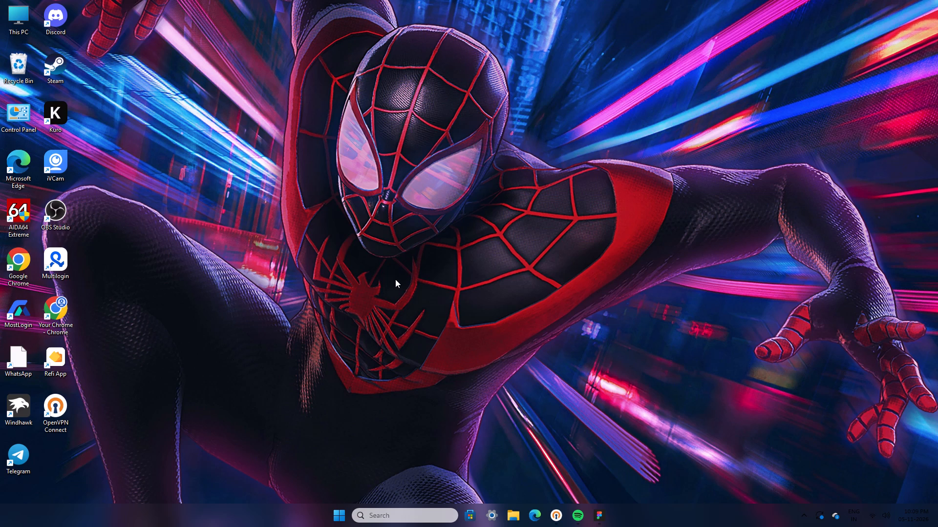
pyautogui.click(598, 516)
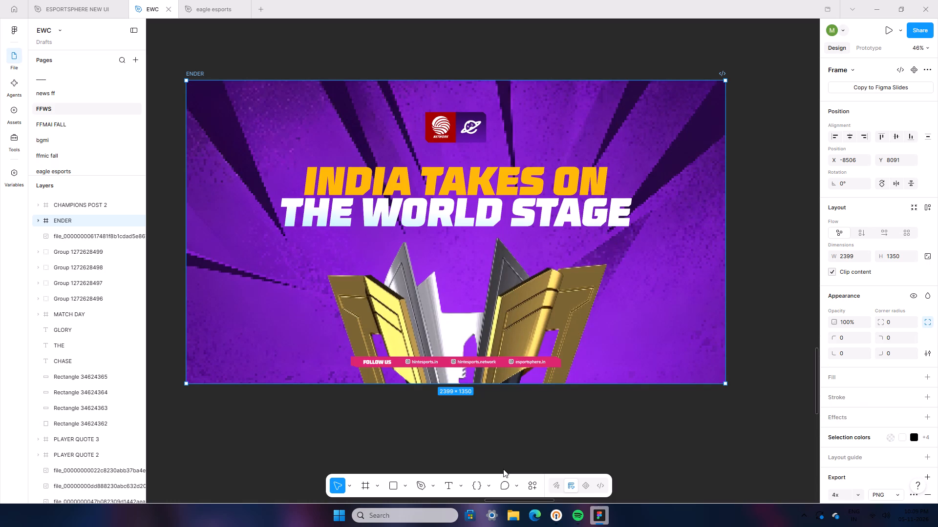
# Export the red and purple logo group at the top of the PLAYER QUOTE 3 frame as a PNG at 4x scale.
pyautogui.click(540, 421)
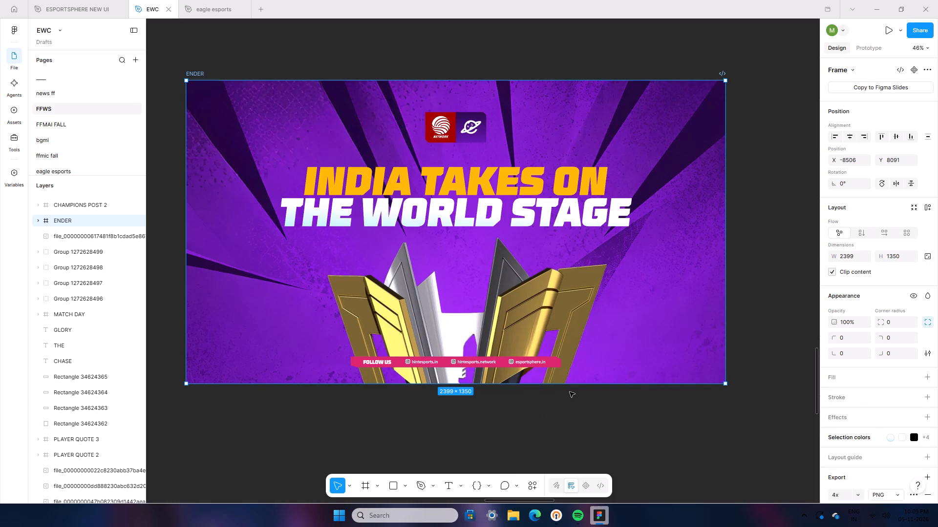
pyautogui.keyDown('ctrl'); pyautogui.scroll(-9, 696, 446); pyautogui.keyUp('ctrl')
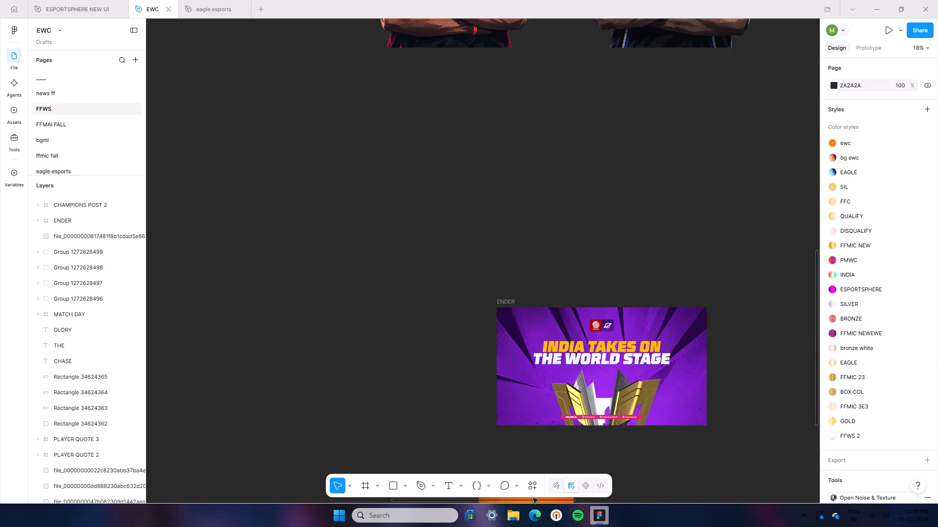
pyautogui.moveTo(533, 498); pyautogui.dragTo(623, 496)
pyautogui.scroll(10, 645, 321)
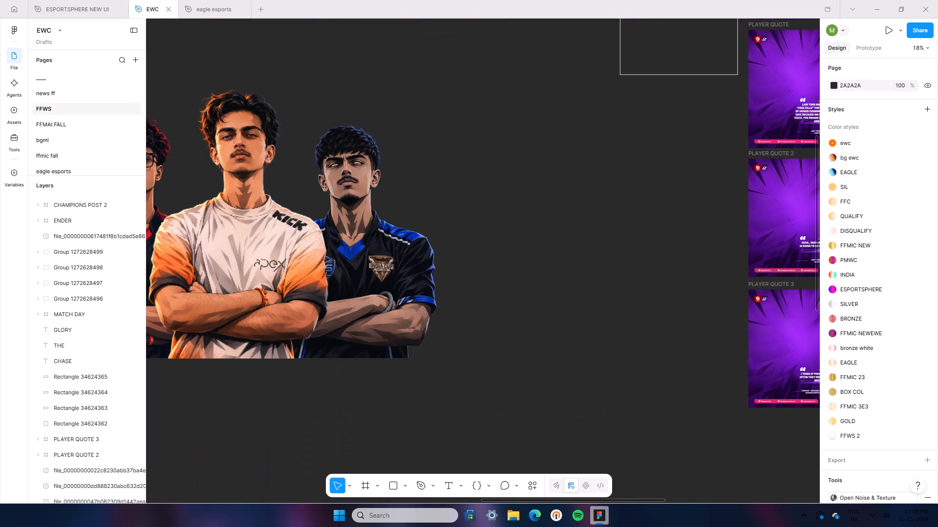
pyautogui.moveTo(513, 501); pyautogui.dragTo(568, 493)
pyautogui.keyDown('ctrl'); pyautogui.scroll(4, 580, 380); pyautogui.keyUp('ctrl')
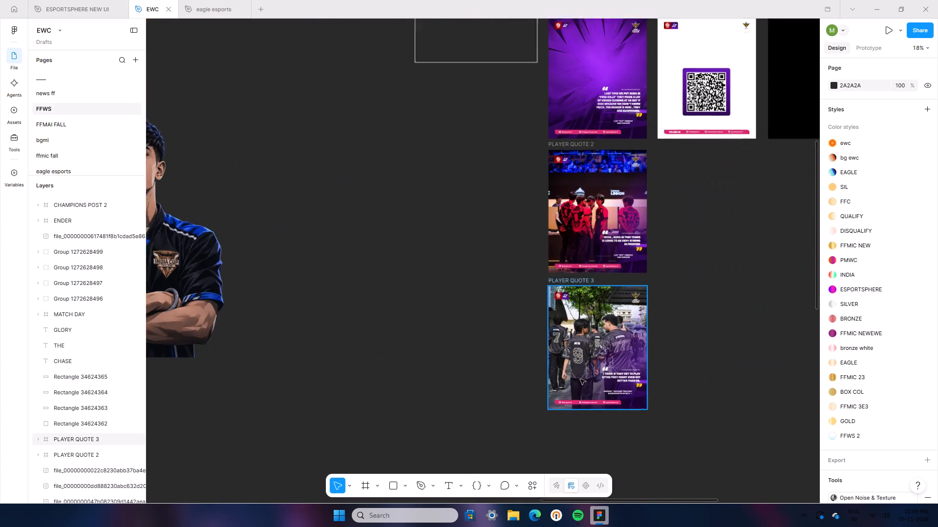
pyautogui.keyDown('ctrl'); pyautogui.scroll(8, 580, 379); pyautogui.keyUp('ctrl')
pyautogui.click(530, 122)
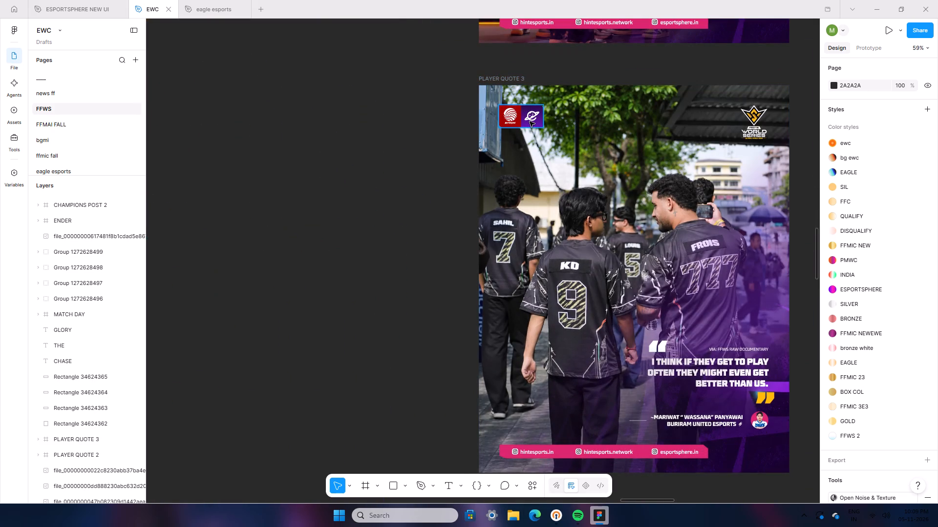
pyautogui.scroll(-4, 921, 442)
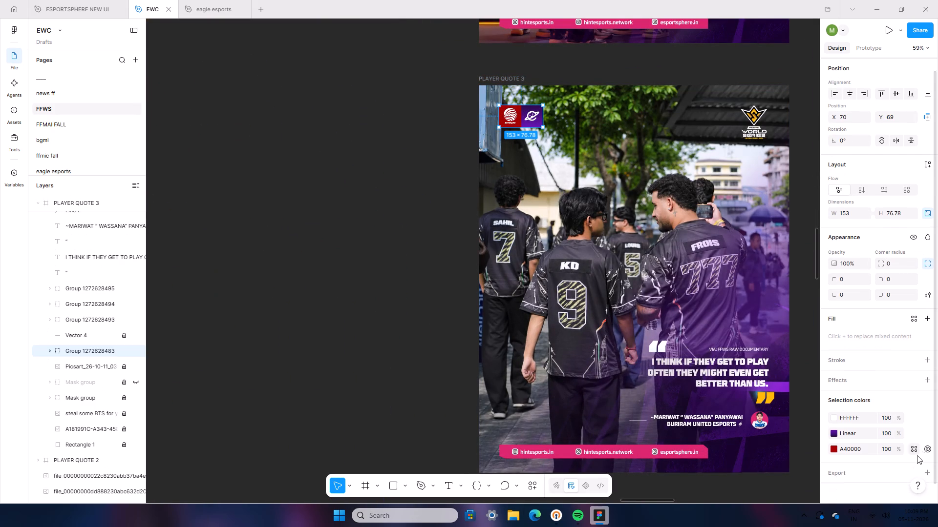
pyautogui.click(926, 464)
pyautogui.scroll(-6, 866, 477)
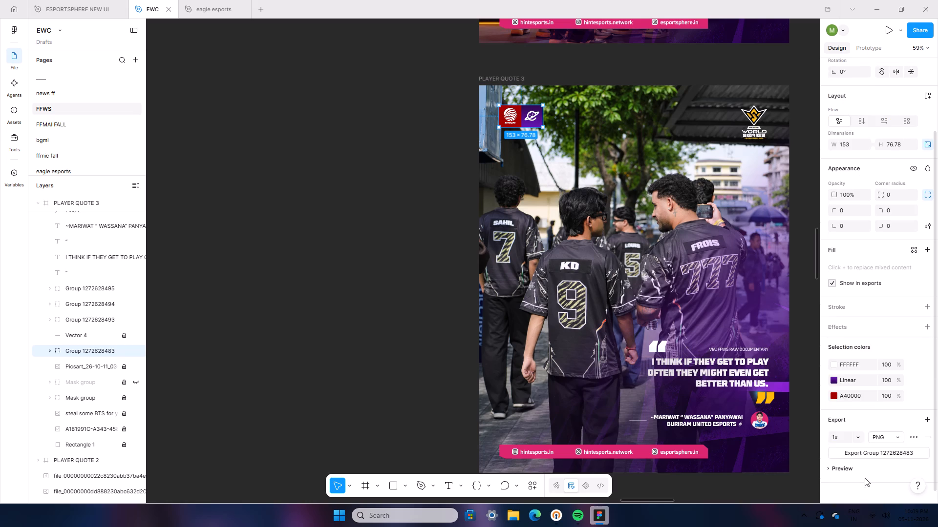
pyautogui.click(854, 434)
pyautogui.click(849, 392)
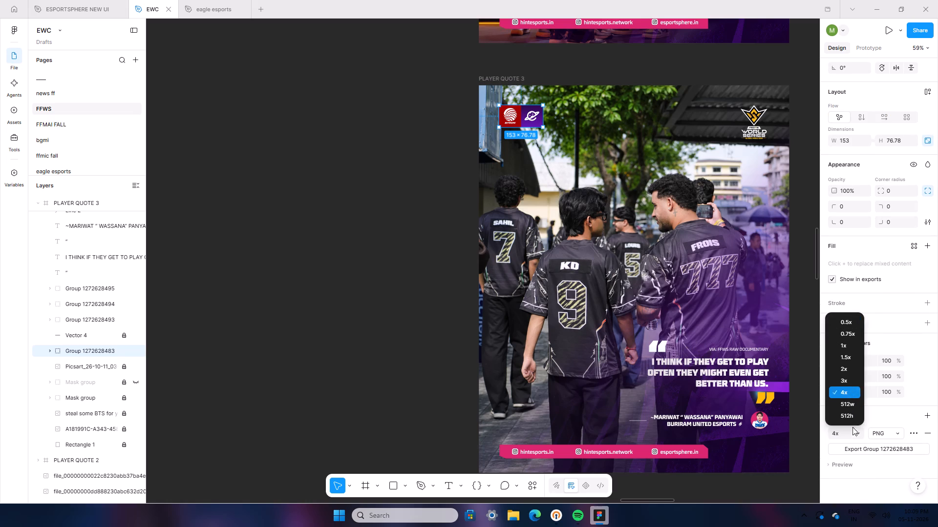
pyautogui.click(862, 447)
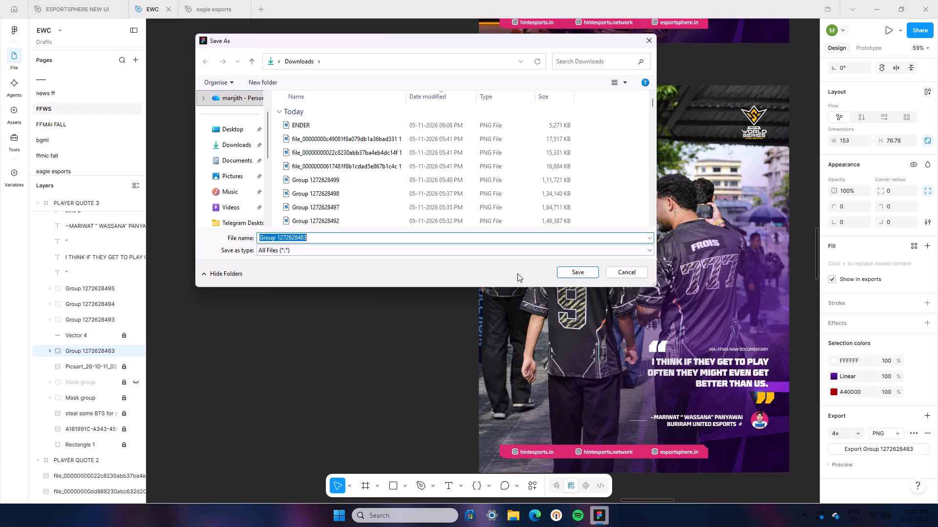
# Save the exported logo group PNG in the Downloads folder under the suggested name and clear the selection.
pyautogui.click(589, 273)
pyautogui.click(257, 292)
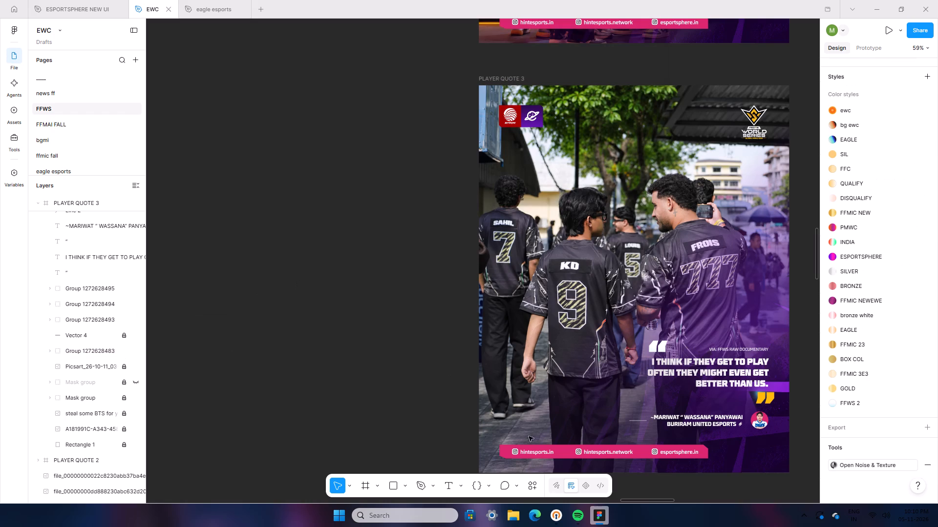
# Export the pink FOLLOW US social bar group at the bottom of the FFWS CSOFAR1 frame as a PNG at 4x scale.
pyautogui.scroll(11, 635, 408)
pyautogui.scroll(12, 656, 388)
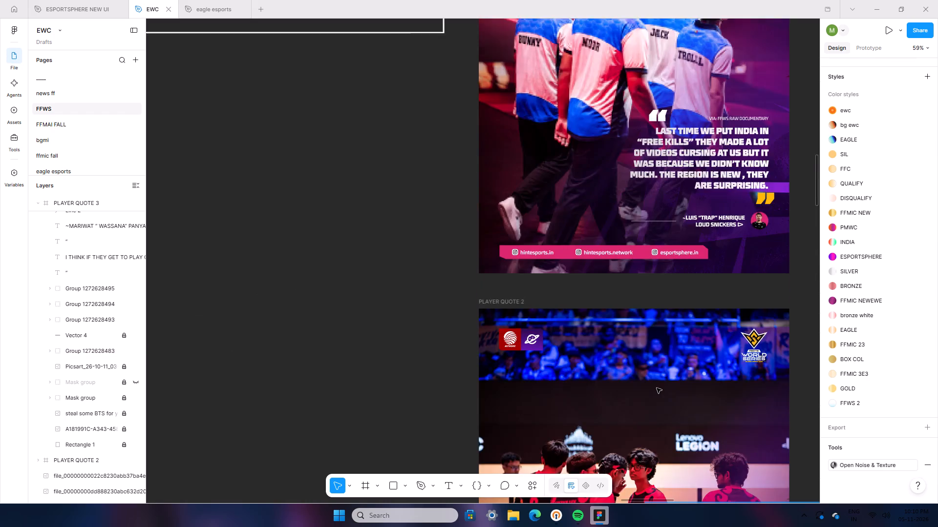
pyautogui.scroll(20, 657, 388)
pyautogui.scroll(1, 657, 388)
pyautogui.click(713, 390)
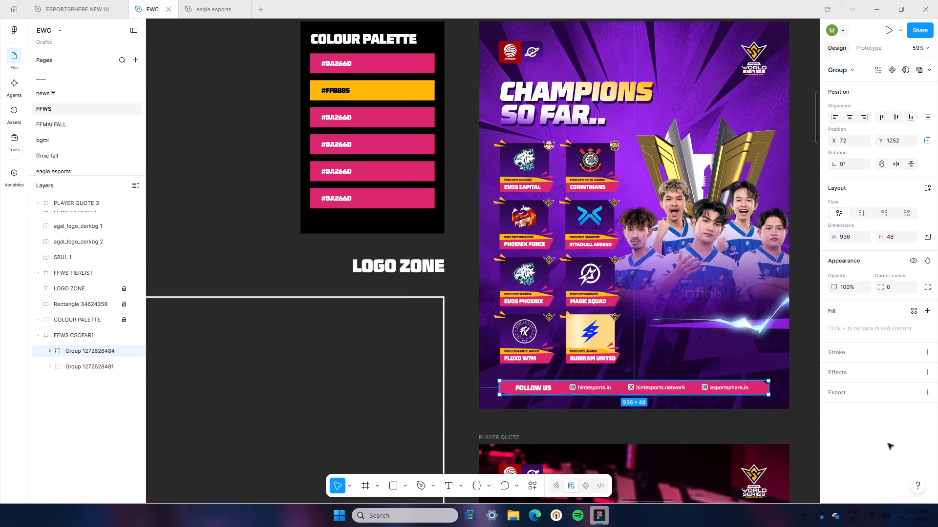
pyautogui.scroll(-4, 903, 466)
pyautogui.click(926, 465)
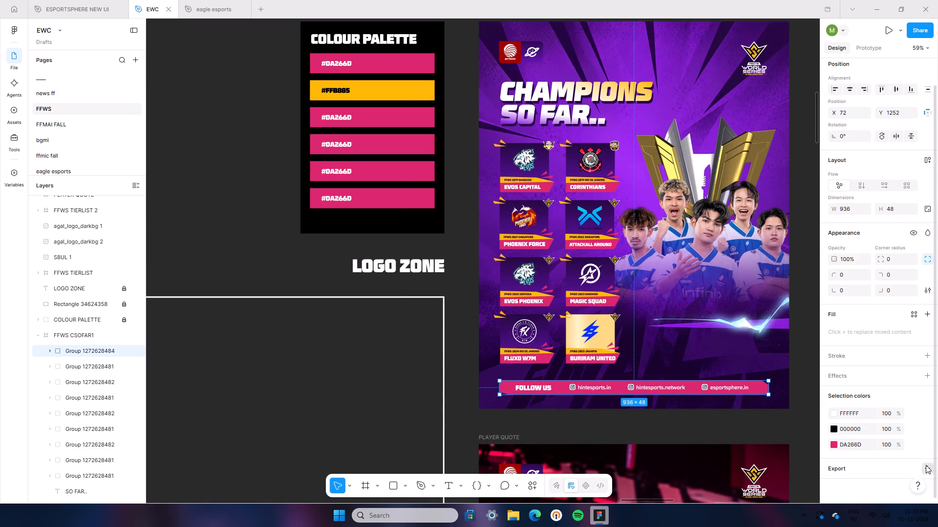
pyautogui.scroll(-5, 869, 489)
pyautogui.click(862, 430)
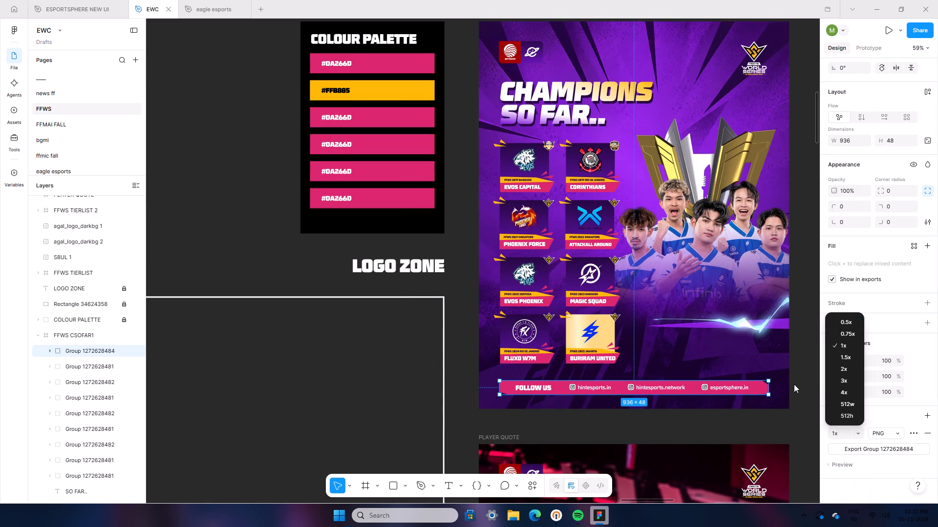
pyautogui.click(831, 397)
pyautogui.click(866, 453)
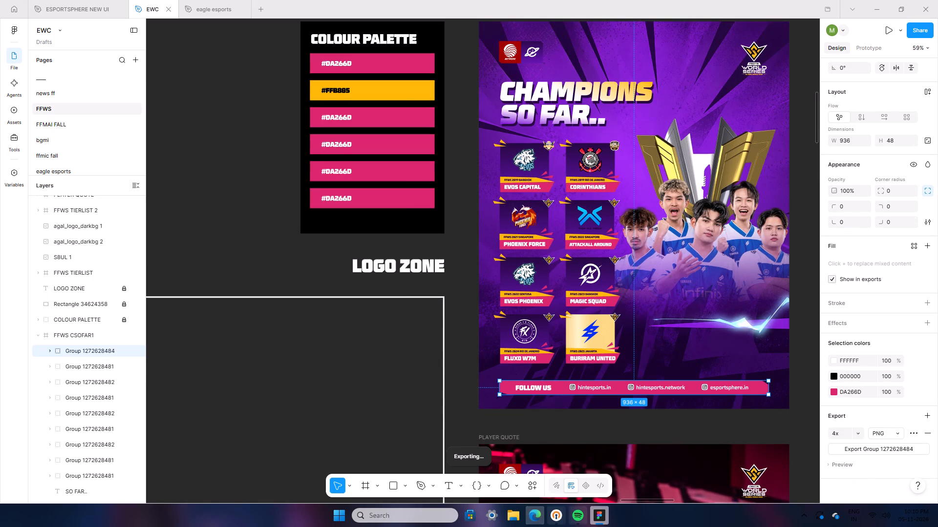
# Switch to Microsoft Edge and go to web.whatsapp.com in the new tab.
pyautogui.click(525, 526)
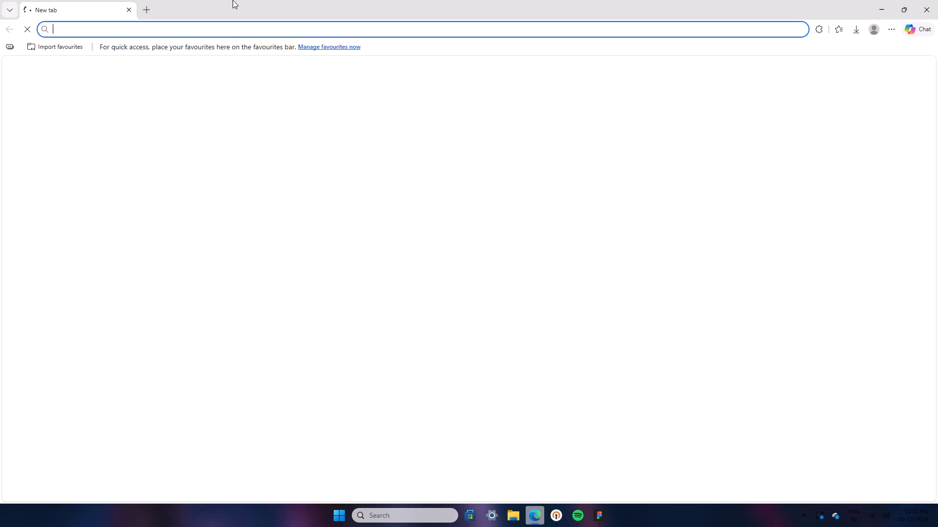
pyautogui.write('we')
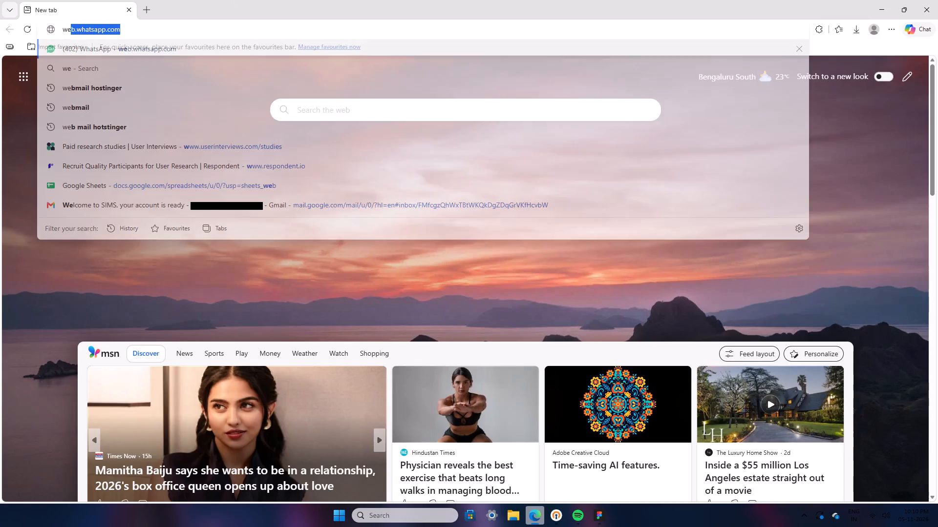
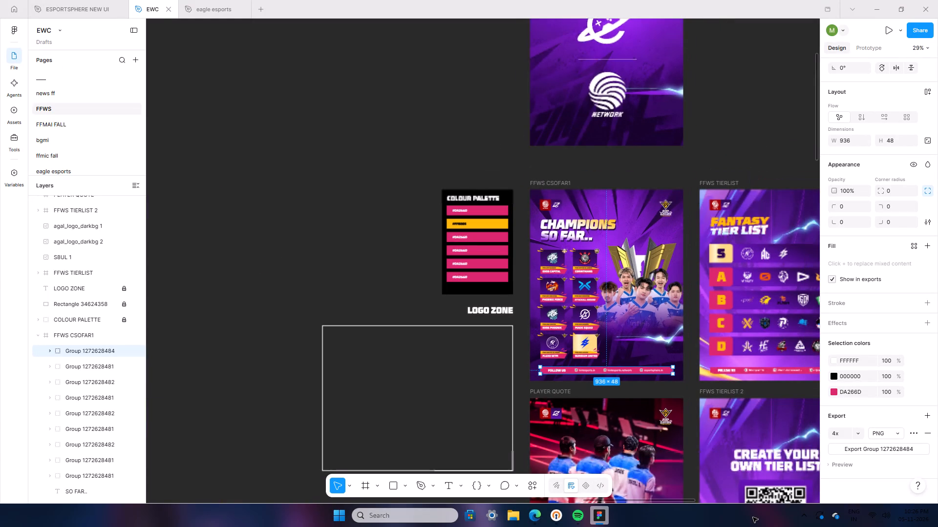
# Copy the FFWS TIERLIST 2 frame and paste the copy into the empty canvas area directly below the original.
pyautogui.moveTo(753, 517); pyautogui.dragTo(672, 506)
pyautogui.scroll(-5, 659, 422)
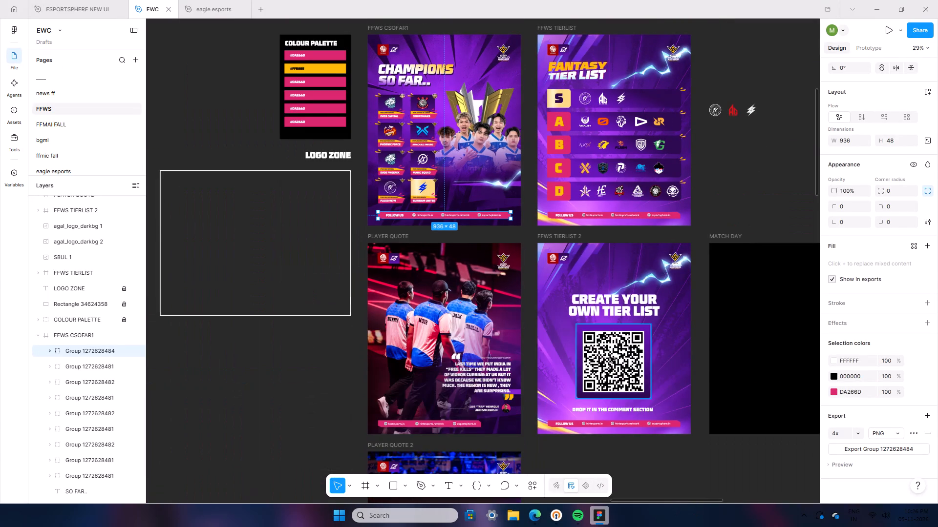
pyautogui.click(562, 239)
pyautogui.rightClick(562, 239)
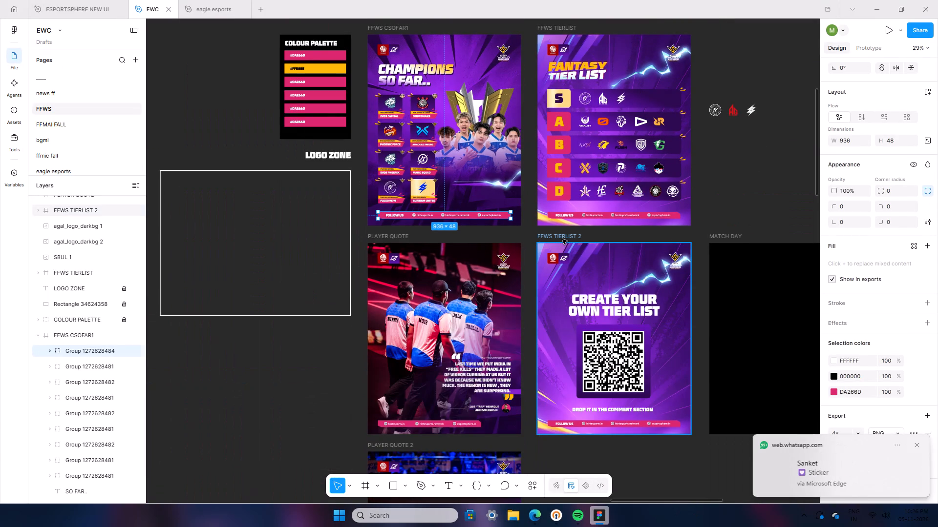
pyautogui.click(590, 111)
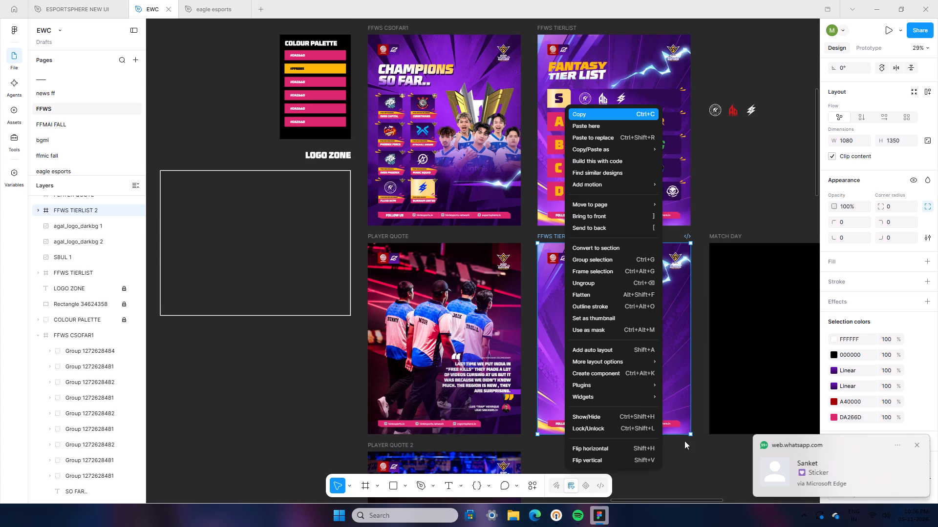
pyautogui.scroll(-8, 684, 441)
pyautogui.rightClick(587, 322)
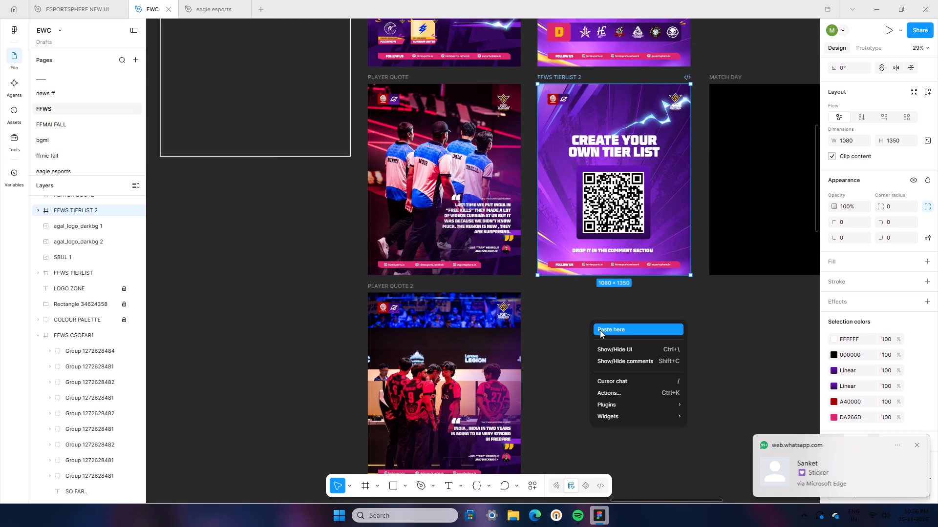
# Paste a copy of the FFWS TIERLIST 2 frame directly below the original, top-aligned with the PLAYER QUOTE 2 frame.
pyautogui.click(600, 330)
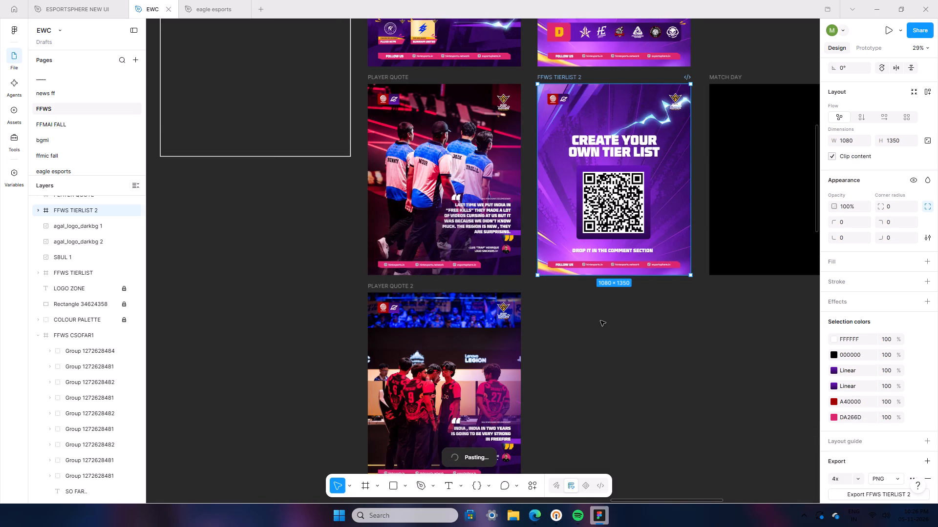
pyautogui.moveTo(607, 314); pyautogui.dragTo(563, 297)
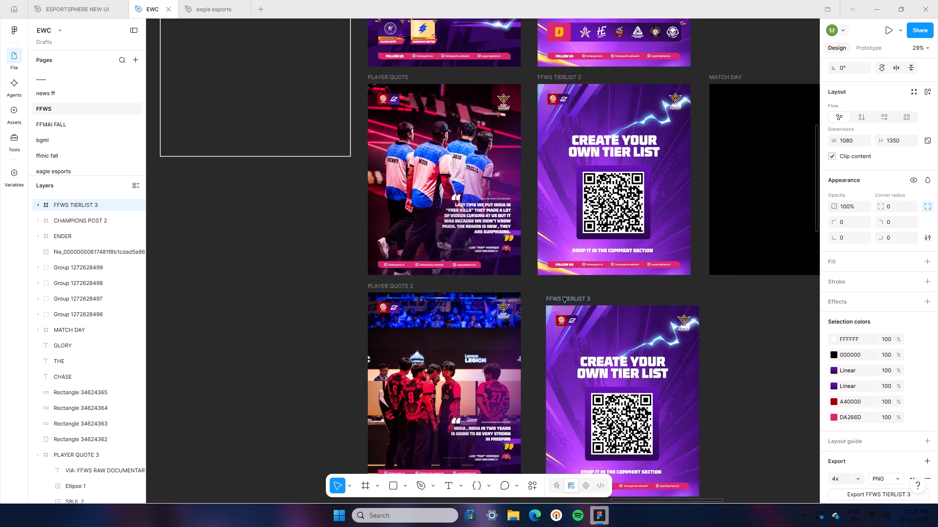
pyautogui.moveTo(563, 297); pyautogui.dragTo(559, 282)
pyautogui.click(559, 282)
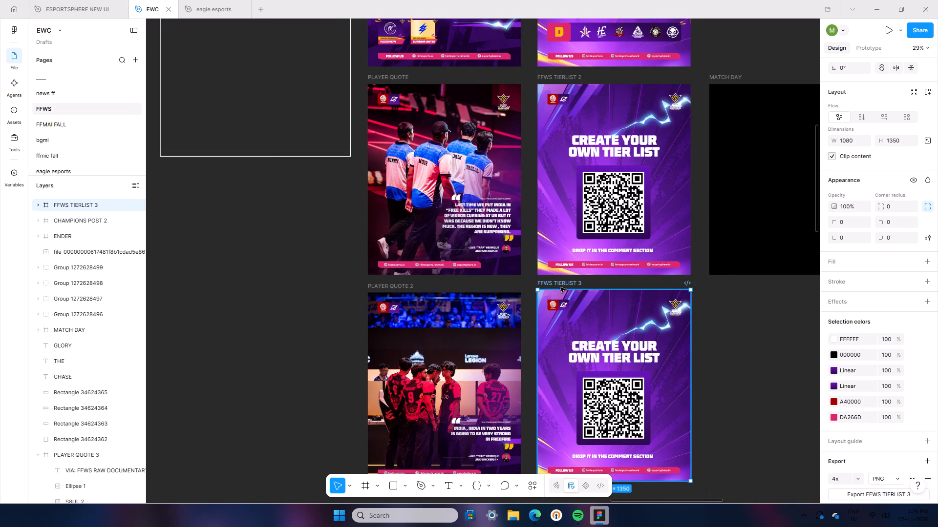
pyautogui.tripleClick(560, 285)
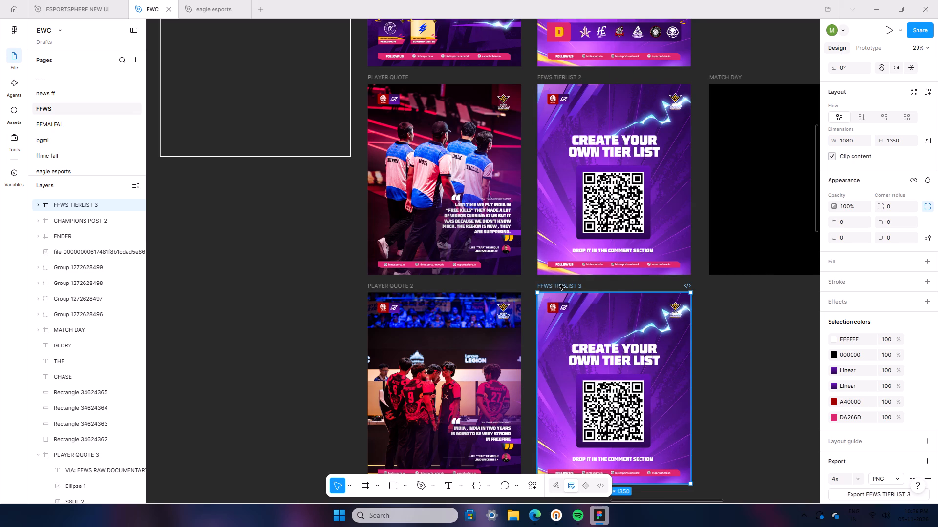
# Rename the pasted tier list frame as FFWS PT TEMPLATE.
pyautogui.click(558, 285)
pyautogui.click(553, 289)
pyautogui.moveTo(554, 286); pyautogui.dragTo(602, 283)
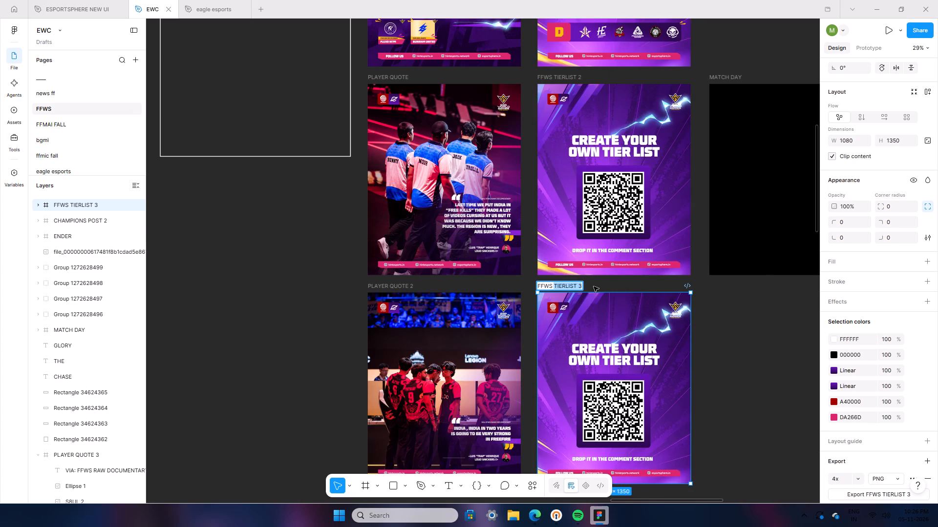
pyautogui.write('pt templ')
pyautogui.press('BackSpace')
pyautogui.press('BackSpace')
pyautogui.press('BackSpace')
pyautogui.press('BackSpace')
pyautogui.press('BackSpace')
pyautogui.press('BackSpace')
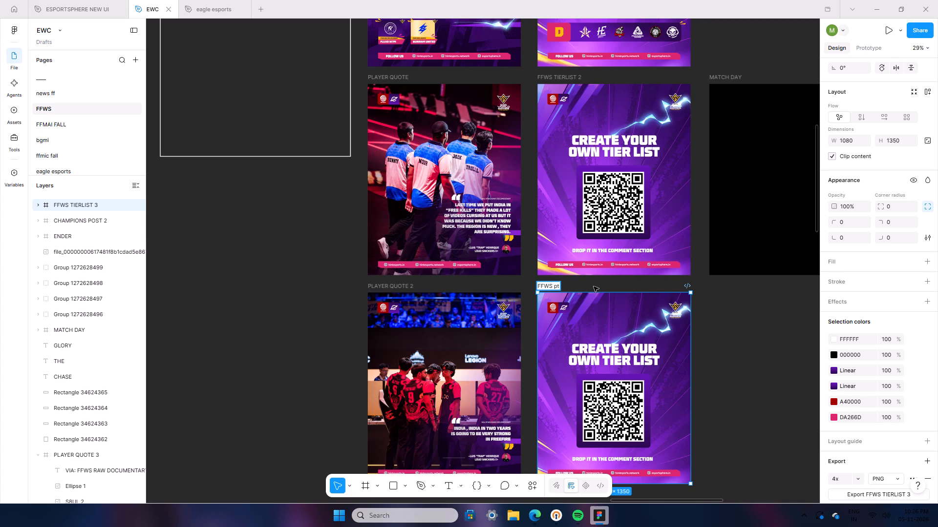
pyautogui.press('BackSpace')
pyautogui.write('PT TEMPLATE')
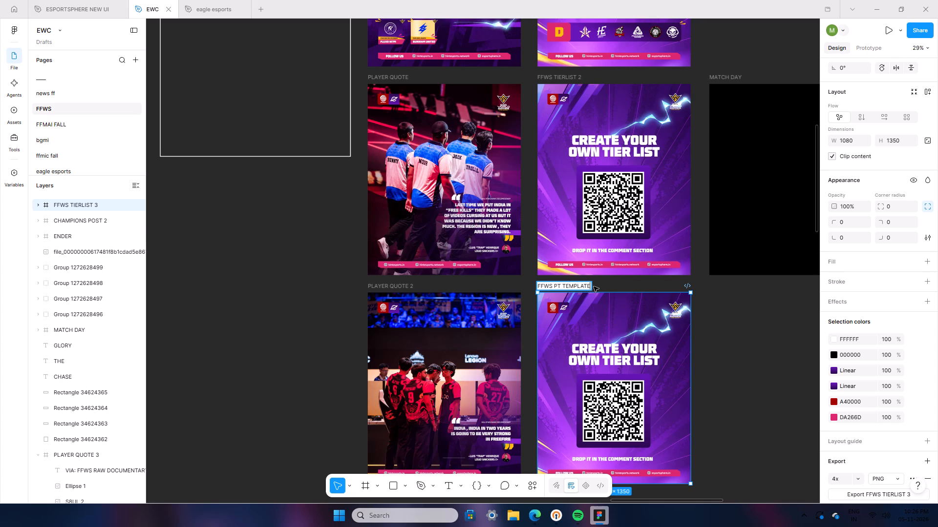
pyautogui.doubleClick(757, 366)
# Delete the "Create your own tier list" heading, the QR code and the comment-section text from the FFWS PT TEMPLATE frame.
pyautogui.keyDown('ctrl'); pyautogui.scroll(3, 739, 462); pyautogui.keyUp('ctrl')
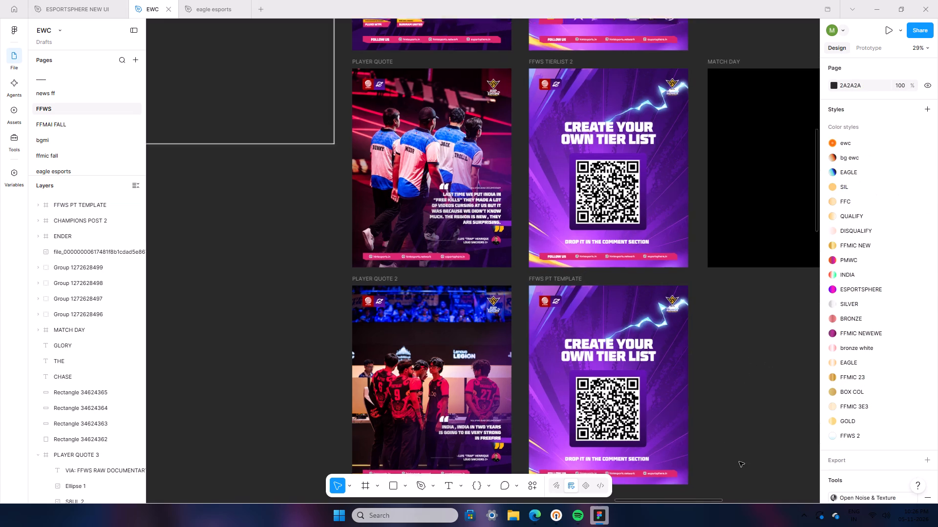
pyautogui.keyDown('ctrl'); pyautogui.scroll(2, 739, 462); pyautogui.keyUp('ctrl')
pyautogui.moveTo(398, 229); pyautogui.dragTo(545, 456)
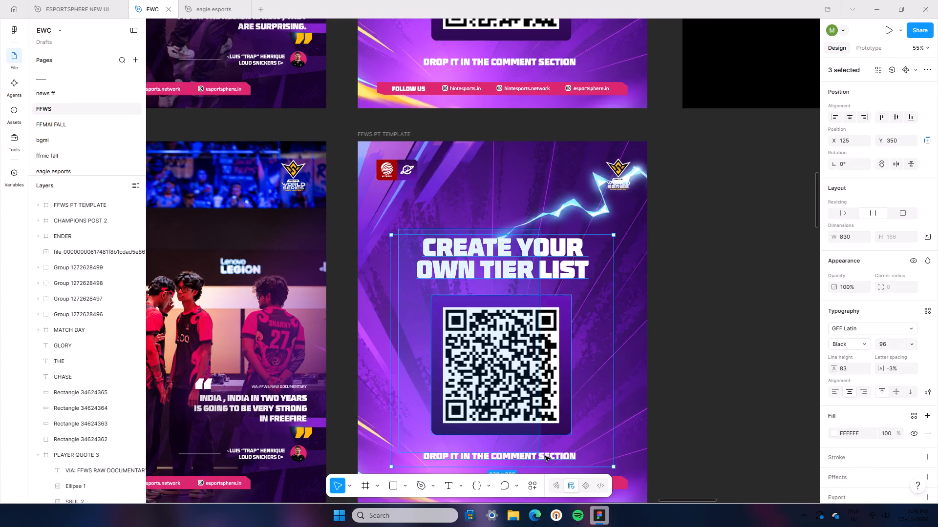
pyautogui.moveTo(545, 456); pyautogui.dragTo(547, 456)
pyautogui.press('BackSpace')
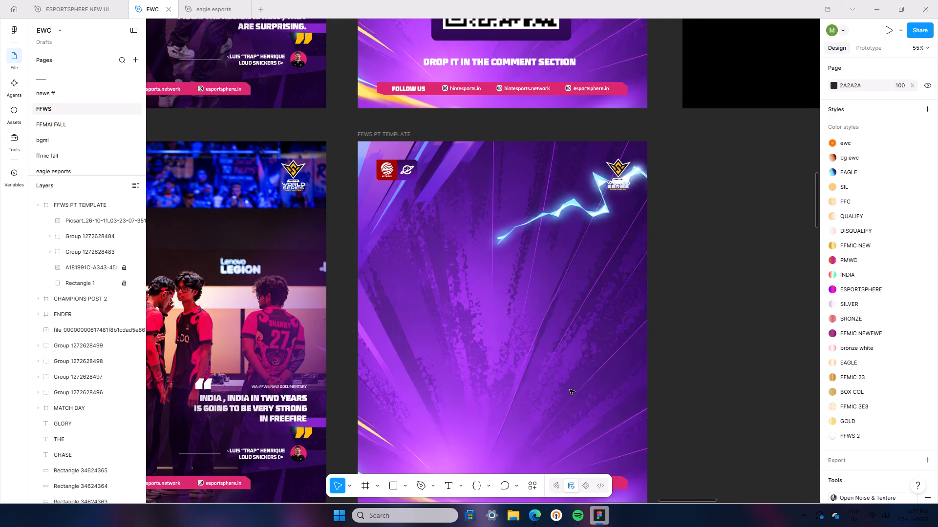
# Replace the image fill of the locked background layer in FFWS PT TEMPLATE with 20261105_164247 from Downloads.
pyautogui.scroll(1, 145, 360)
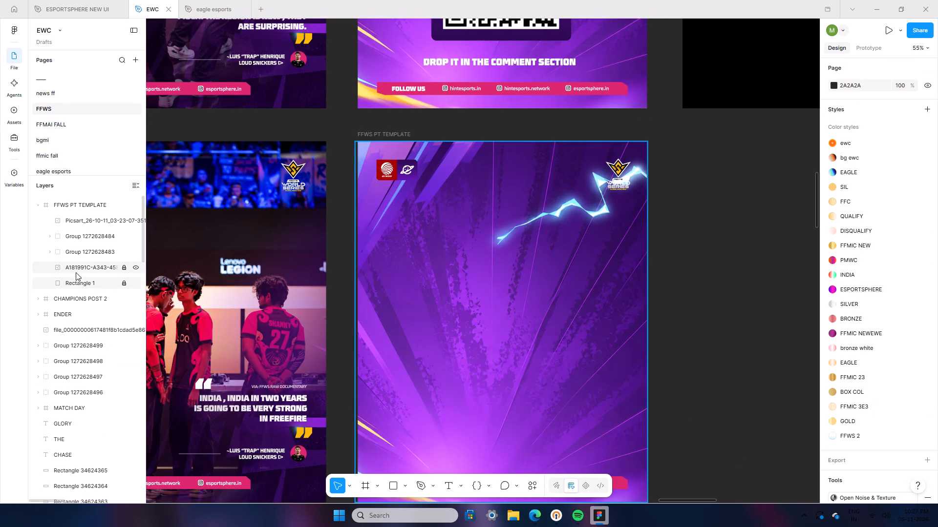
pyautogui.click(76, 272)
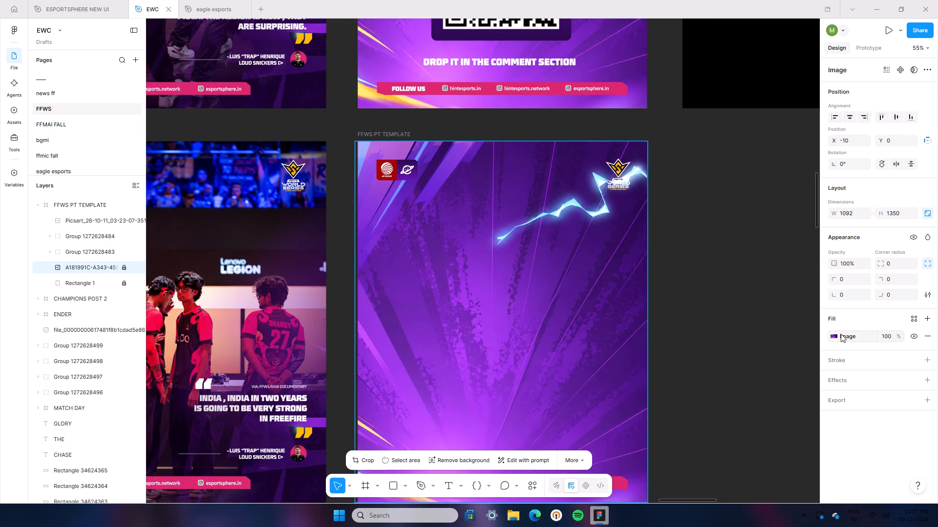
pyautogui.click(841, 334)
pyautogui.click(777, 315)
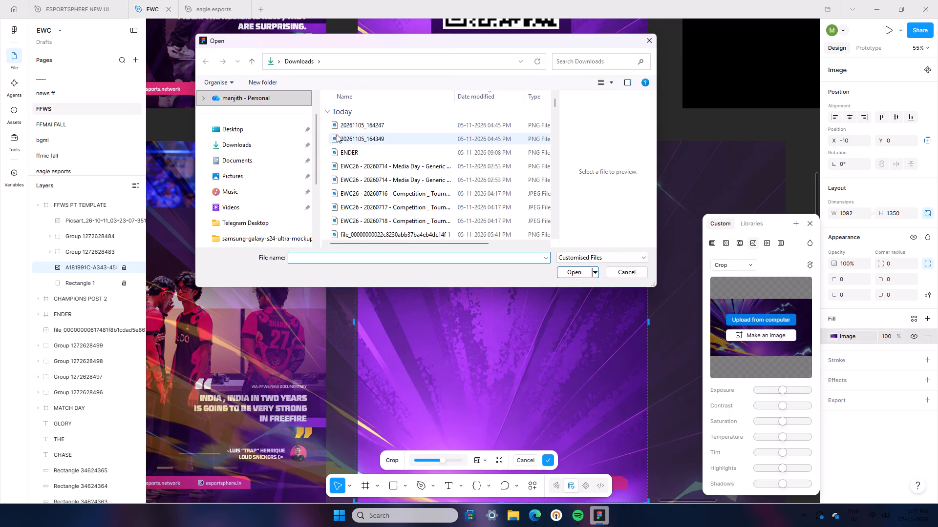
pyautogui.click(366, 124)
pyautogui.doubleClick(366, 124)
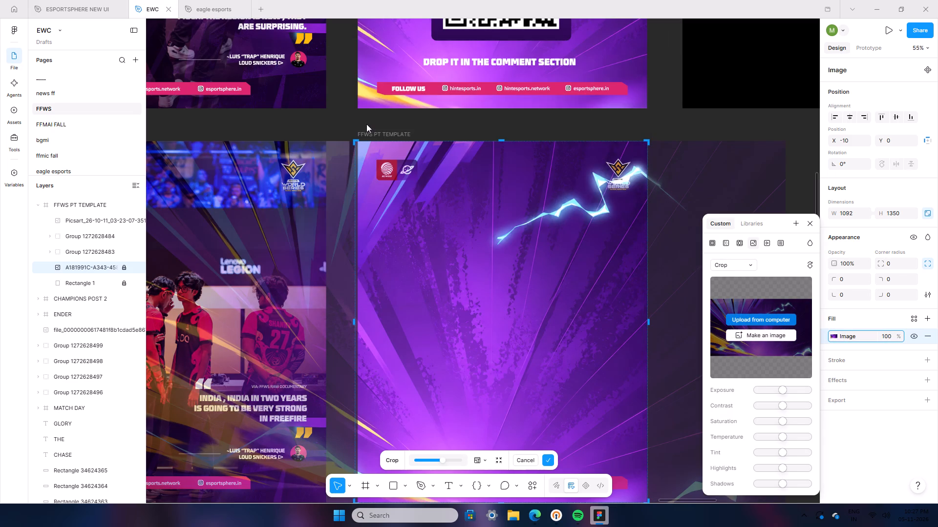
# Set the new background image's scaling mode to Fill so it covers the whole FFWS PT TEMPLATE frame.
pyautogui.scroll(-12, 613, 311)
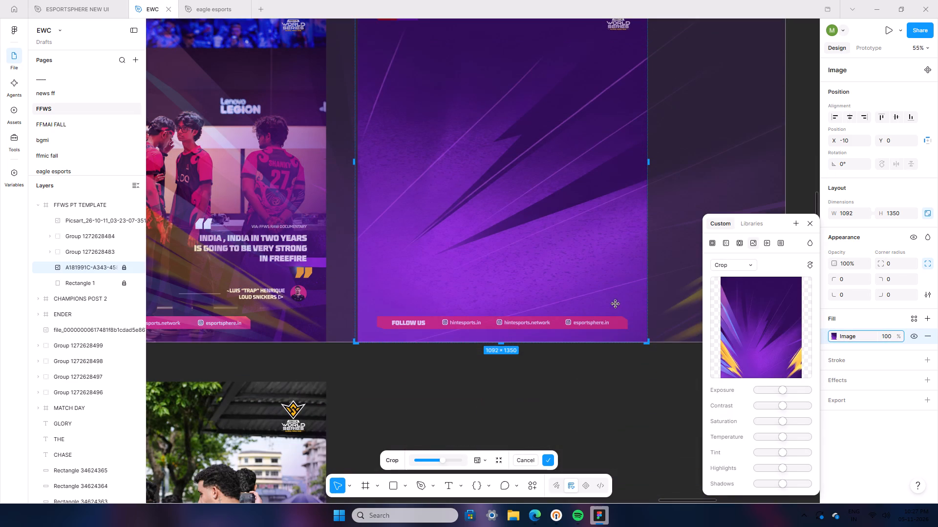
pyautogui.click(729, 268)
pyautogui.click(723, 248)
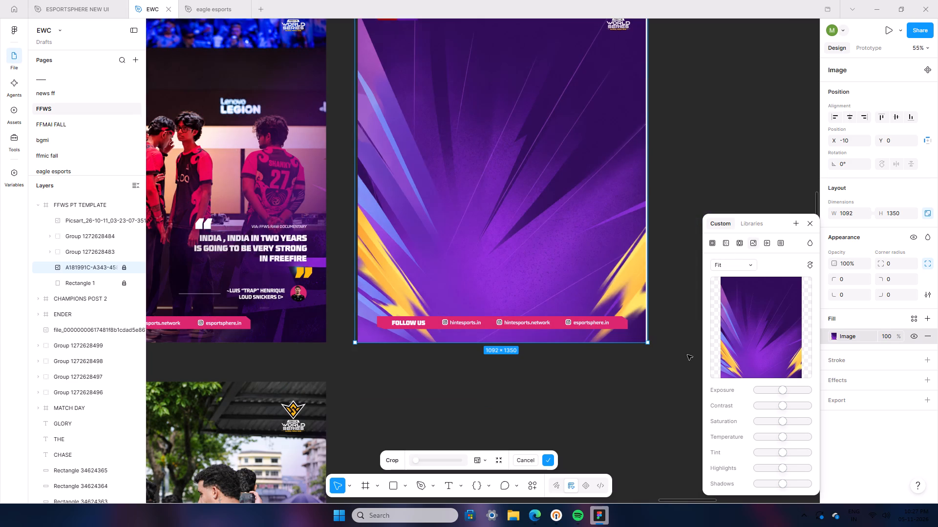
pyautogui.scroll(3, 619, 433)
pyautogui.click(733, 252)
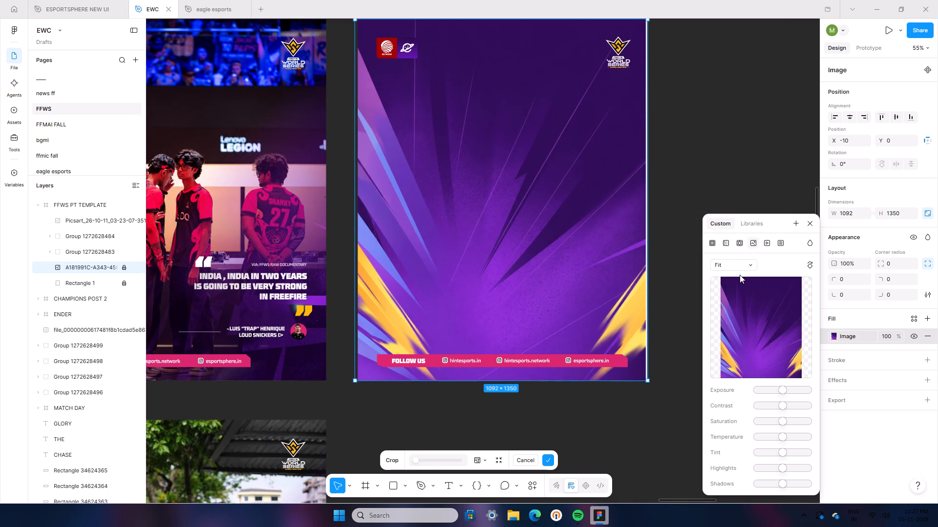
pyautogui.click(740, 275)
pyautogui.click(736, 267)
pyautogui.click(732, 250)
pyautogui.doubleClick(689, 297)
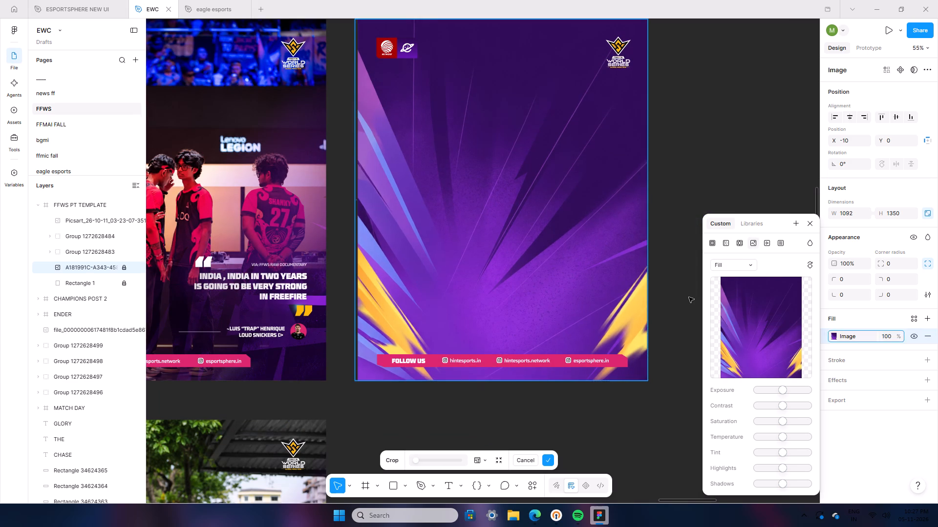
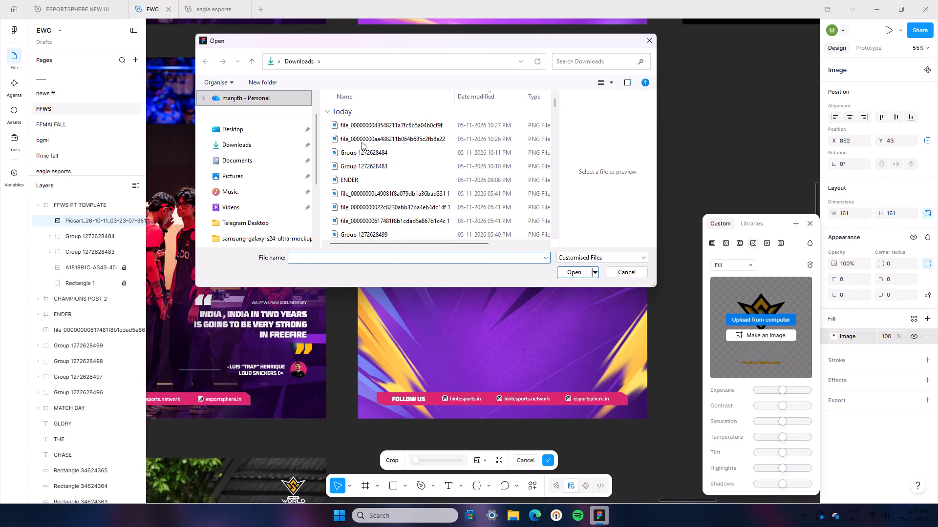
# Replace the tournament logo's image in FFWS PT TEMPLATE with the newest file_… PNG from Downloads, modified 10:27 PM, and set its scaling to Fit.
pyautogui.click(381, 129)
pyautogui.doubleClick(381, 129)
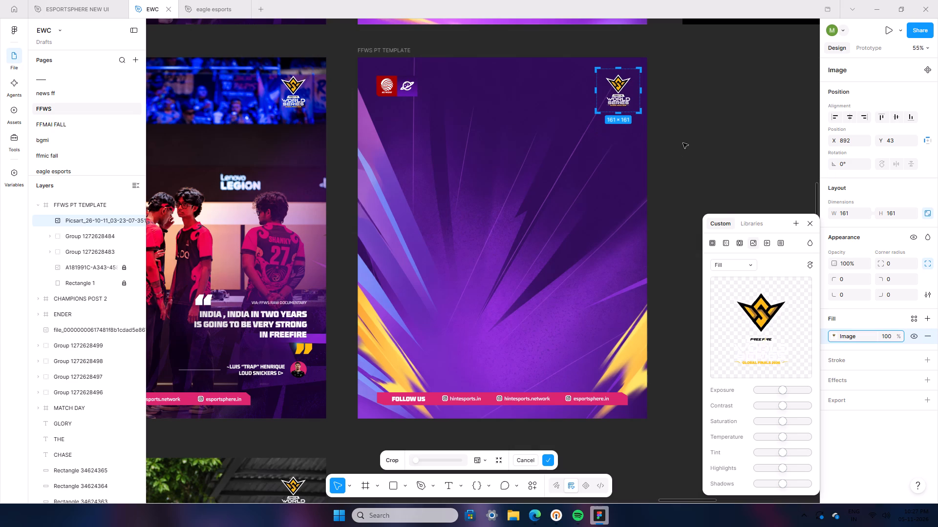
pyautogui.click(746, 267)
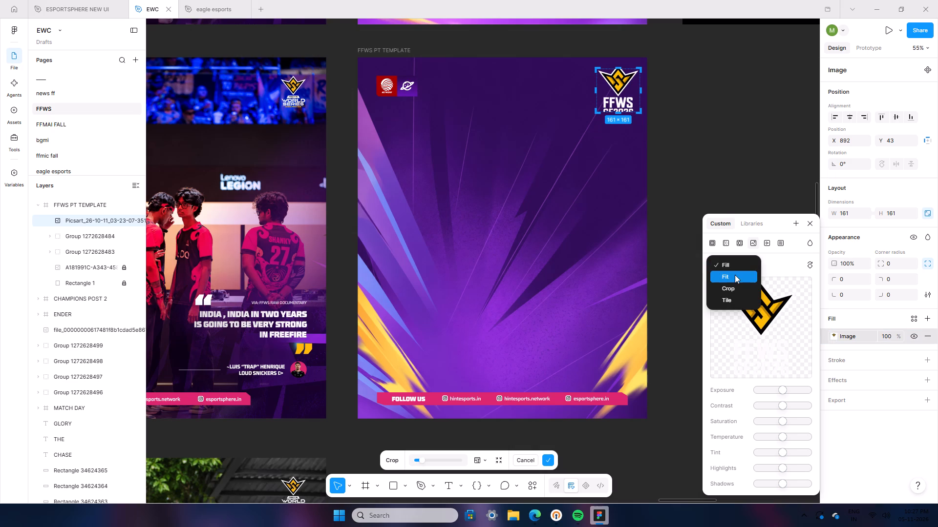
pyautogui.click(734, 275)
pyautogui.click(697, 147)
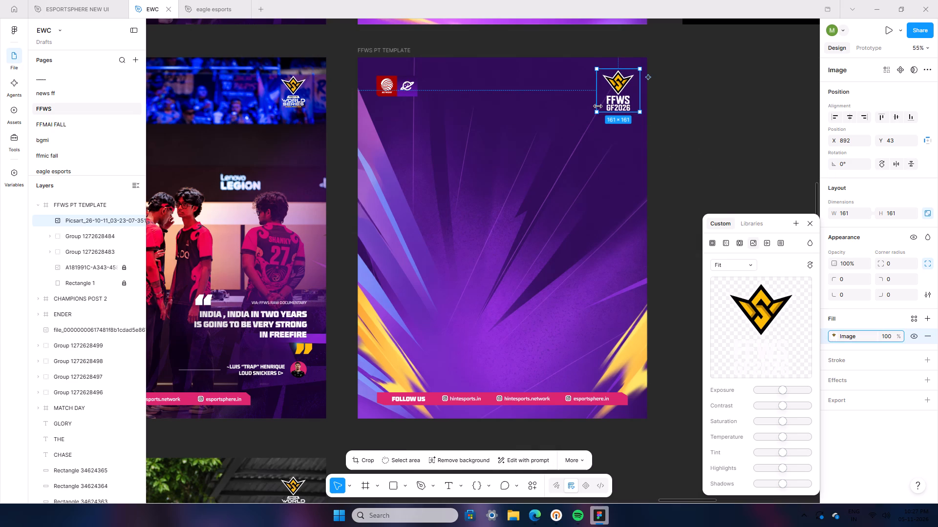
# Shrink the FFWS GF2026 logo to about 113 × 113 and position it at about X 926, Y 55 in the frame's upper-right corner.
pyautogui.moveTo(597, 111); pyautogui.dragTo(615, 99)
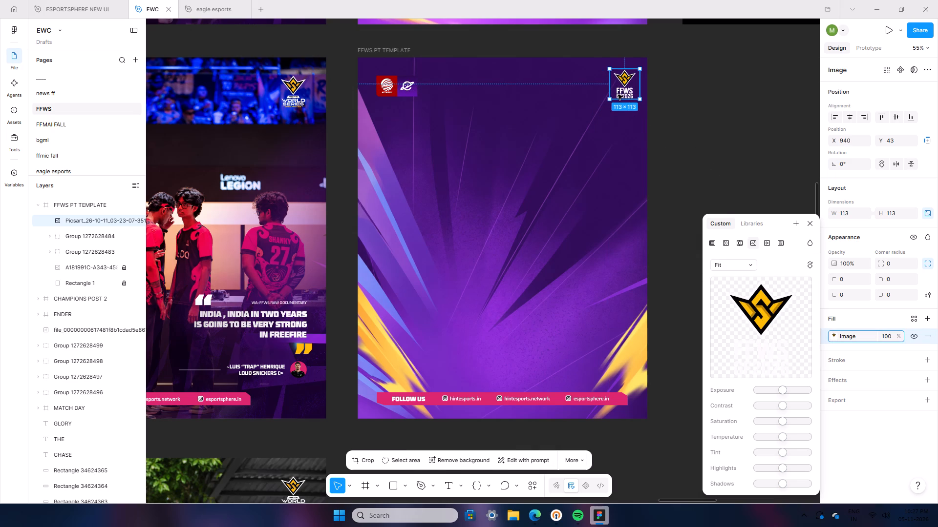
pyautogui.click(622, 94)
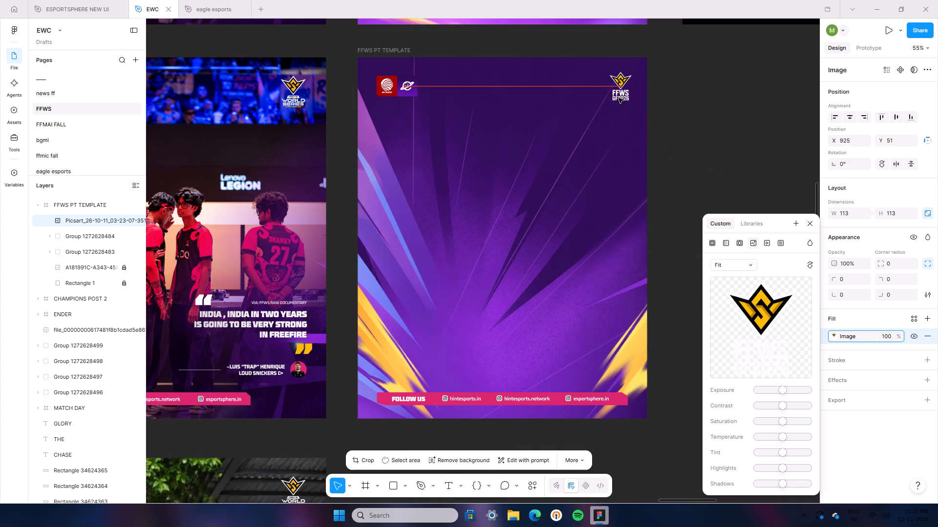
pyautogui.press('Down')
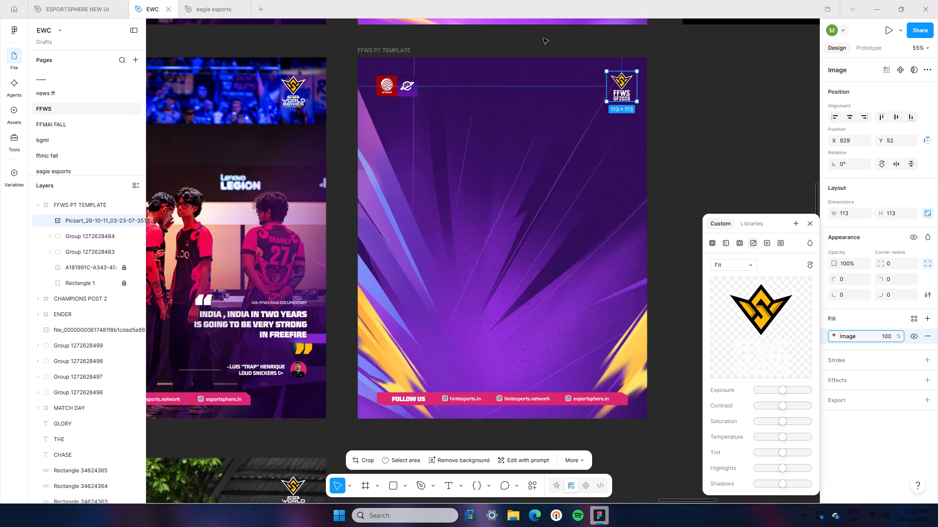
pyautogui.press('Down')
pyautogui.press('Down')
pyautogui.press('Down')
pyautogui.press('Left')
pyautogui.press('Left')
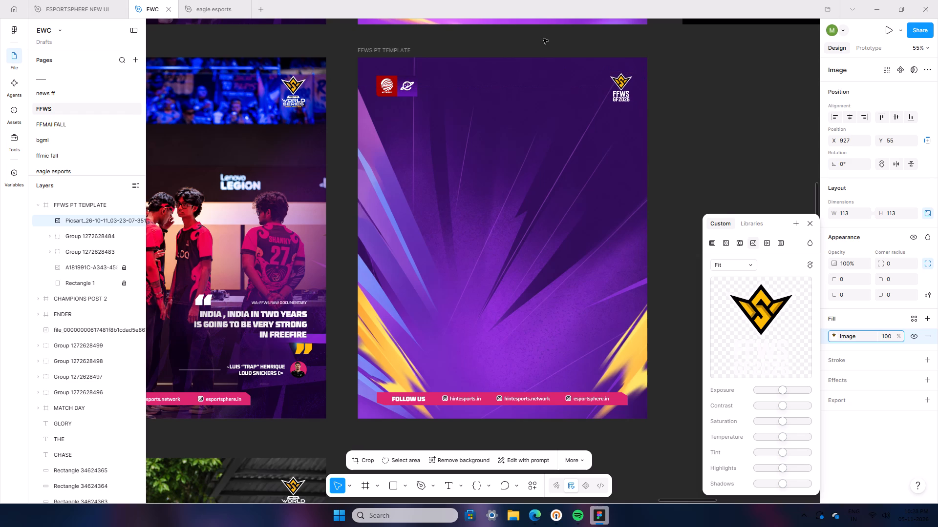
pyautogui.press('Left')
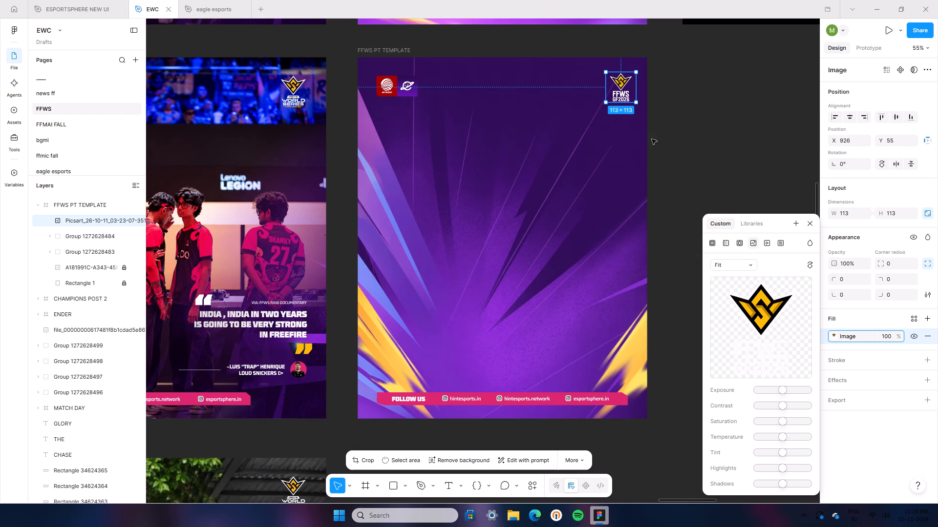
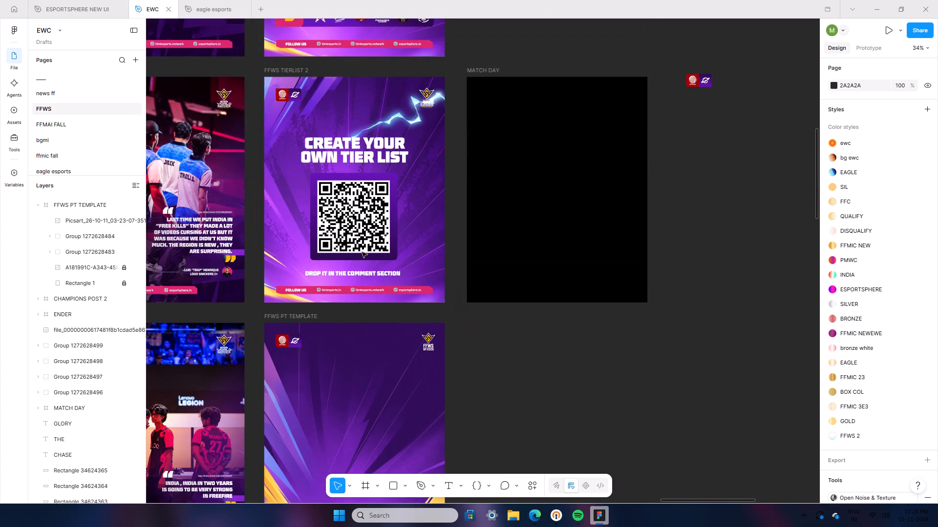
# Copy the Mask group layer from the FFWS CSOFAR1 frame and paste it on the empty canvas beside FFWS PT TEMPLATE.
pyautogui.scroll(-1, 241, 357)
pyautogui.scroll(7, 246, 371)
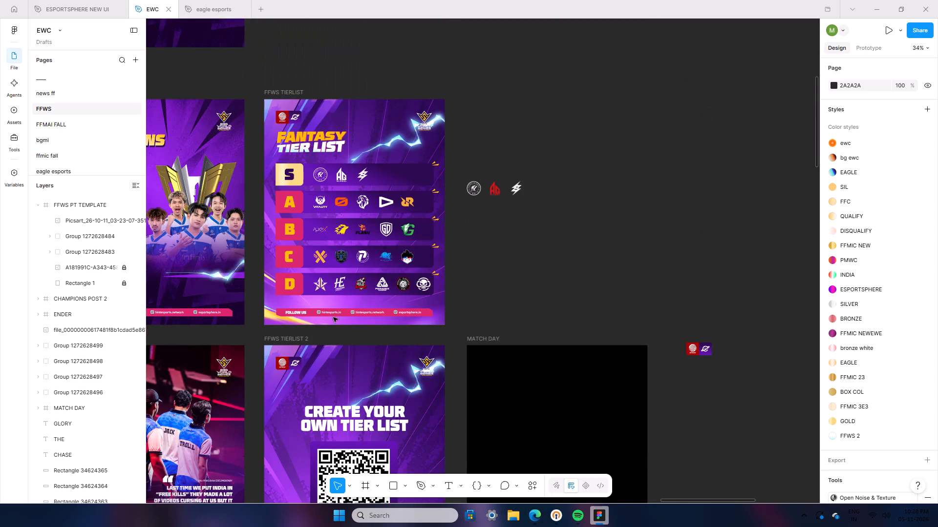
pyautogui.click(184, 273)
pyautogui.scroll(-5, 98, 469)
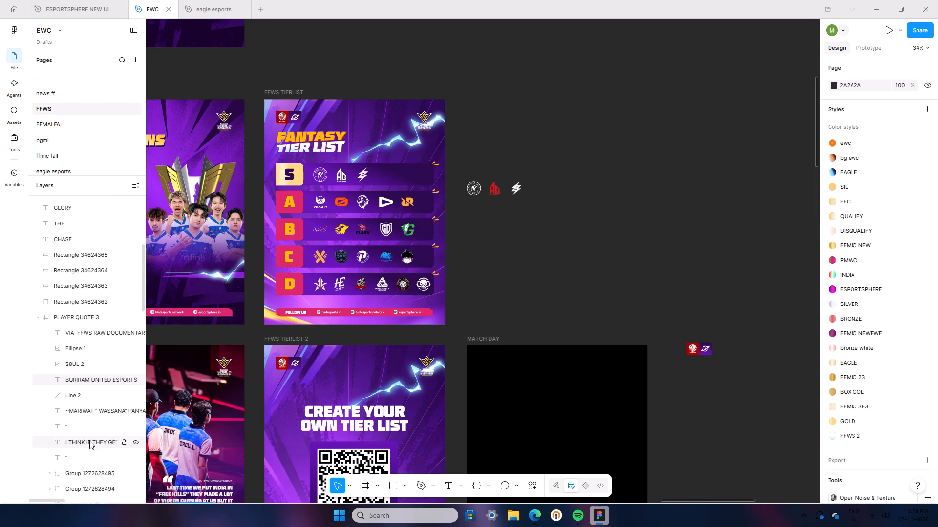
pyautogui.scroll(-3, 122, 483)
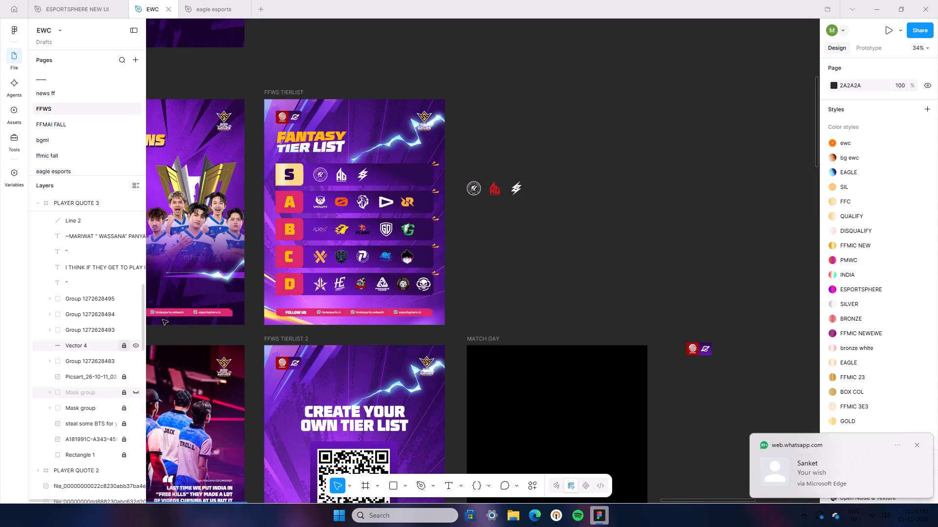
pyautogui.click(206, 316)
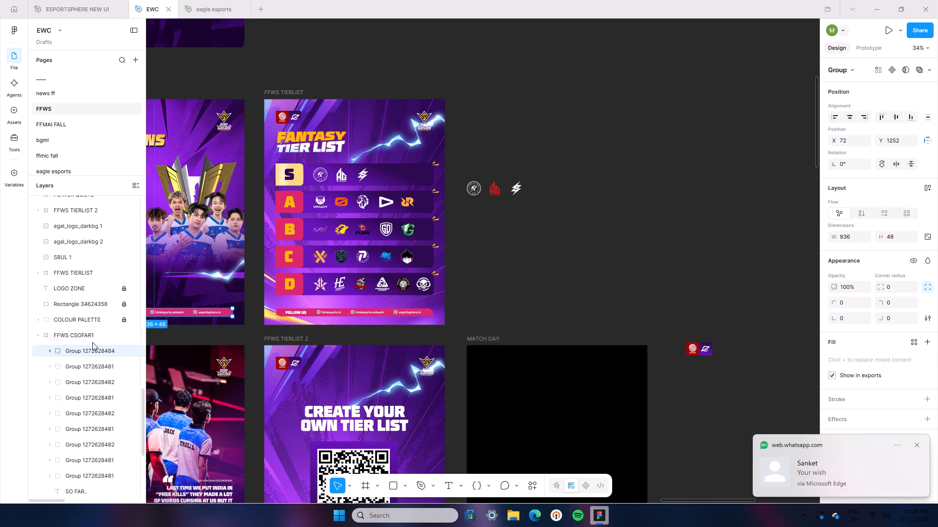
pyautogui.click(50, 348)
pyautogui.click(50, 348)
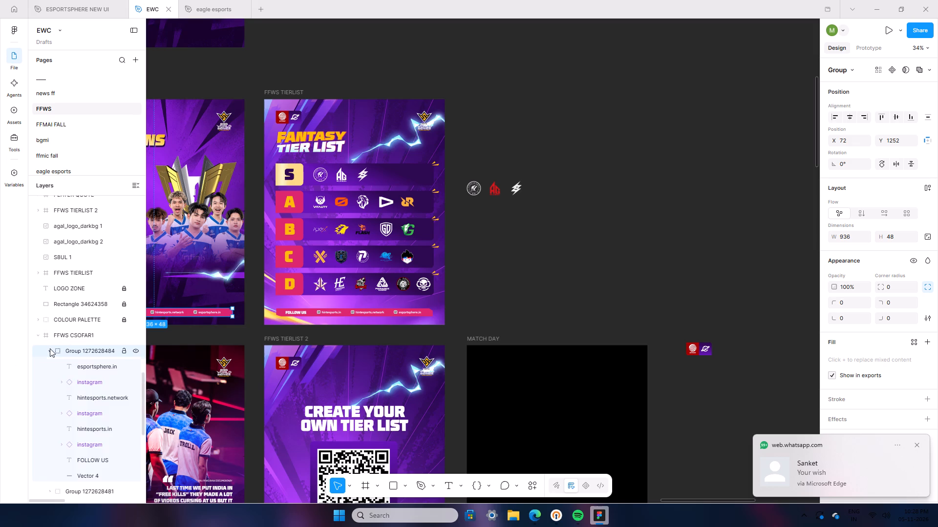
pyautogui.scroll(-3, 86, 426)
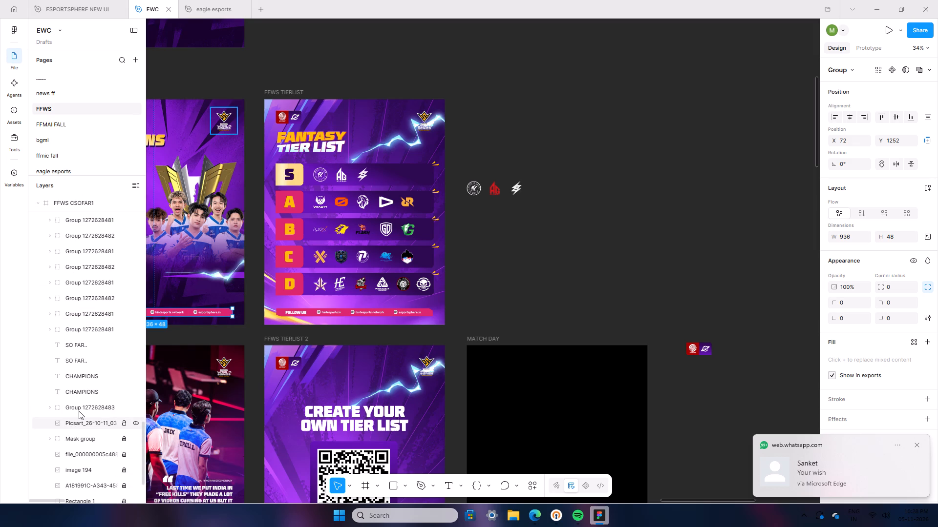
pyautogui.scroll(-1, 79, 410)
pyautogui.click(79, 407)
pyautogui.rightClick(79, 407)
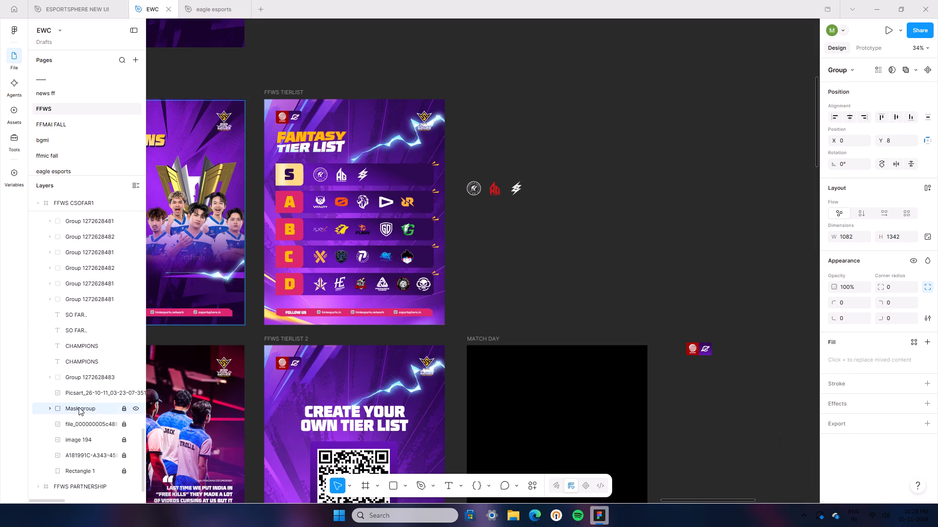
pyautogui.click(109, 125)
pyautogui.scroll(-18, 509, 285)
pyautogui.moveTo(489, 185); pyautogui.dragTo(488, 172, button='right')
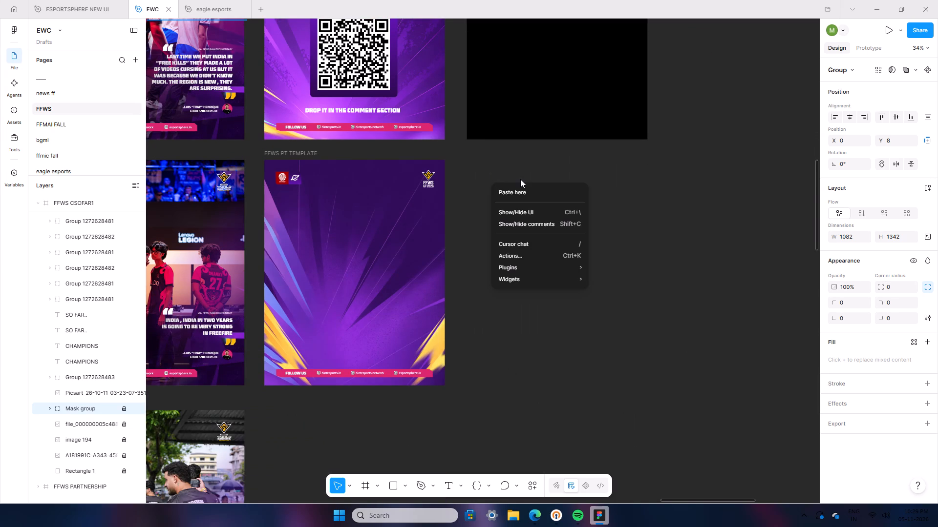
pyautogui.click(521, 189)
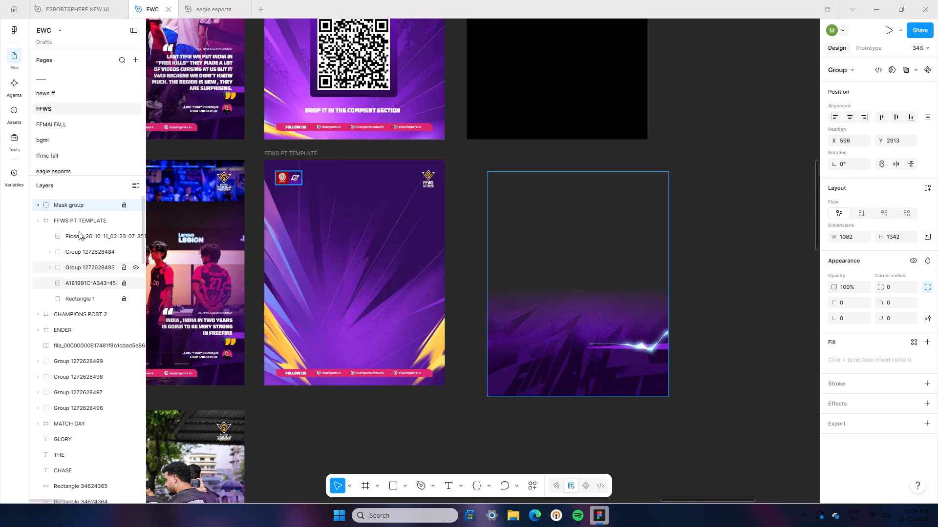
# Replace the image inside the pasted Mask group with the file_… PNG from Downloads modified 10:26 PM.
pyautogui.click(38, 202)
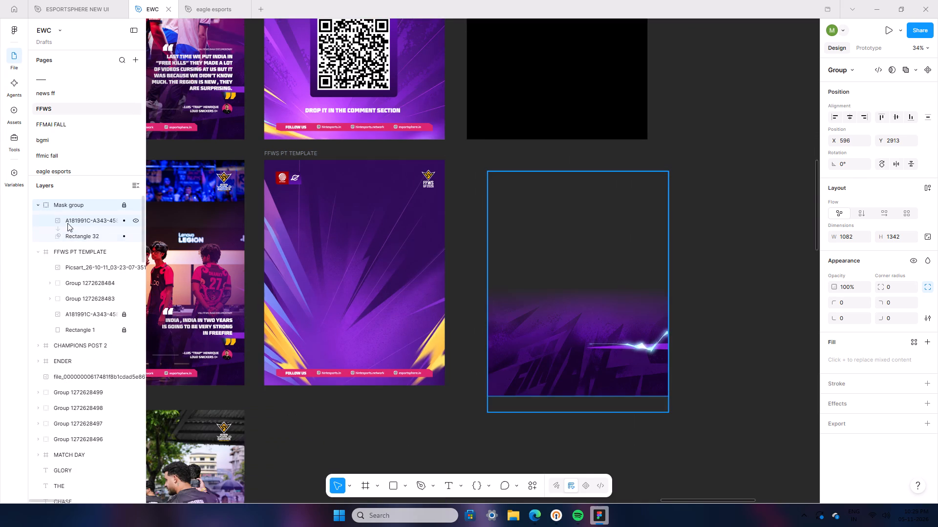
pyautogui.click(67, 223)
pyautogui.click(850, 339)
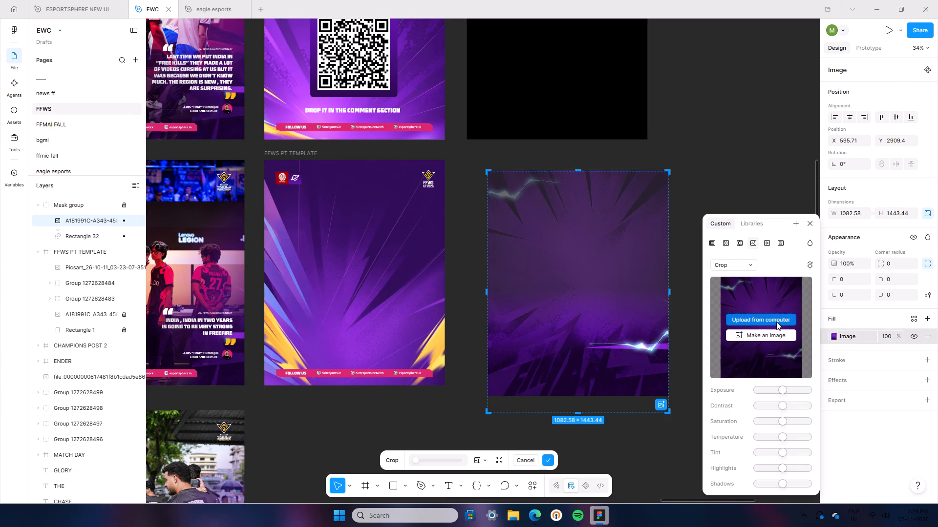
pyautogui.click(776, 322)
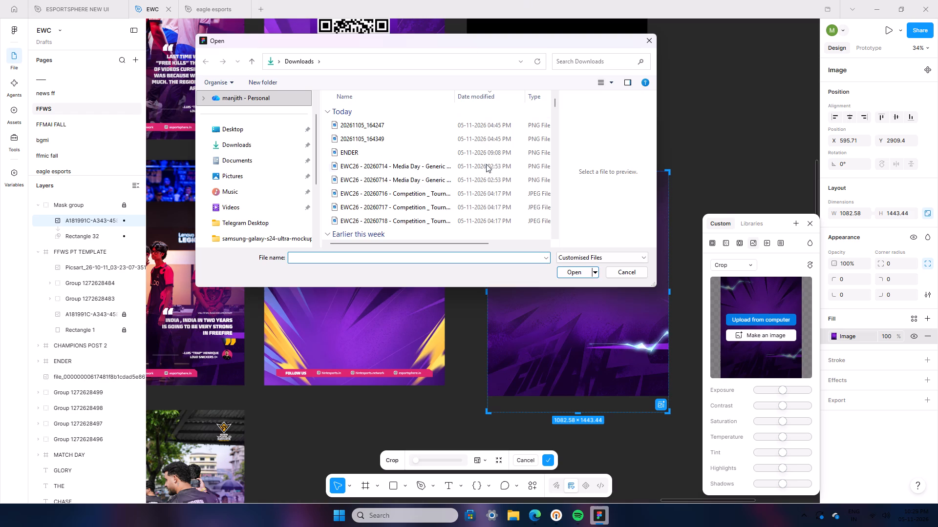
pyautogui.click(404, 124)
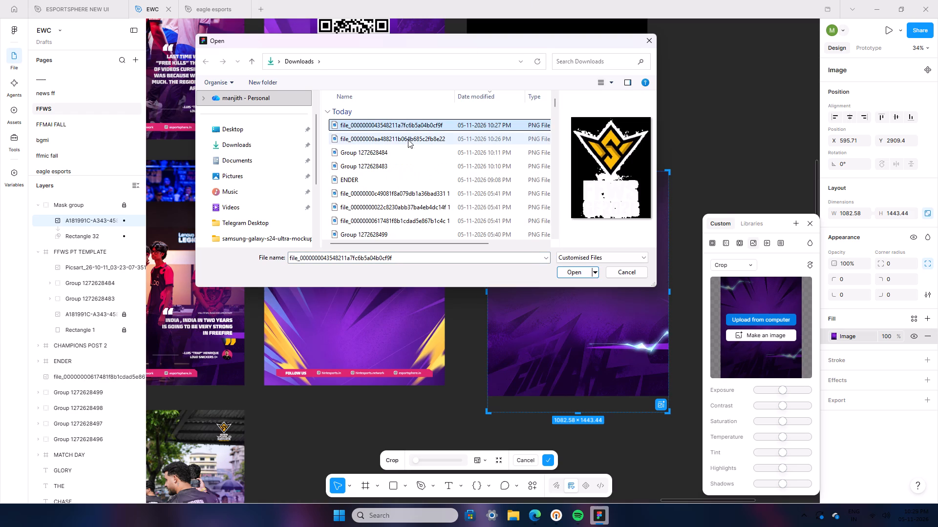
pyautogui.doubleClick(408, 140)
pyautogui.click(725, 176)
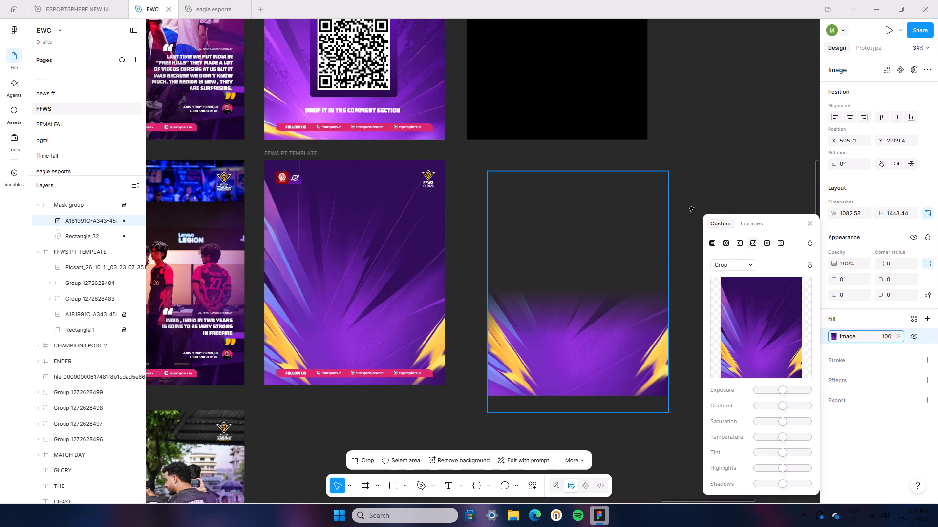
# Unlock the Mask group and move it into the FFWS PT TEMPLATE frame at X 0, Y 0.
pyautogui.moveTo(609, 315); pyautogui.dragTo(556, 327)
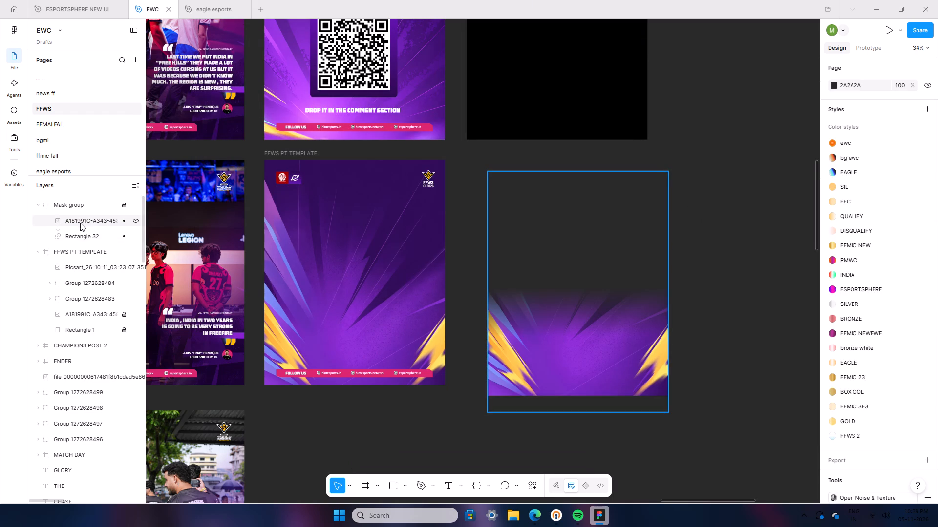
pyautogui.click(71, 208)
pyautogui.click(120, 208)
pyautogui.moveTo(598, 352); pyautogui.dragTo(442, 365)
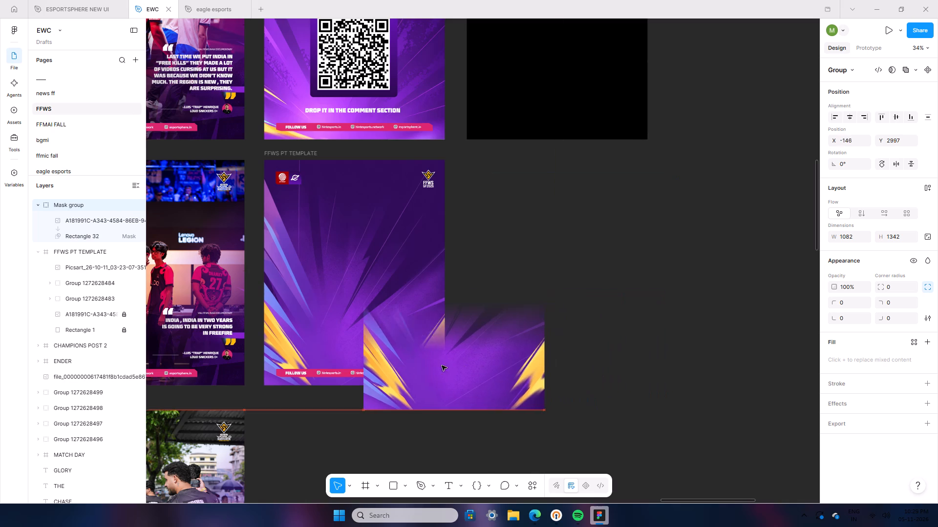
pyautogui.moveTo(442, 365); pyautogui.dragTo(371, 342)
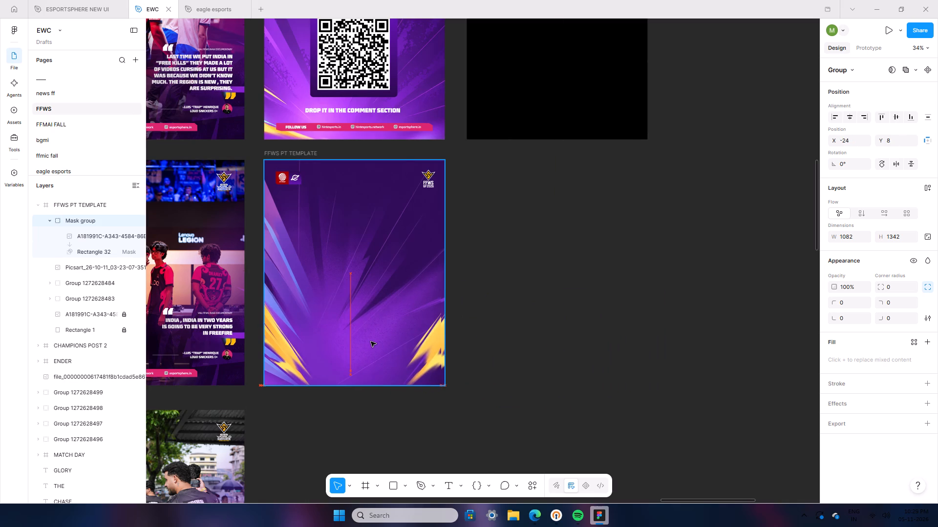
pyautogui.moveTo(371, 342); pyautogui.dragTo(376, 340)
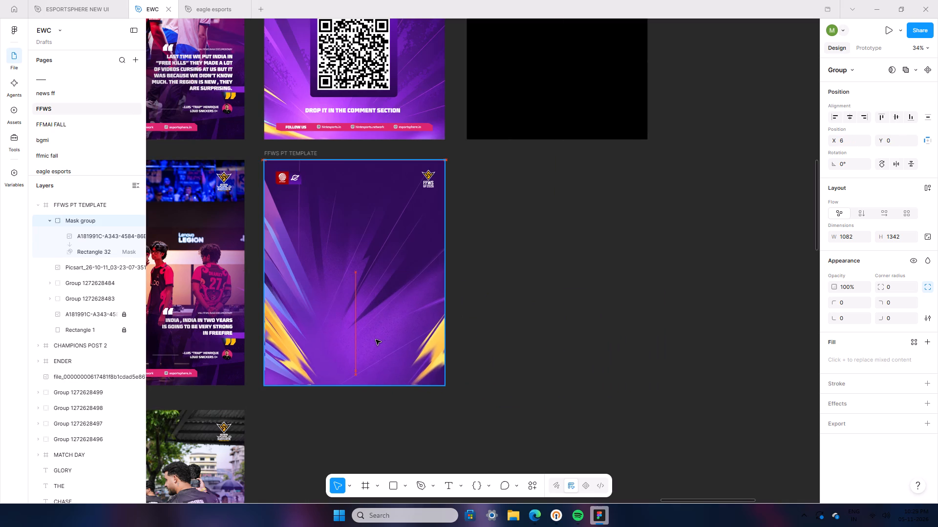
pyautogui.moveTo(376, 340); pyautogui.dragTo(375, 340)
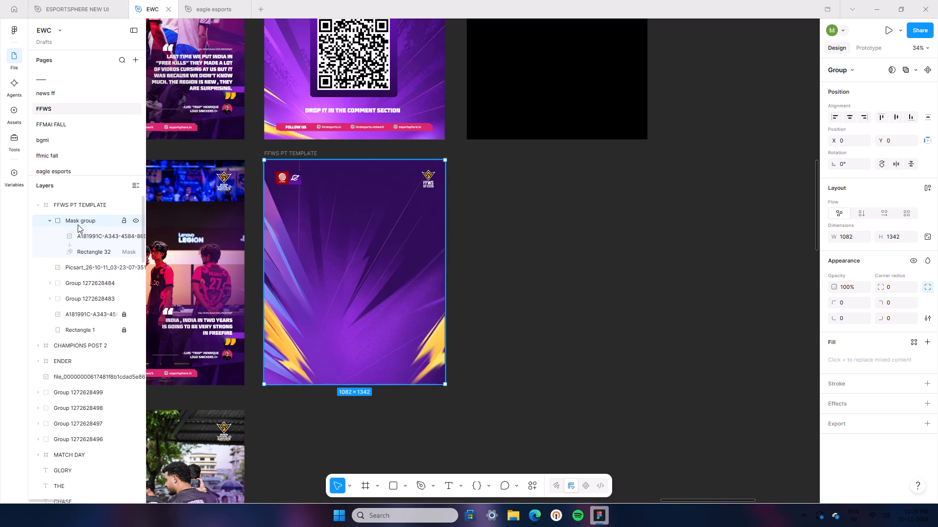
pyautogui.click(47, 220)
pyautogui.moveTo(85, 217); pyautogui.dragTo(85, 265)
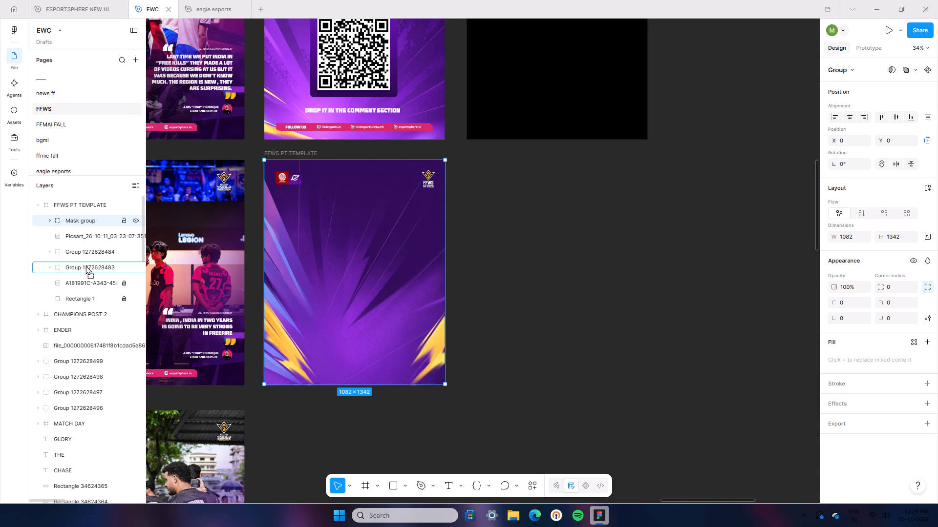
pyautogui.moveTo(85, 265); pyautogui.dragTo(86, 257)
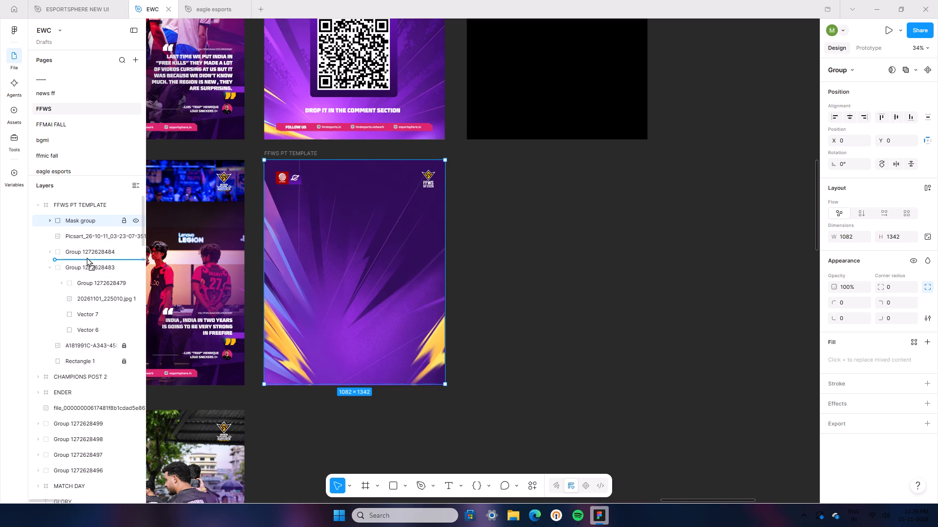
pyautogui.moveTo(86, 257); pyautogui.dragTo(75, 344)
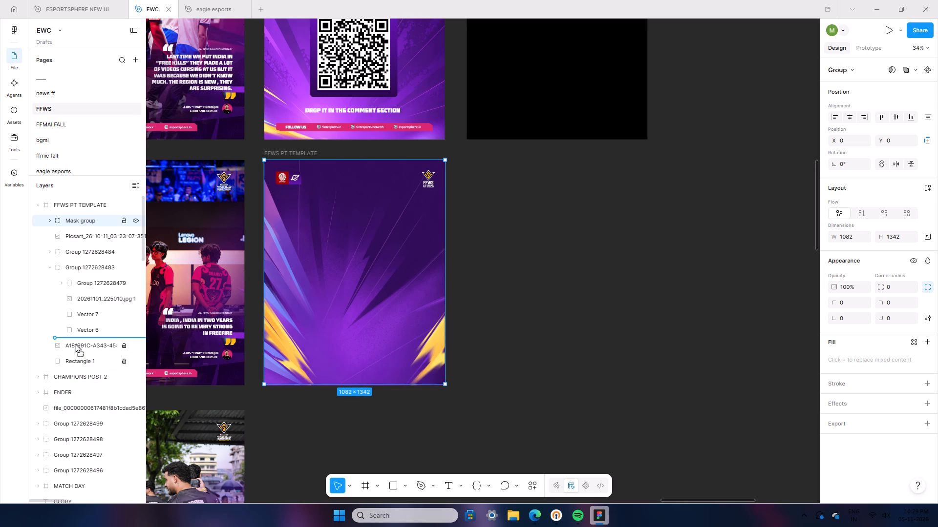
pyautogui.moveTo(75, 344); pyautogui.dragTo(75, 343)
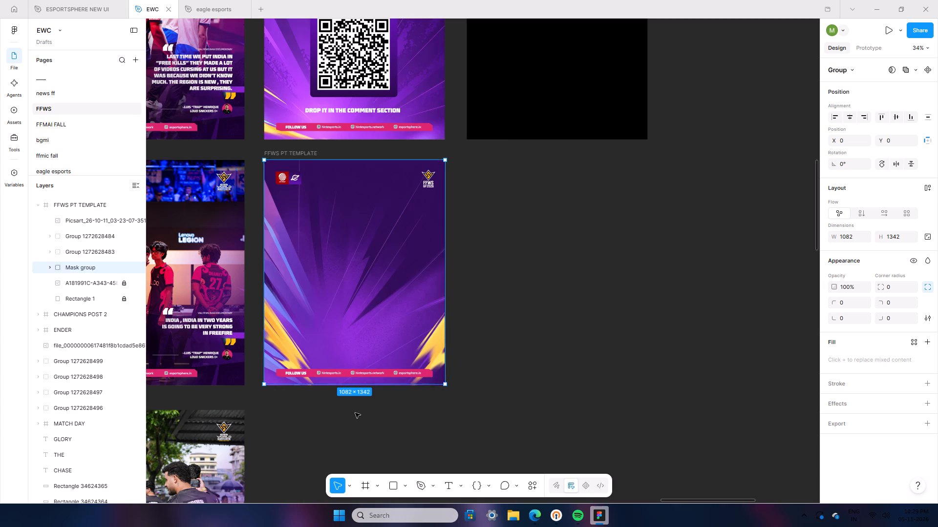
# Nudge the image inside the Mask group vertically to Y 20.4, leaving the mask rectangle in place.
pyautogui.keyDown('ctrl'); pyautogui.scroll(5, 355, 413); pyautogui.keyUp('ctrl')
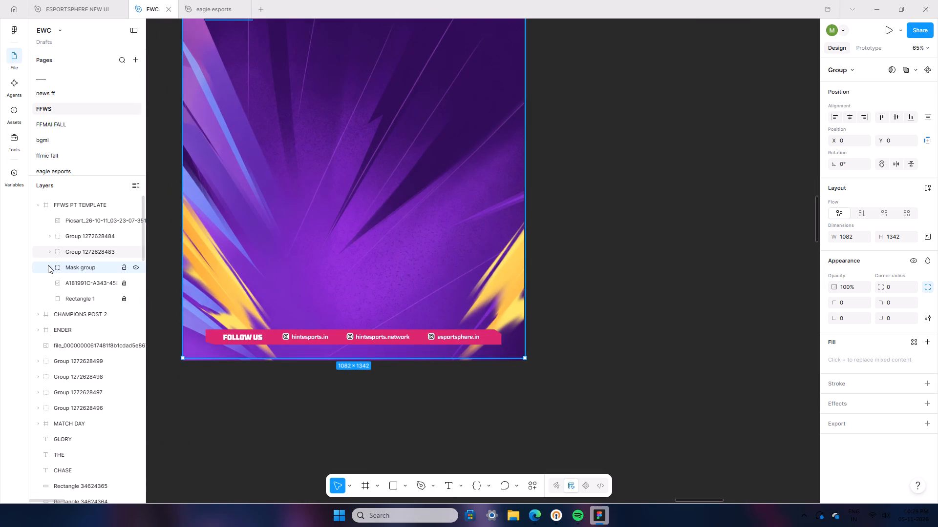
pyautogui.click(51, 262)
pyautogui.click(79, 286)
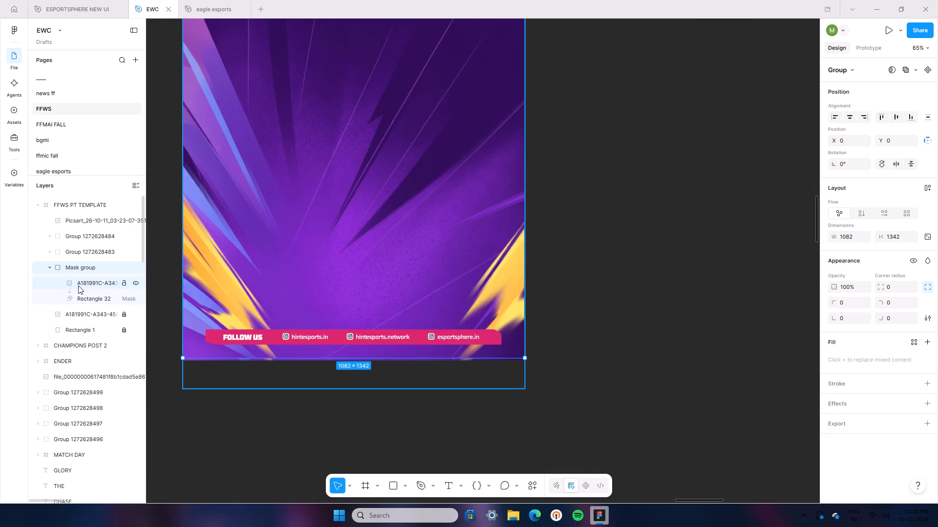
pyautogui.press('Down')
pyautogui.press('Down')
pyautogui.press('Down')
pyautogui.press('Down')
pyautogui.press('Down')
pyautogui.press('Down')
pyautogui.press('Down')
pyautogui.press('Down')
pyautogui.press('Down')
pyautogui.press('Down')
pyautogui.press('Down')
pyautogui.press('Down')
pyautogui.press('Down')
pyautogui.press('Down')
pyautogui.press('Down')
pyautogui.press('Down')
pyautogui.press('Down')
pyautogui.press('Down')
pyautogui.press('Down')
pyautogui.press('Down')
pyautogui.press('Down')
pyautogui.press('Down')
pyautogui.press('Down')
pyautogui.press('Down')
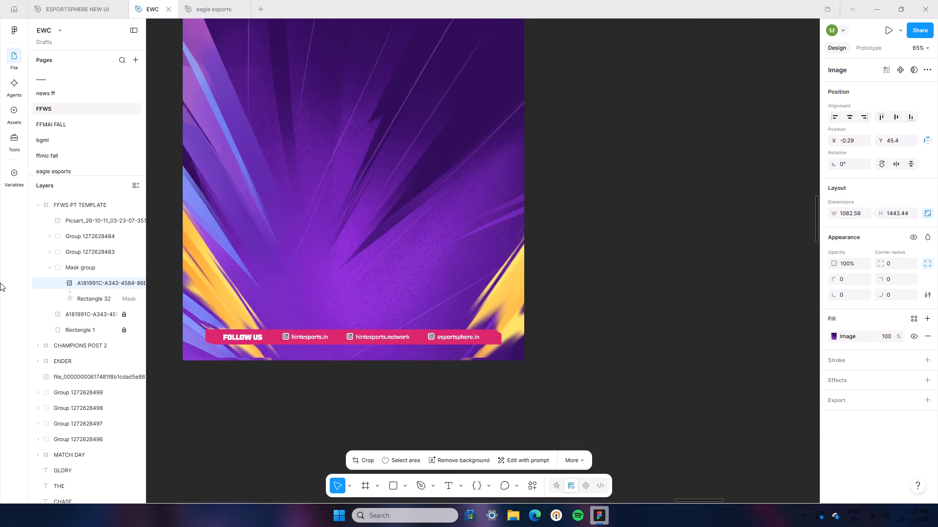
pyautogui.press('Up')
pyautogui.press('Up')
pyautogui.press('Up')
pyautogui.press('Up')
pyautogui.press('Up')
pyautogui.press('Up')
pyautogui.press('Up')
pyautogui.press('Up')
pyautogui.press('Up')
pyautogui.press('Up')
pyautogui.press('Up')
pyautogui.press('Up')
pyautogui.press('Up')
pyautogui.press('Up')
pyautogui.press('Up')
pyautogui.press('Up')
pyautogui.press('Up')
pyautogui.press('Up')
pyautogui.press('Up')
pyautogui.press('Up')
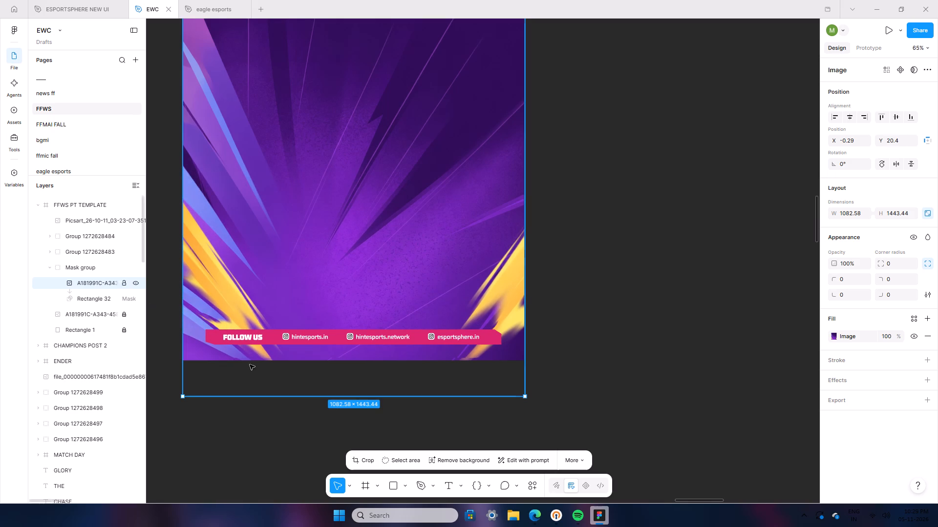
pyautogui.doubleClick(565, 339)
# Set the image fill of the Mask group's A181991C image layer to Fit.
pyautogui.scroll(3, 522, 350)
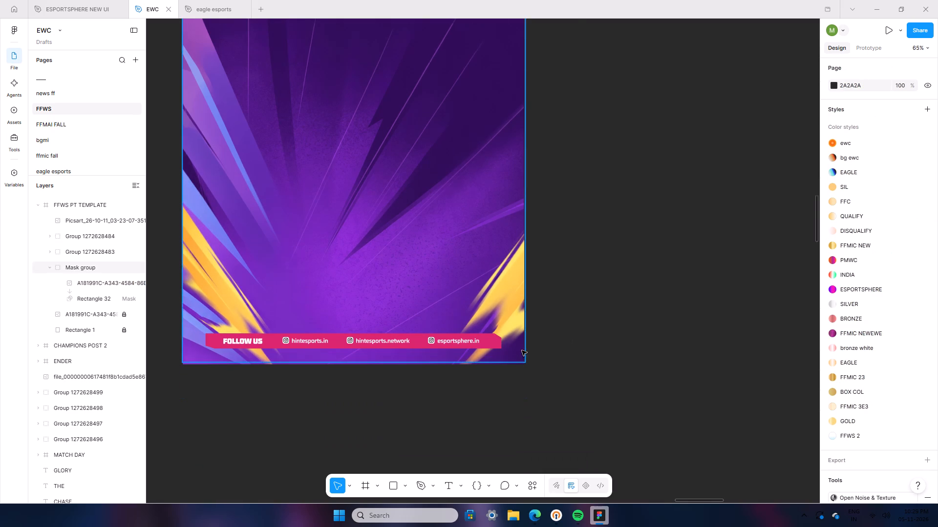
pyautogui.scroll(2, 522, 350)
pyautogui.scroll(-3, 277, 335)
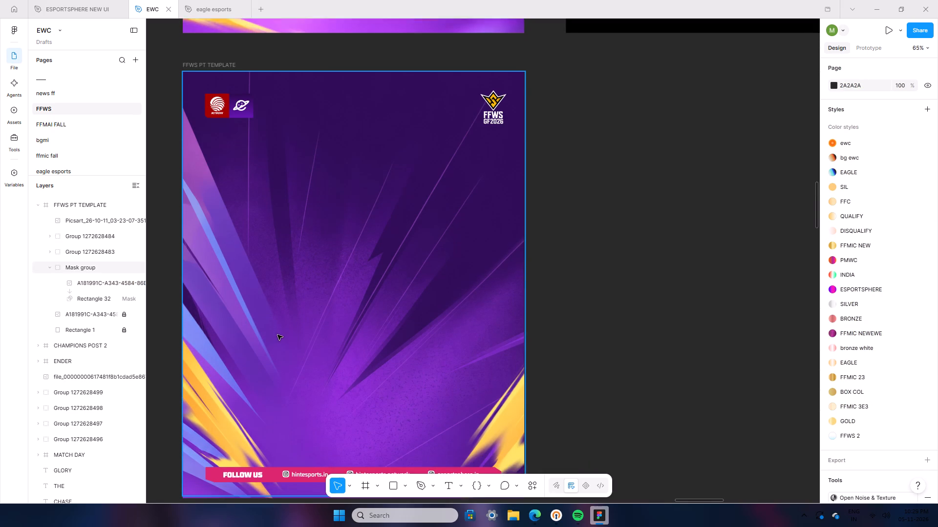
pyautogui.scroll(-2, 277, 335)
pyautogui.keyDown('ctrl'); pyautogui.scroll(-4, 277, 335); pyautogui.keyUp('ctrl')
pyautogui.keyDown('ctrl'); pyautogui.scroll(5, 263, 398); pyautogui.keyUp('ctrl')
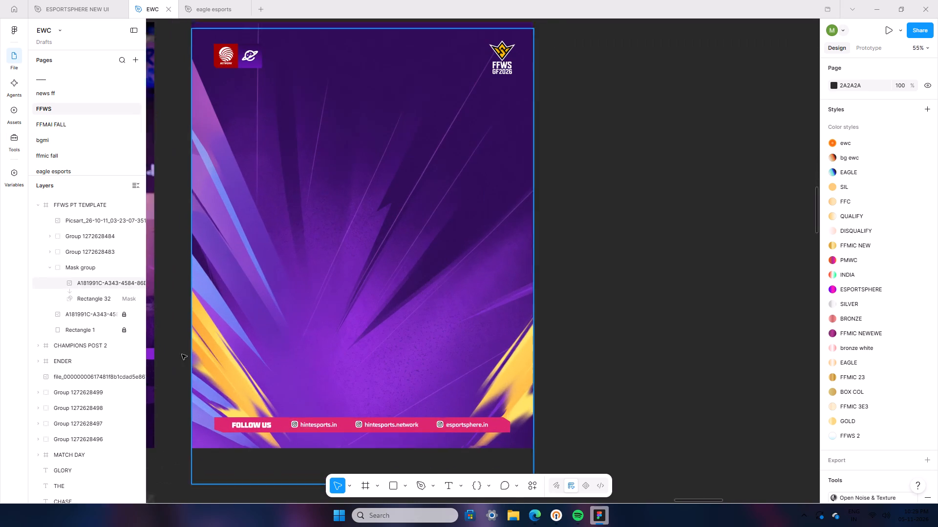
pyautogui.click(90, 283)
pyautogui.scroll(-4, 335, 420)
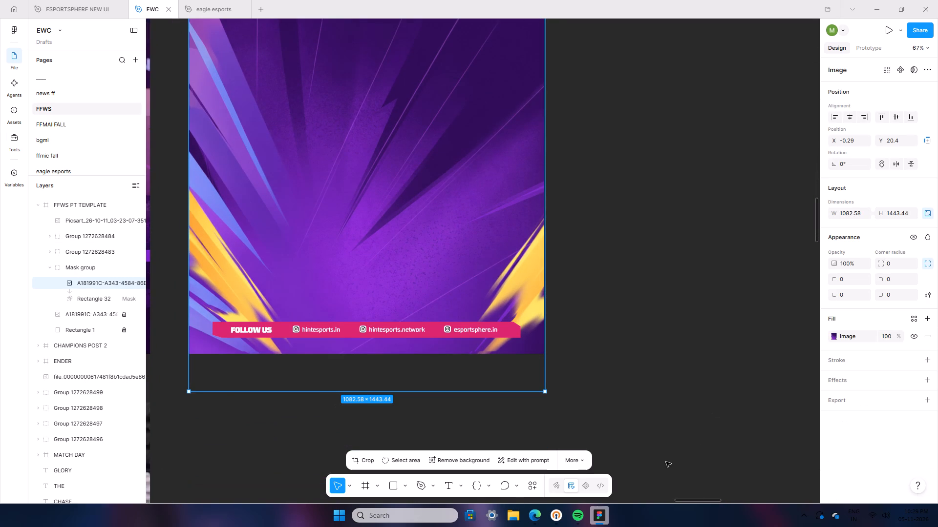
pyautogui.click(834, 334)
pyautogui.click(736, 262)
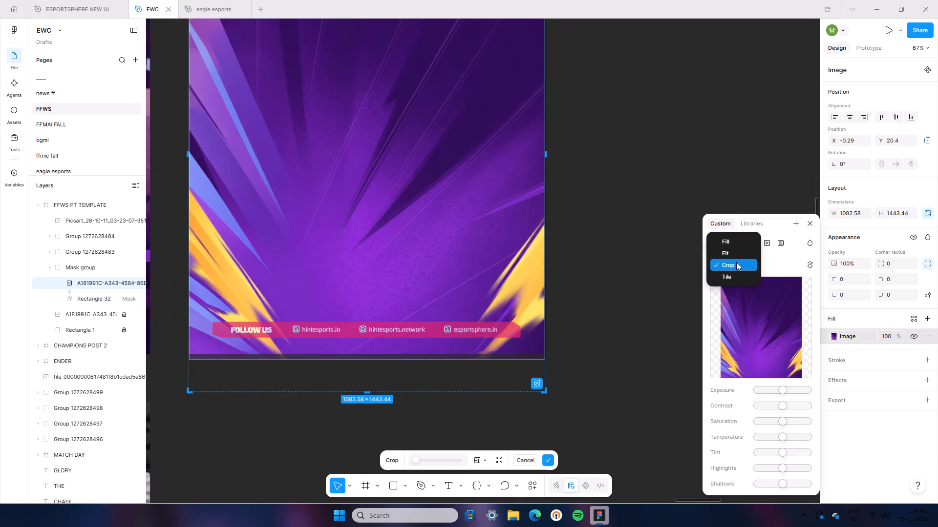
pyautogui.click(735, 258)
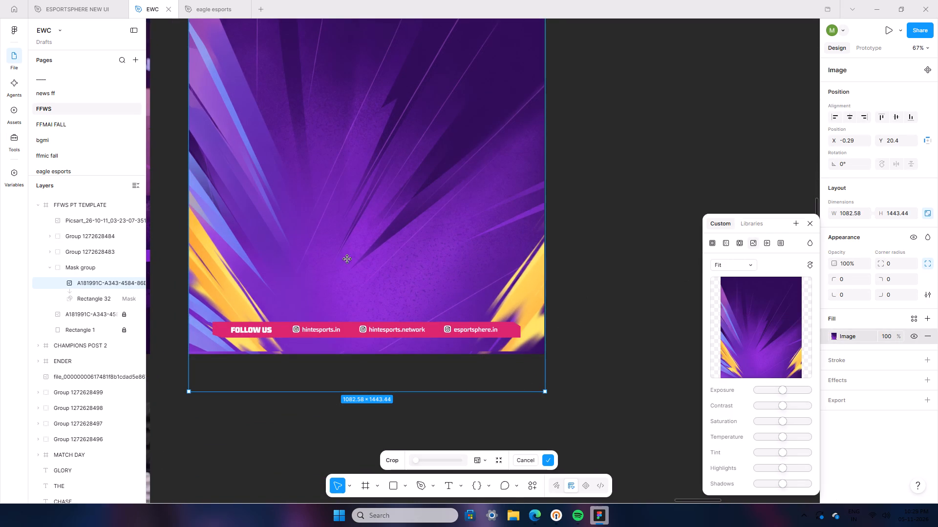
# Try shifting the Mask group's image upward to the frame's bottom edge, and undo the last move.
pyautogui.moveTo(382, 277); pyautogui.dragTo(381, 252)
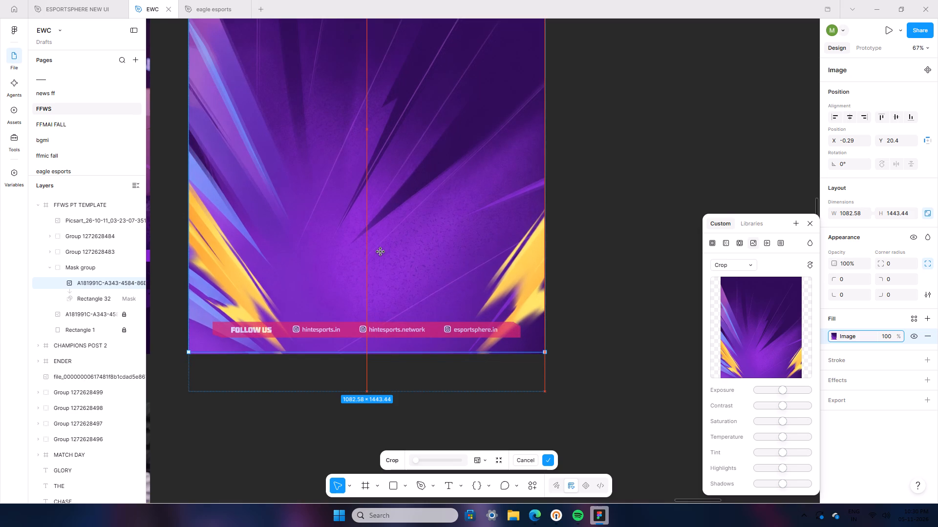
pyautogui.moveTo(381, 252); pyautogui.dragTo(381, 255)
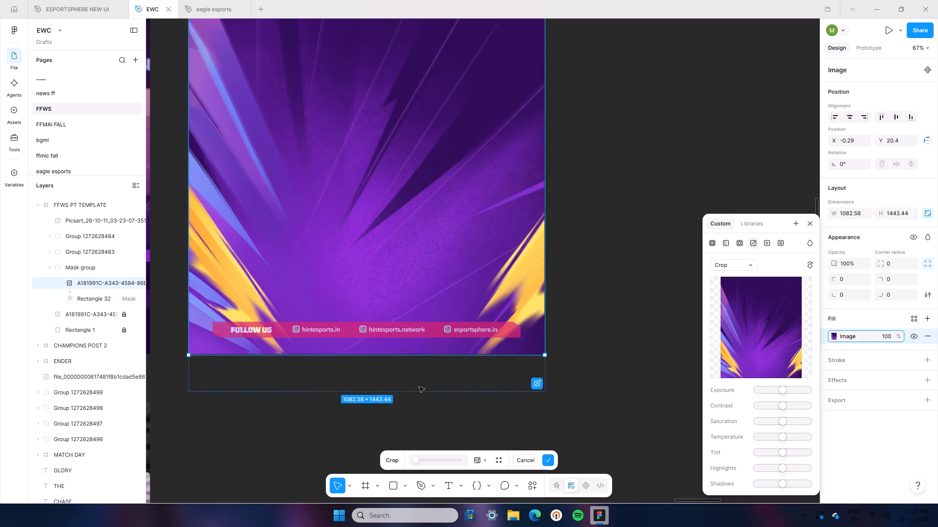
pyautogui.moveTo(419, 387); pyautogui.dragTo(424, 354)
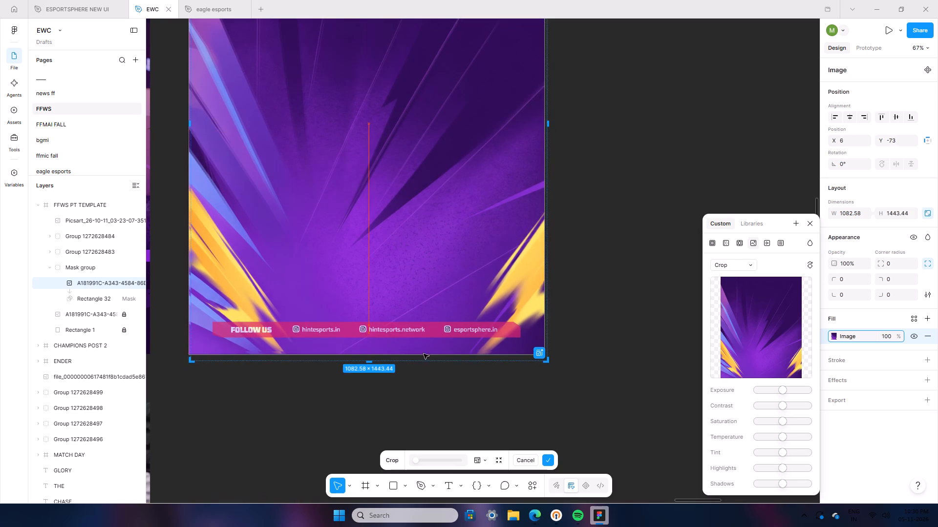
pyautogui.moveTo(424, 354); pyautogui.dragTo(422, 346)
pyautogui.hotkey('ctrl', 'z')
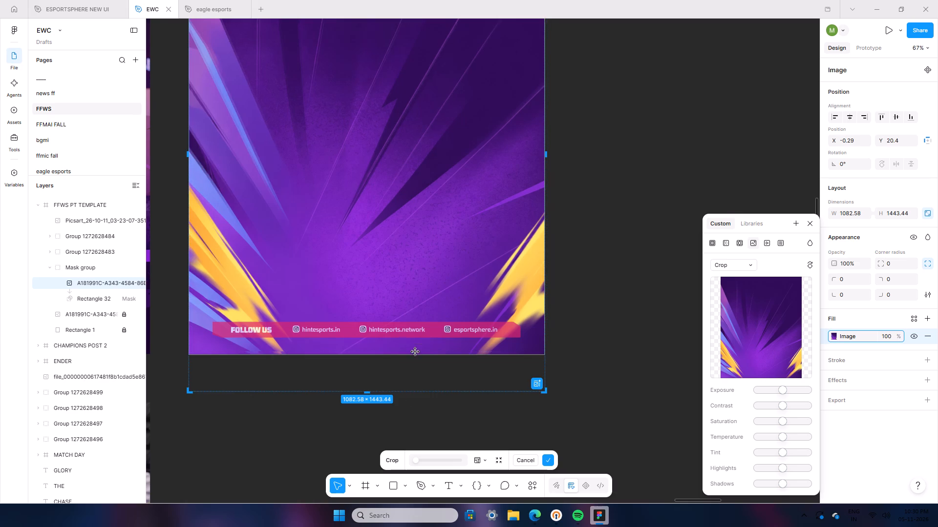
# Resize the Mask group's image to 1082 × 1355 at X 0, Y -2, and set its image fill to Fit.
pyautogui.scroll(6, 410, 397)
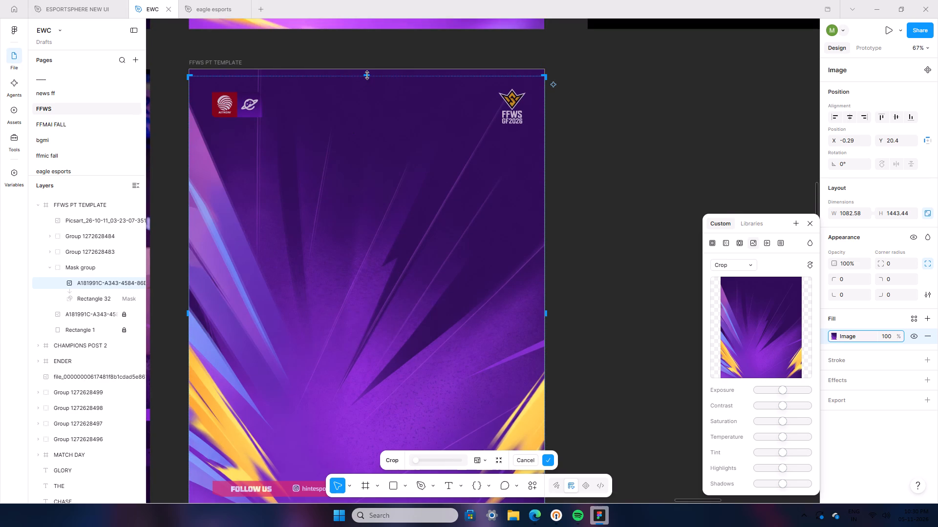
pyautogui.moveTo(367, 75); pyautogui.dragTo(367, 69)
pyautogui.scroll(-6, 381, 178)
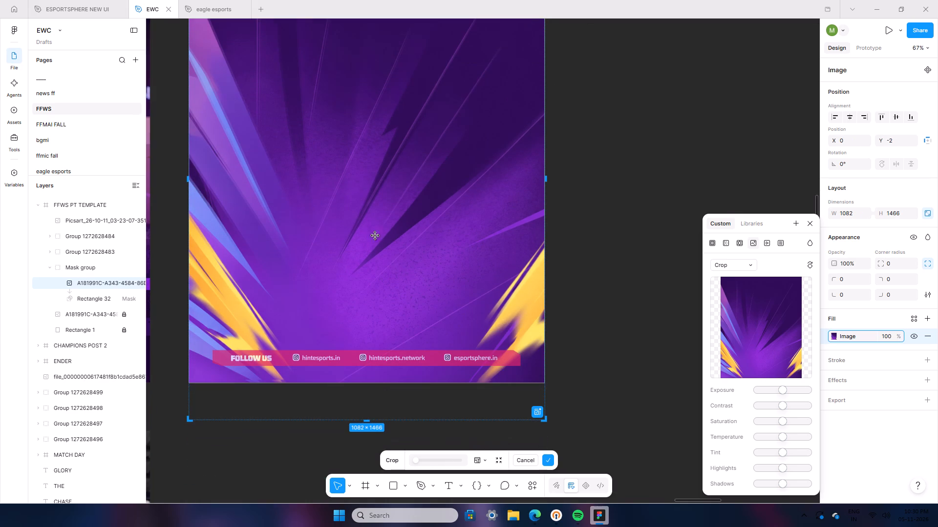
pyautogui.moveTo(367, 421); pyautogui.dragTo(367, 384)
pyautogui.click(742, 264)
pyautogui.click(733, 255)
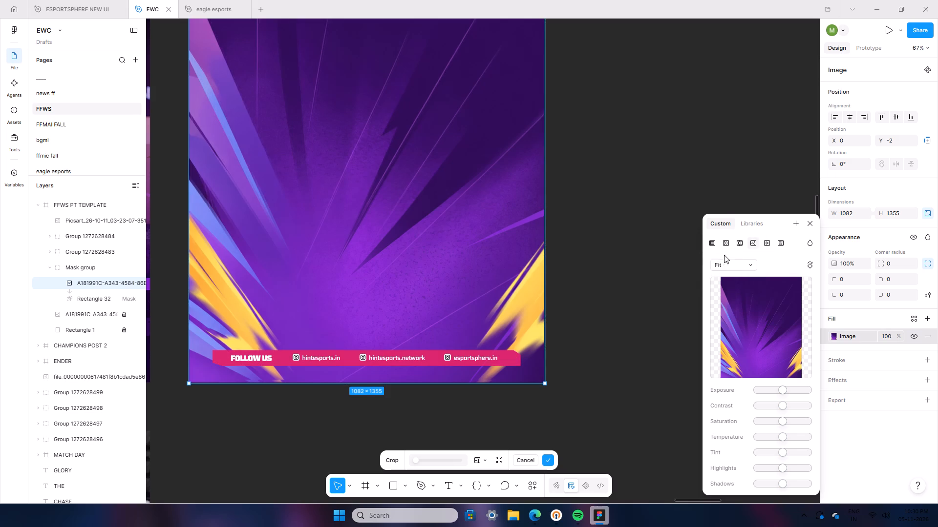
pyautogui.doubleClick(580, 290)
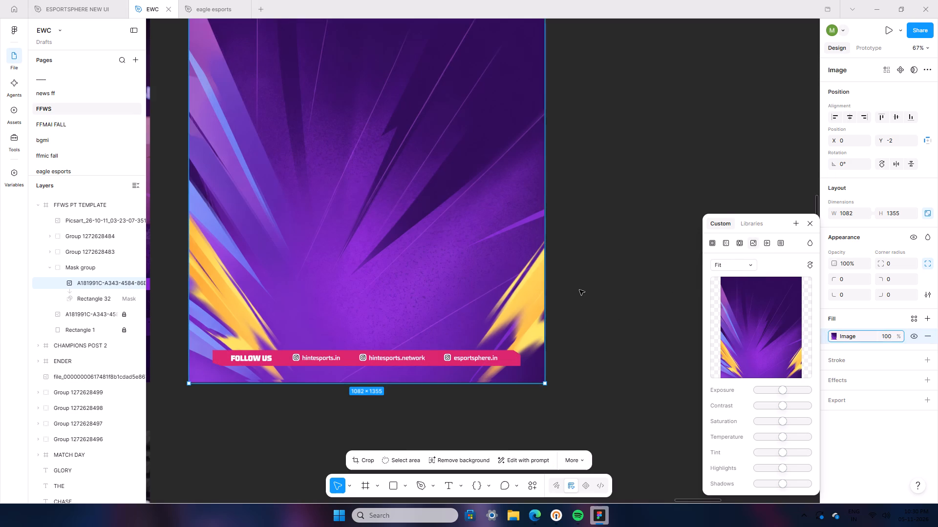
# Examine the FFWS PT TEMPLATE background up close and compare it with neighbouring posts such as FFWS TIERLIST 2.
pyautogui.scroll(6, 550, 364)
pyautogui.keyDown('ctrl'); pyautogui.scroll(-8, 550, 364); pyautogui.keyUp('ctrl')
pyautogui.scroll(-4, 550, 364)
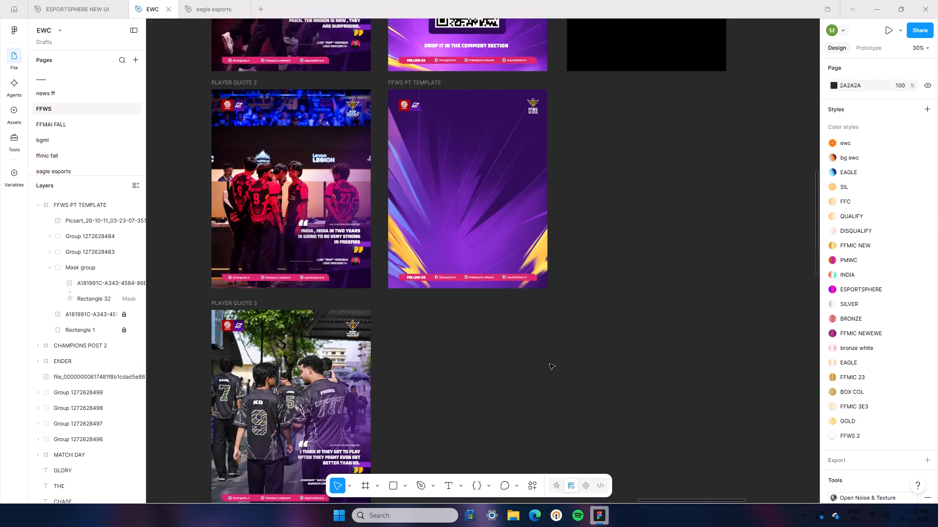
pyautogui.scroll(-2, 550, 364)
pyautogui.keyDown('ctrl'); pyautogui.scroll(8, 509, 333); pyautogui.keyUp('ctrl')
pyautogui.scroll(10, 386, 336)
pyautogui.keyDown('ctrl'); pyautogui.scroll(5, 419, 368); pyautogui.keyUp('ctrl')
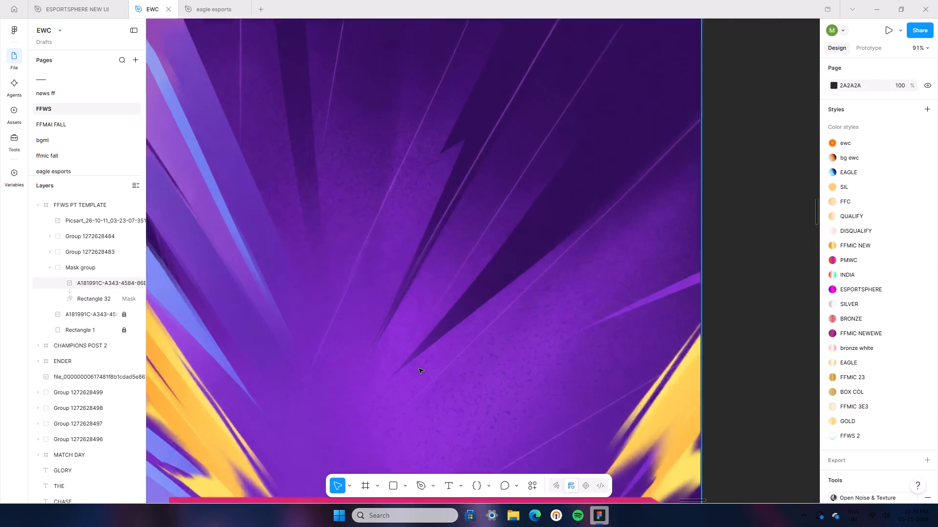
pyautogui.keyDown('ctrl'); pyautogui.scroll(18, 419, 368); pyautogui.keyUp('ctrl')
pyautogui.keyDown('ctrl'); pyautogui.scroll(-14, 419, 380); pyautogui.keyUp('ctrl')
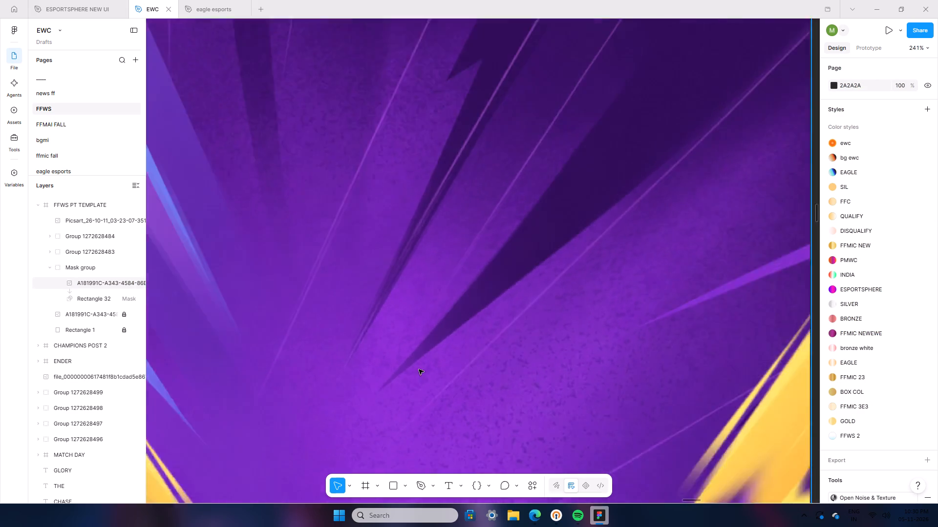
pyautogui.keyDown('ctrl'); pyautogui.scroll(-17, 419, 369); pyautogui.keyUp('ctrl')
pyautogui.keyDown('ctrl'); pyautogui.scroll(6, 462, 441); pyautogui.keyUp('ctrl')
pyautogui.scroll(-17, 456, 444)
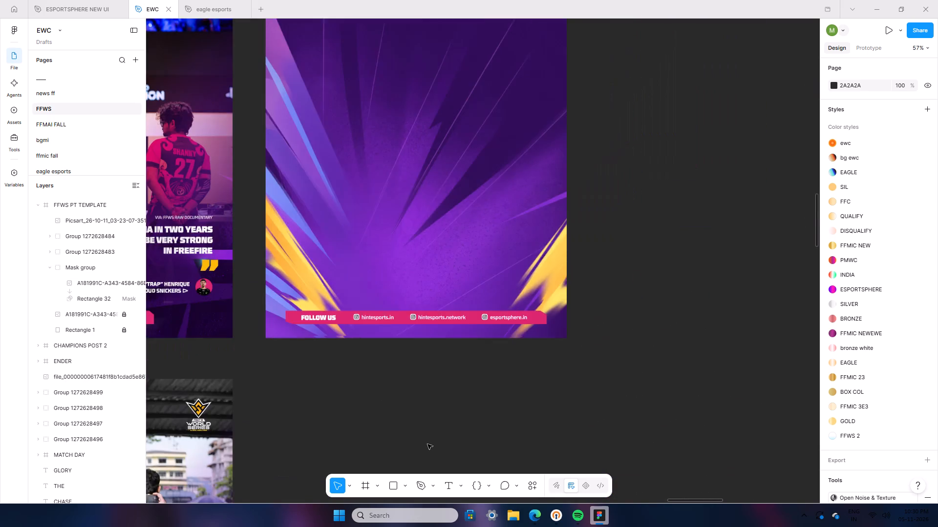
pyautogui.scroll(5, 427, 454)
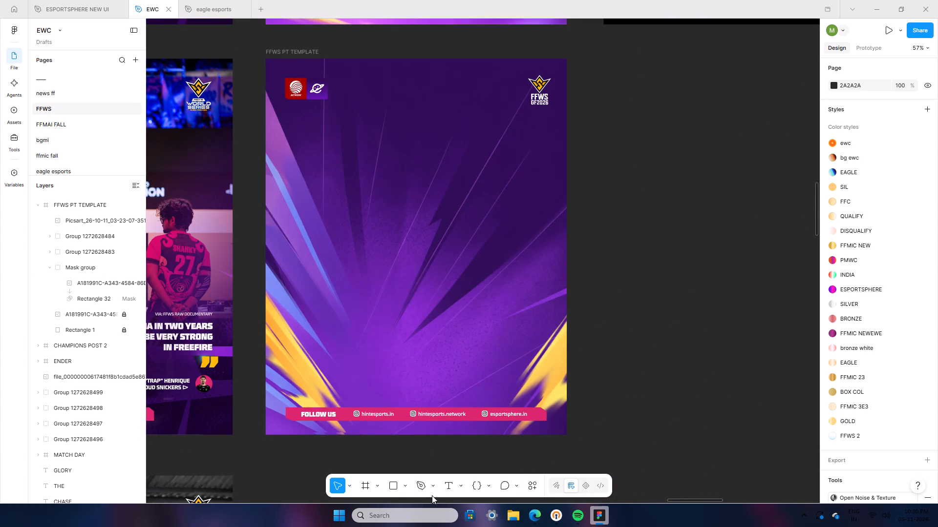
pyautogui.scroll(20, 662, 299)
pyautogui.scroll(1, 662, 299)
pyautogui.scroll(4, 437, 220)
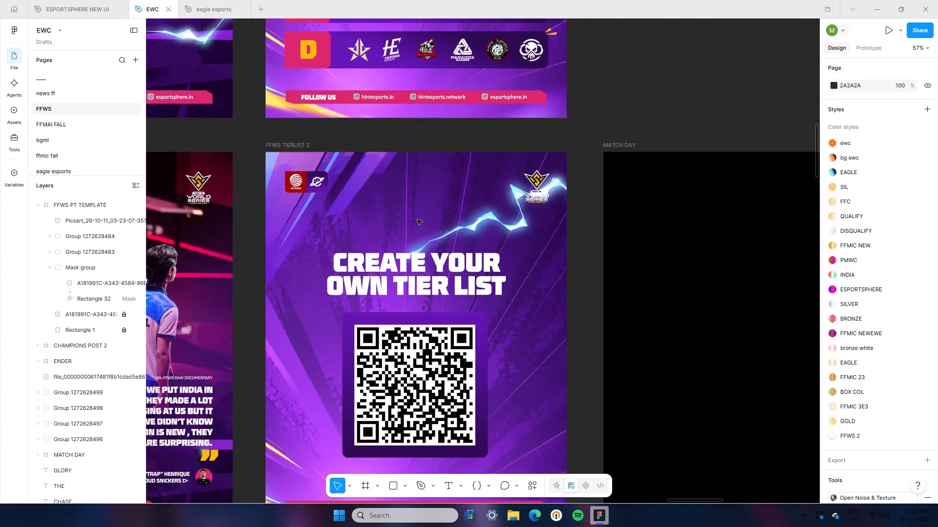
pyautogui.scroll(11, 417, 220)
pyautogui.scroll(-17, 415, 220)
pyautogui.scroll(-7, 653, 206)
pyautogui.scroll(-9, 633, 339)
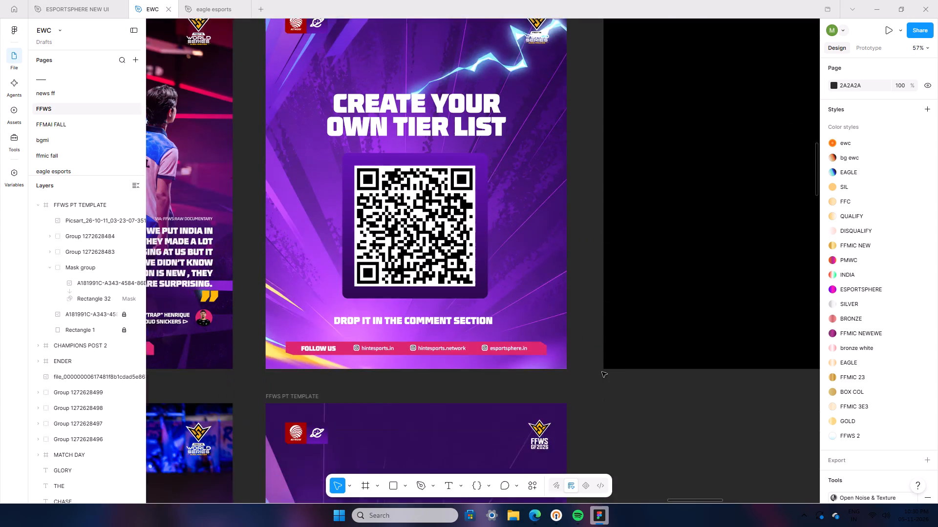
pyautogui.scroll(-6, 510, 376)
# Add the text OVERALL and place it below the header logos in FFWS PT TEMPLATE at X 66, Y 214.
pyautogui.click(445, 487)
pyautogui.click(635, 383)
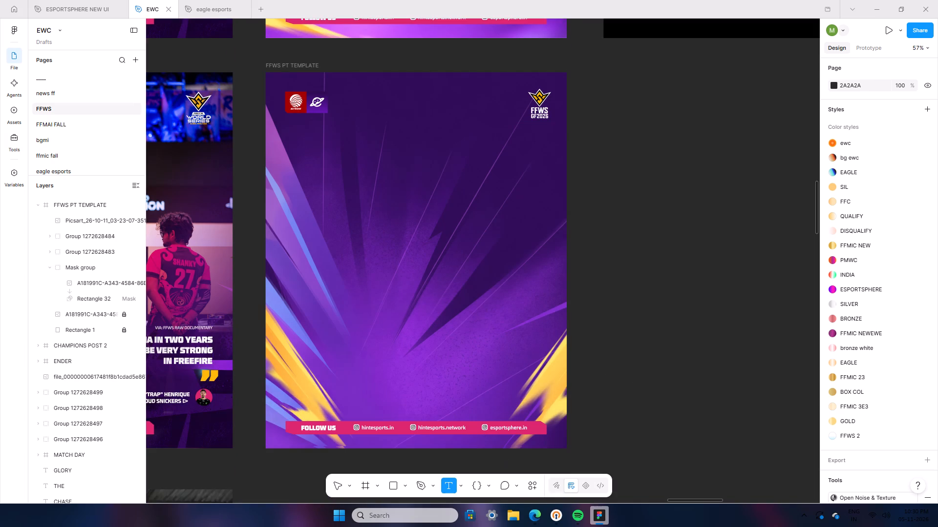
pyautogui.write('OVERALL')
pyautogui.moveTo(687, 359); pyautogui.dragTo(682, 359)
pyautogui.moveTo(662, 396); pyautogui.dragTo(375, 196)
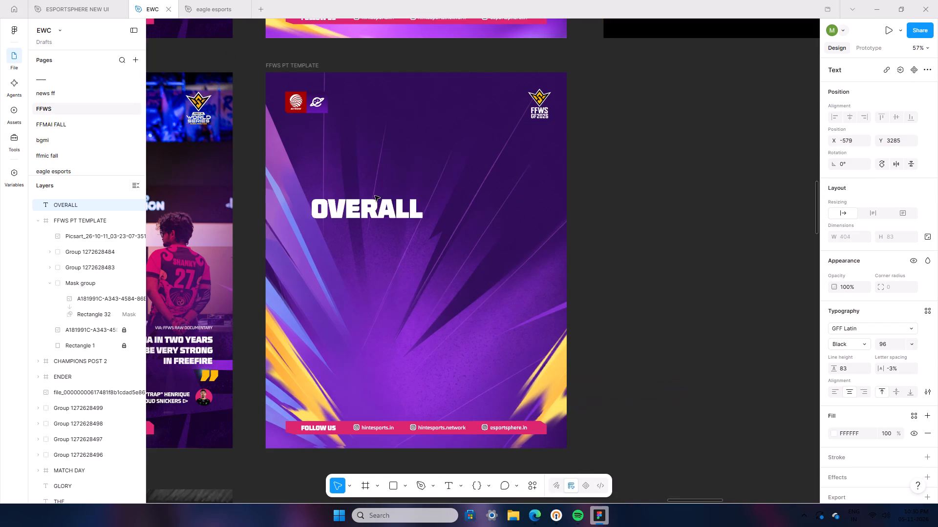
pyautogui.moveTo(375, 196); pyautogui.dragTo(367, 145)
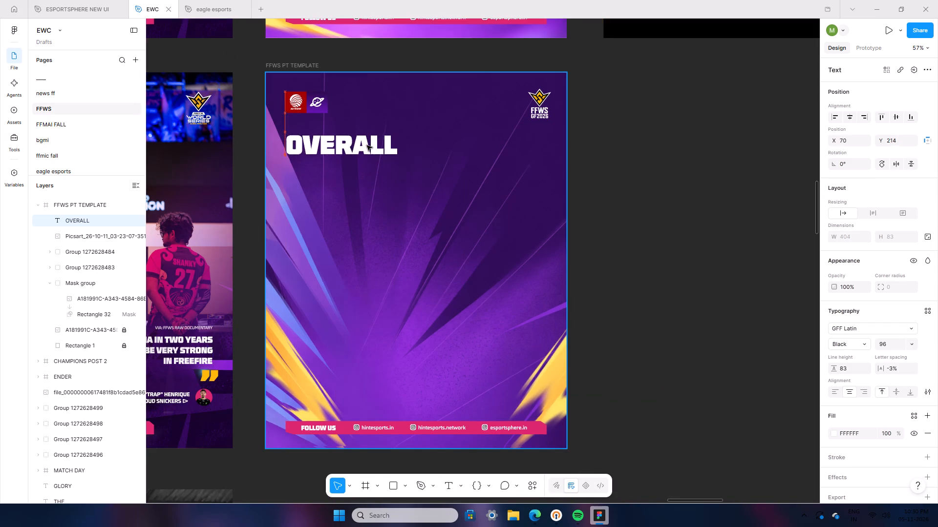
pyautogui.moveTo(367, 145); pyautogui.dragTo(367, 145)
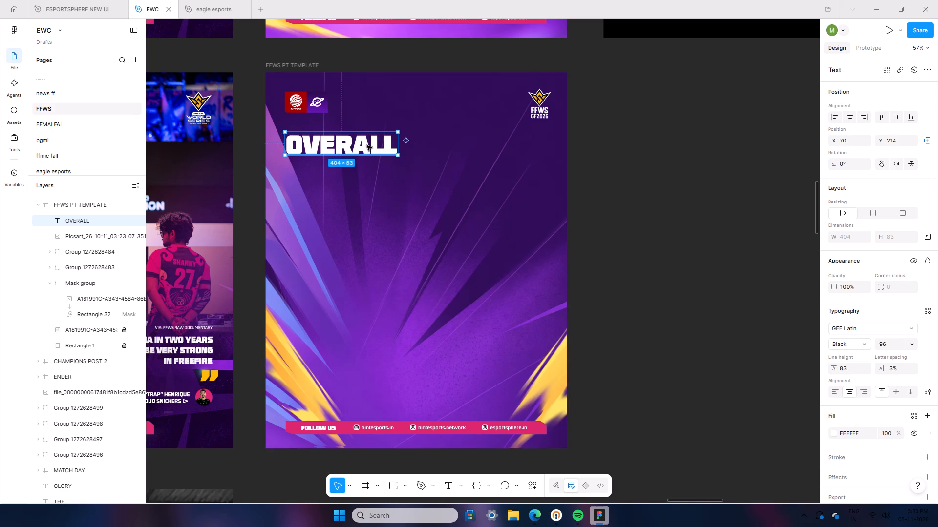
pyautogui.press('Left')
pyautogui.press('Left')
pyautogui.press('Left')
pyautogui.press('Left')
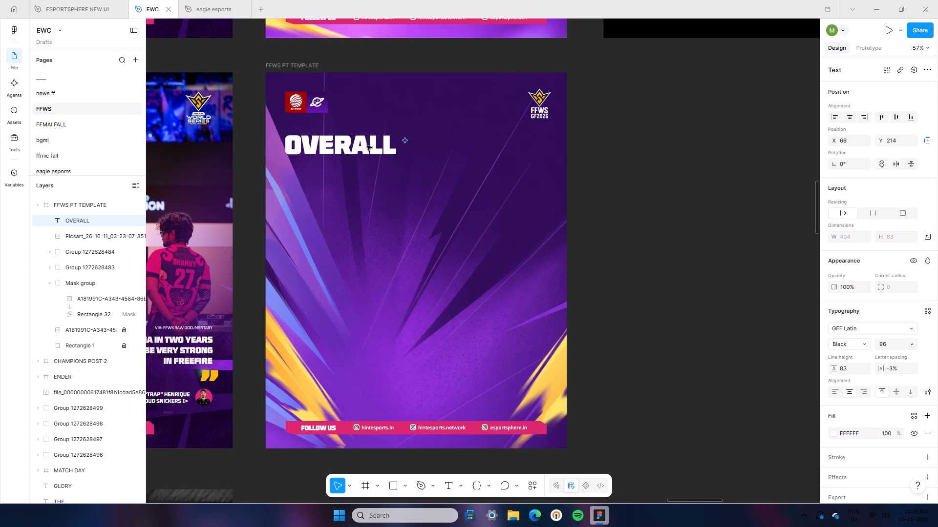
# Paste a copy of the OVERALL text beside the frame and change its wording to STANDINGS.
pyautogui.rightClick(367, 145)
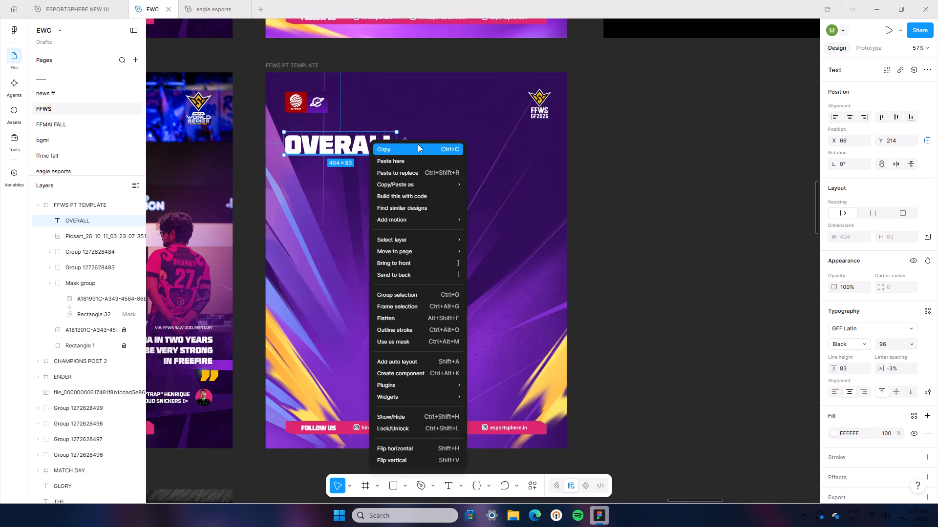
pyautogui.click(418, 144)
pyautogui.rightClick(602, 250)
pyautogui.click(615, 258)
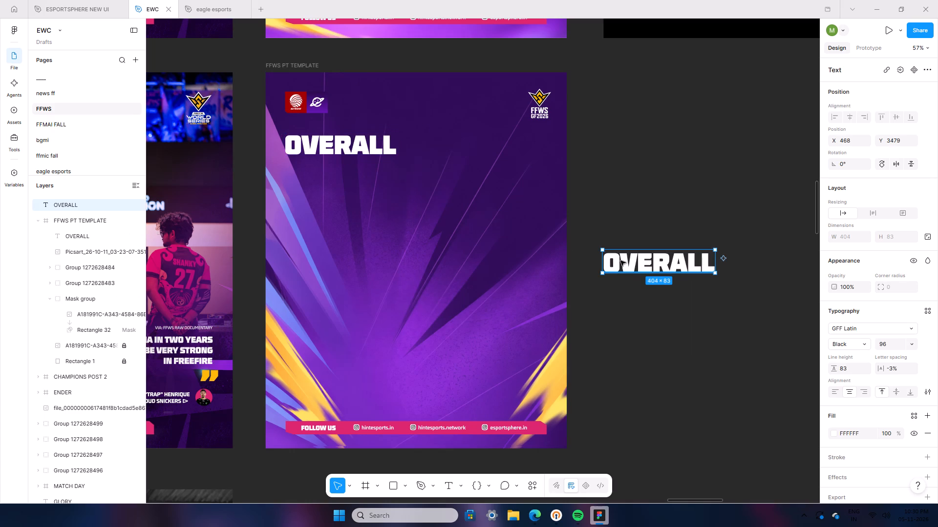
pyautogui.doubleClick(620, 260)
pyautogui.write('STANDINGS')
pyautogui.click(639, 338)
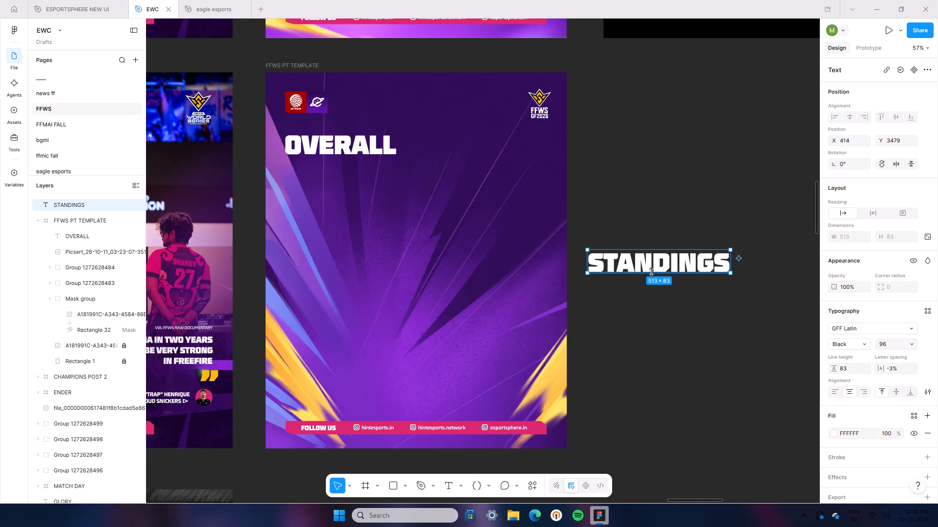
# Move the STANDINGS text into FFWS PT TEMPLATE directly below OVERALL, at X 66, Y 290.
pyautogui.moveTo(650, 268); pyautogui.dragTo(353, 170)
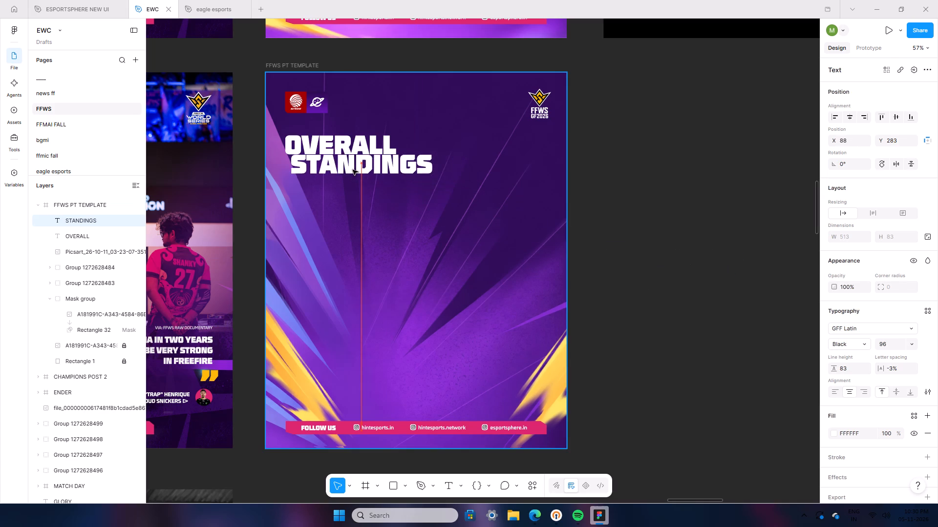
pyautogui.moveTo(353, 170); pyautogui.dragTo(347, 170)
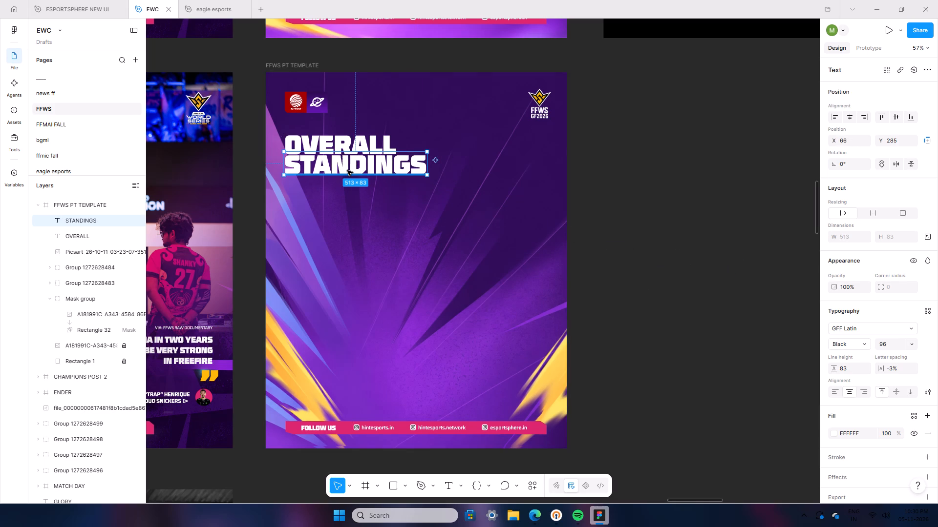
pyautogui.press('Down')
pyautogui.press('Down')
pyautogui.press('Down')
pyautogui.press('Down')
pyautogui.press('Down')
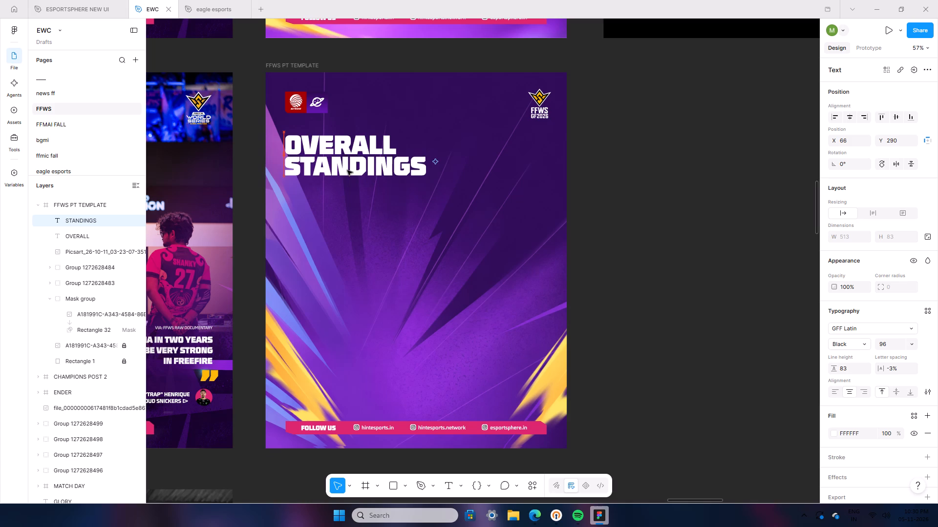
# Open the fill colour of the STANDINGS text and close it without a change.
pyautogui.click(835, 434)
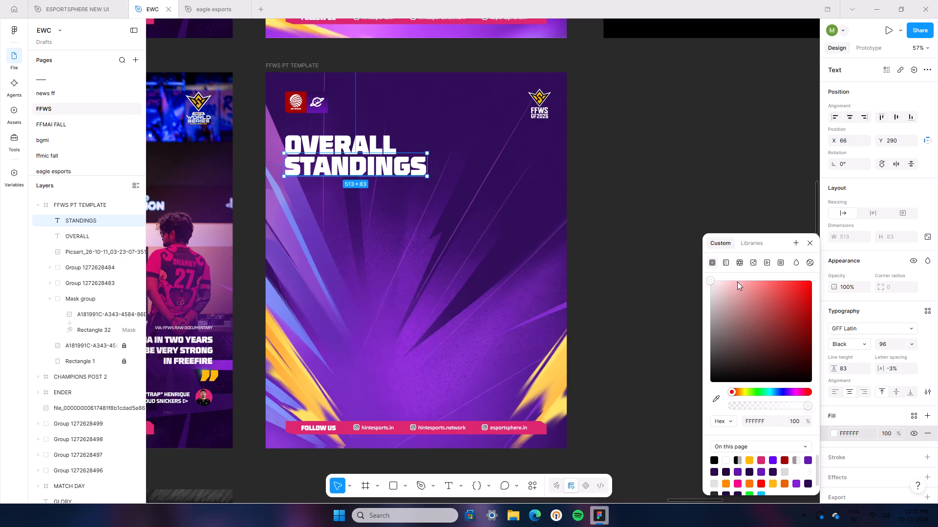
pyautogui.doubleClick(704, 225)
# Recolour the OVERALL text yellow, FFB805, by sampling the quotation mark in the neighbouring post.
pyautogui.click(358, 151)
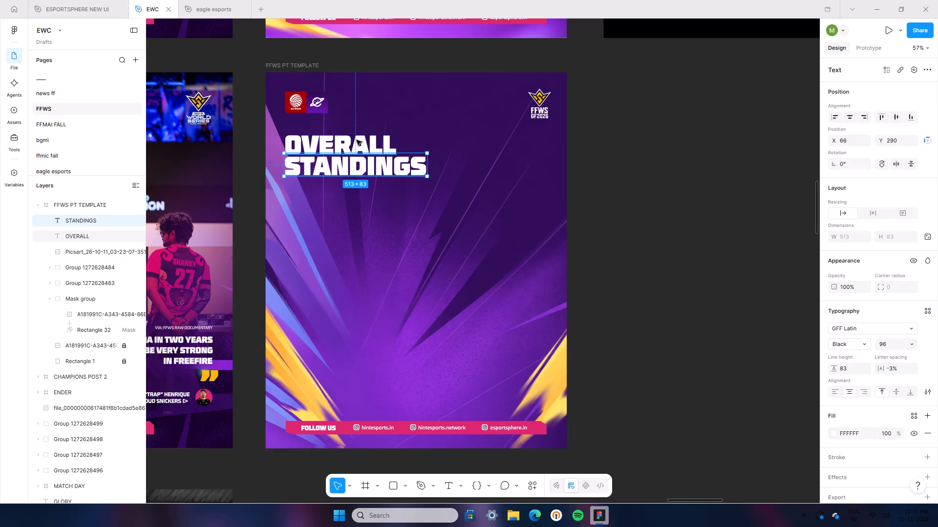
pyautogui.click(356, 139)
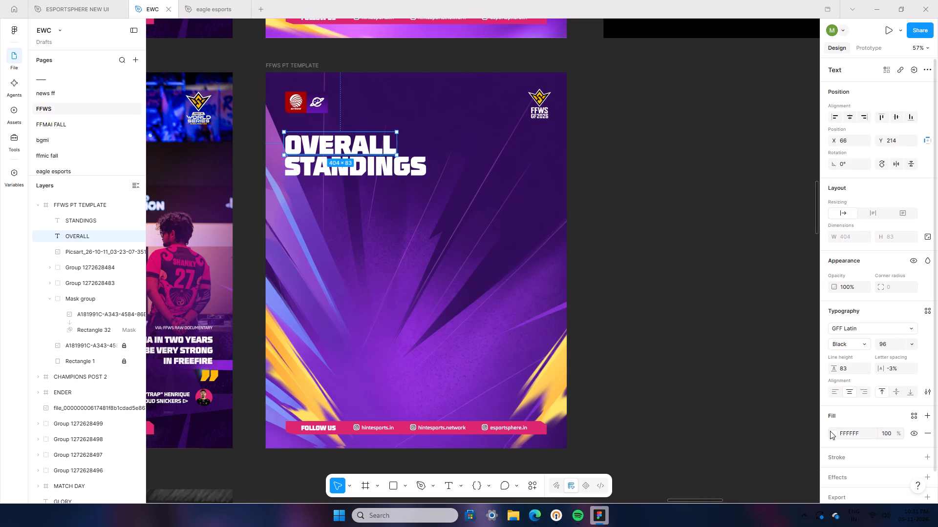
pyautogui.click(831, 431)
pyautogui.click(712, 405)
pyautogui.scroll(8, 559, 351)
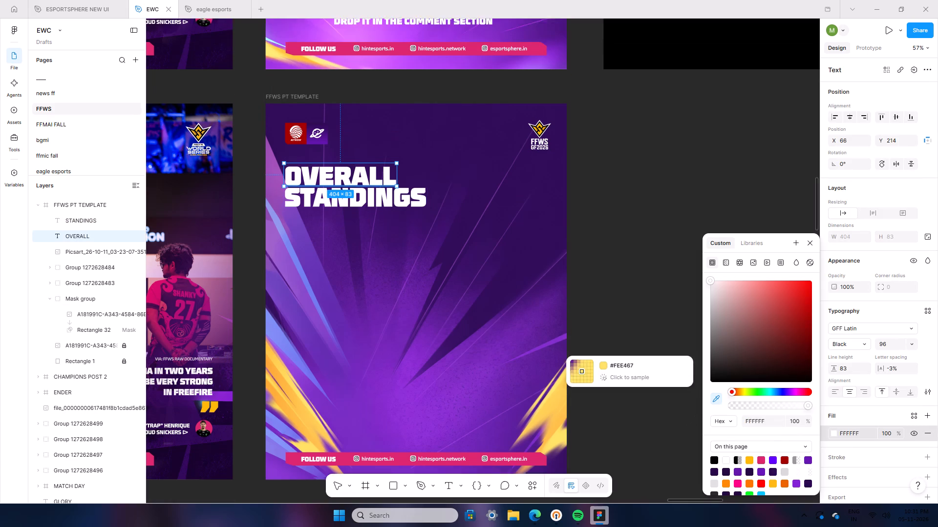
pyautogui.scroll(17, 560, 350)
pyautogui.scroll(3, 277, 162)
pyautogui.keyDown('ctrl'); pyautogui.scroll(-6, 277, 167); pyautogui.keyUp('ctrl')
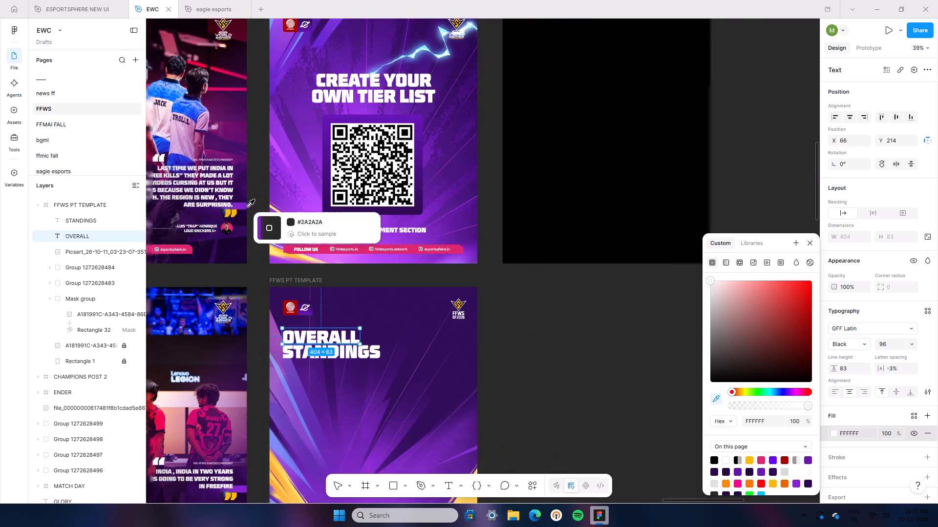
pyautogui.click(233, 212)
pyautogui.click(508, 403)
# Paste a copy of OVERALL into FFWS PT TEMPLATE at X 234, Y 217, and move its layer out of the Mask group to below the Picsart image.
pyautogui.keyDown('ctrl'); pyautogui.scroll(8, 322, 420); pyautogui.keyUp('ctrl')
pyautogui.click(346, 283)
pyautogui.rightClick(346, 282)
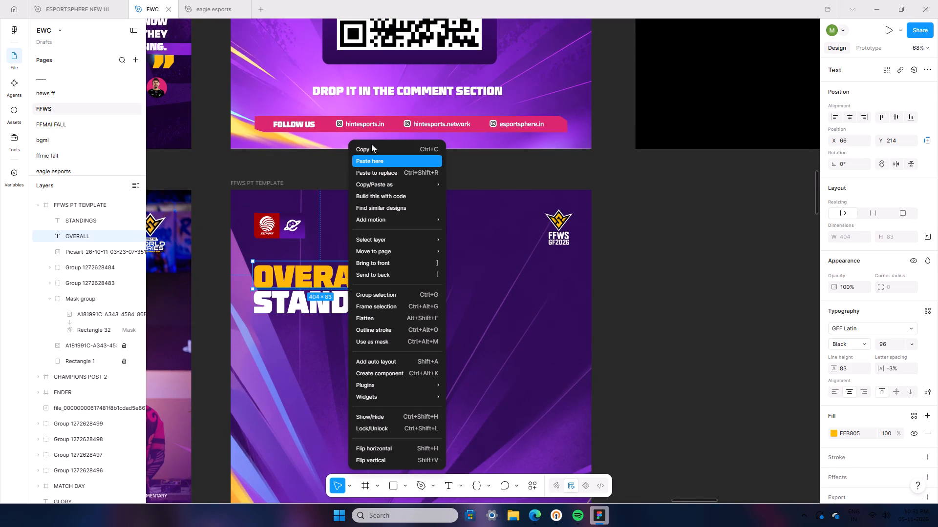
pyautogui.click(371, 144)
pyautogui.rightClick(408, 164)
pyautogui.click(420, 173)
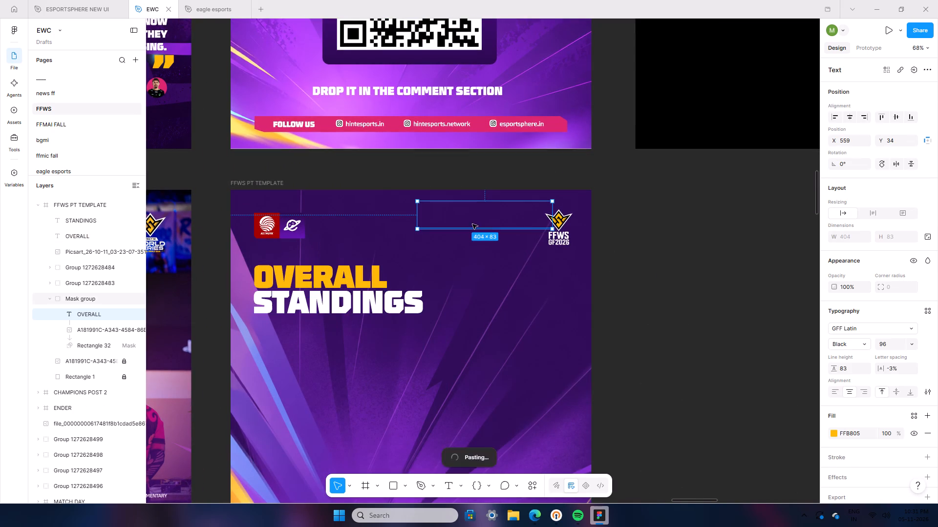
pyautogui.moveTo(479, 216); pyautogui.dragTo(370, 278)
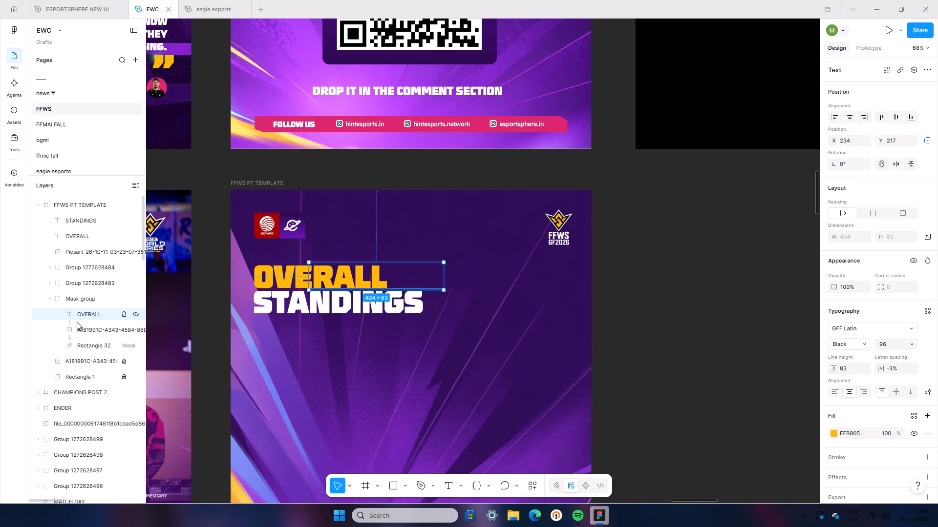
pyautogui.moveTo(67, 315); pyautogui.dragTo(72, 263)
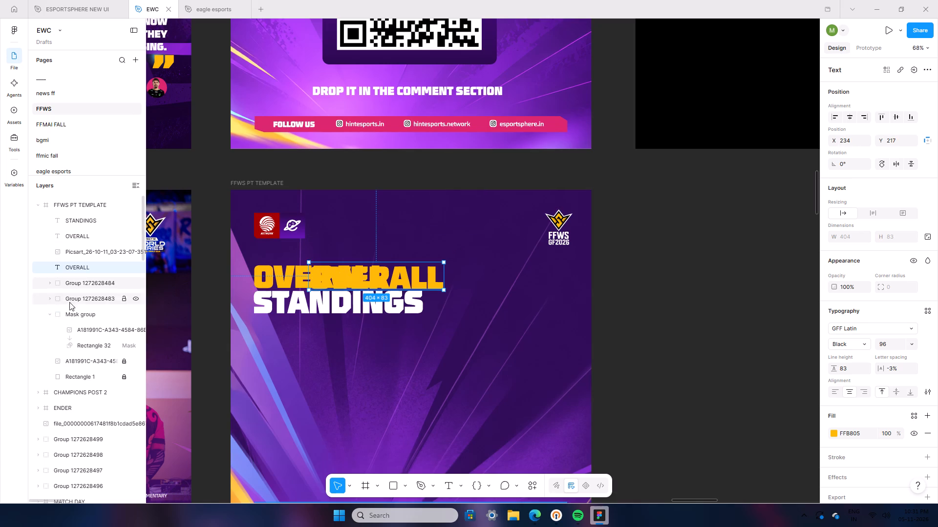
# Lock the Mask group and collapse its layers.
pyautogui.click(120, 316)
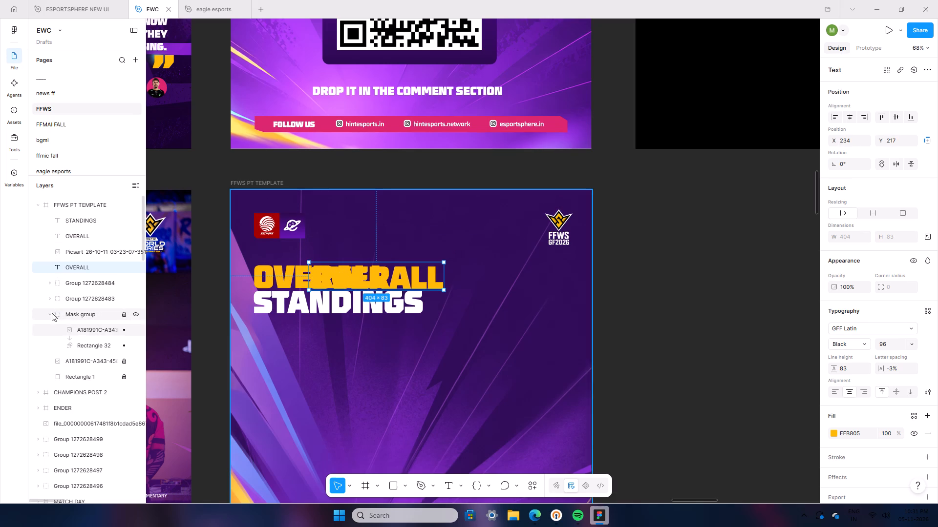
pyautogui.click(51, 312)
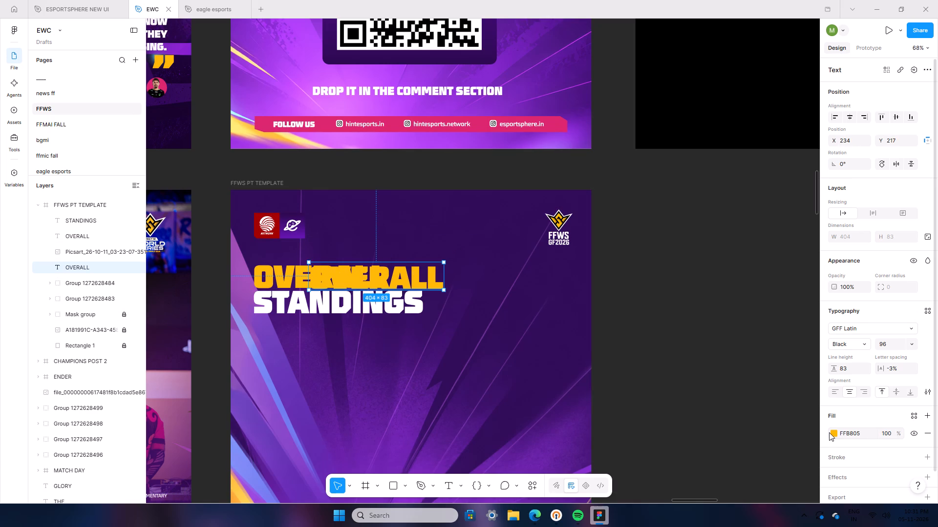
# Recolour the OVERALL copy pink, DA266D, by sampling the FOLLOW US bar of the post above.
pyautogui.click(832, 431)
pyautogui.click(711, 398)
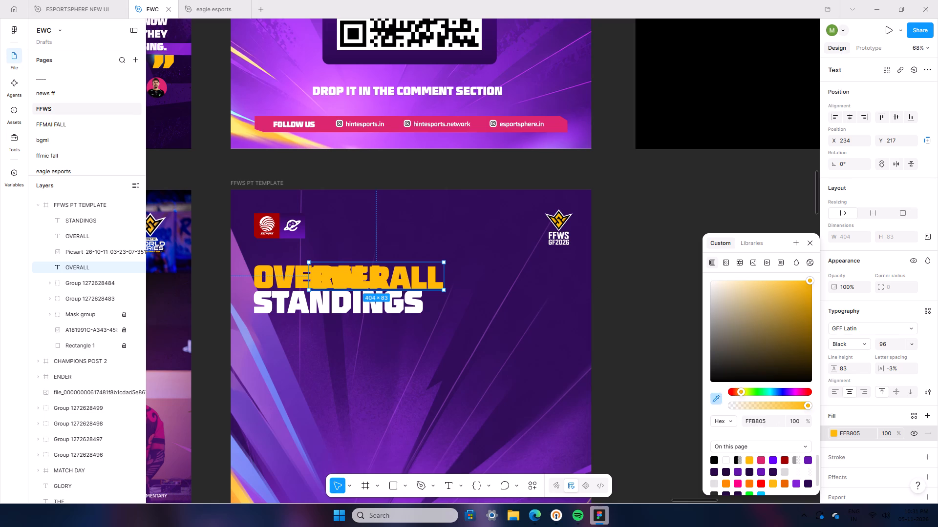
pyautogui.click(397, 125)
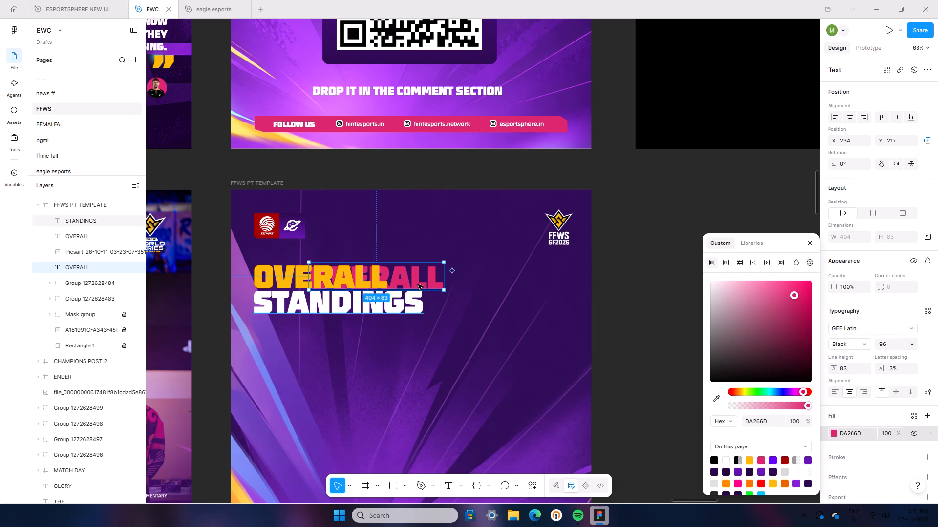
# Move the pink OVERALL copy behind the yellow OVERALL as an offset shadow at X 69, Y 215.
pyautogui.moveTo(407, 279); pyautogui.dragTo(351, 281)
pyautogui.press('Right')
pyautogui.press('Right')
pyautogui.press('Right')
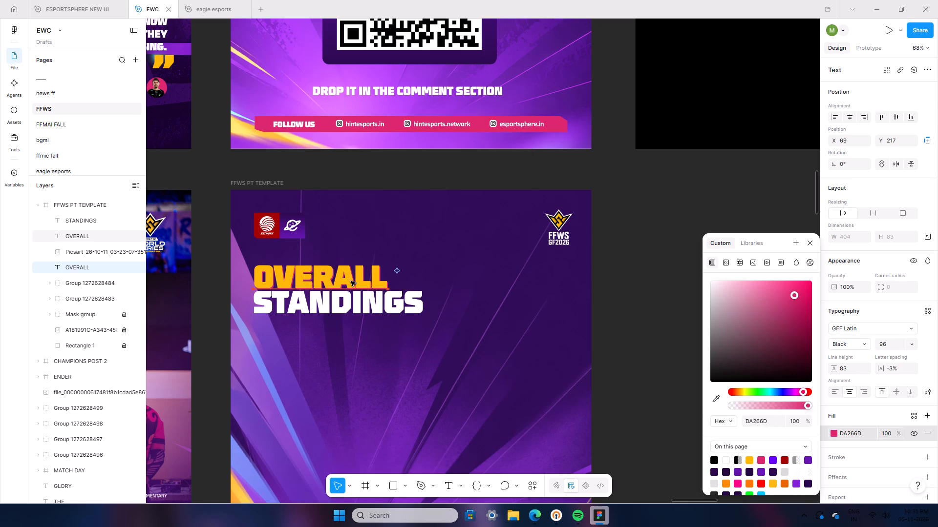
pyautogui.press('Up')
pyautogui.press('Up')
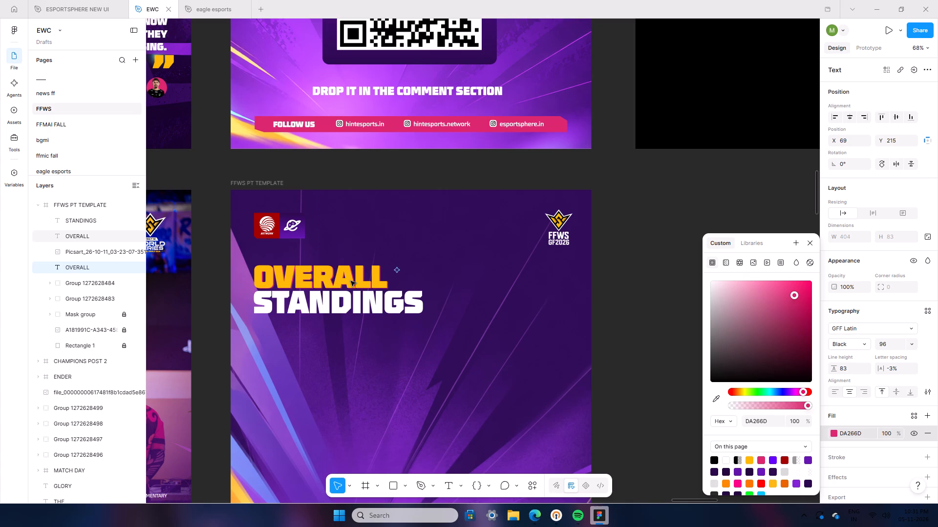
pyautogui.click(633, 298)
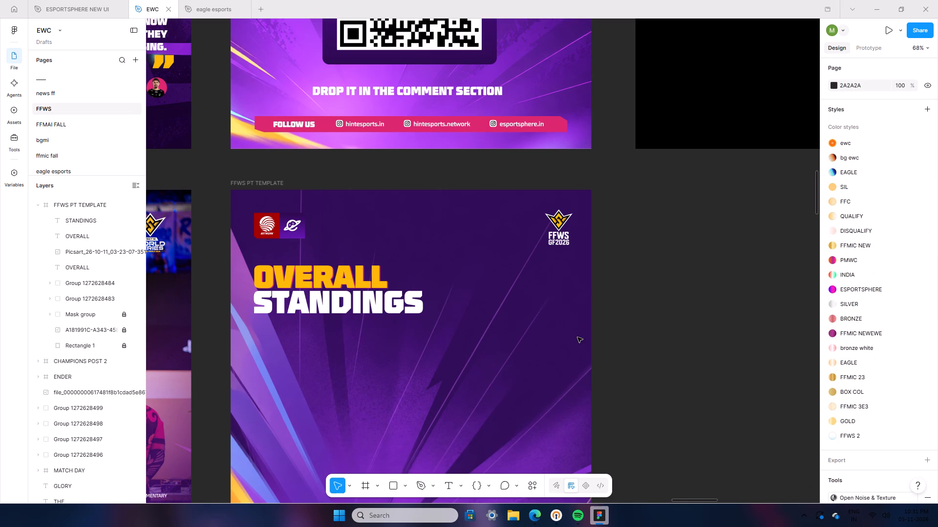
# Reorder the pink OVERALL layer to directly beneath the yellow OVERALL layer, and lock the Picsart image layer.
pyautogui.click(64, 230)
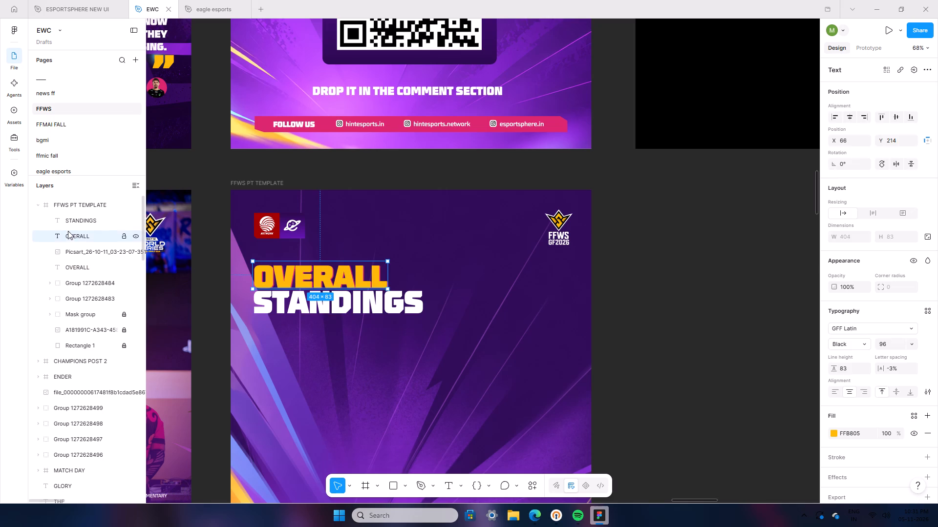
pyautogui.click(79, 263)
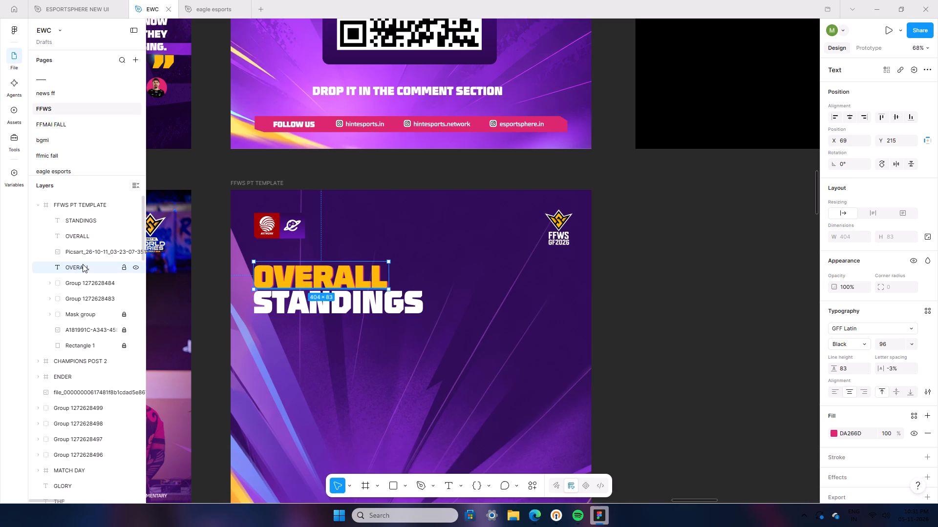
pyautogui.moveTo(82, 264); pyautogui.dragTo(82, 242)
pyautogui.click(123, 266)
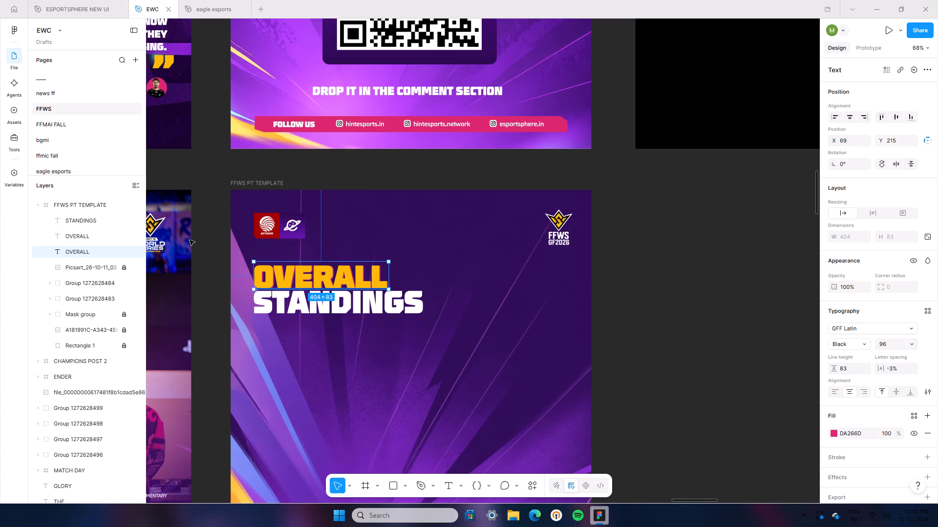
# Shift the pink OVERALL shadow to the other side of the yellow text, at X 63.
pyautogui.press('Left')
pyautogui.press('Left')
pyautogui.press('Left')
pyautogui.press('Left')
pyautogui.press('Left')
pyautogui.press('Left')
pyautogui.press('Left')
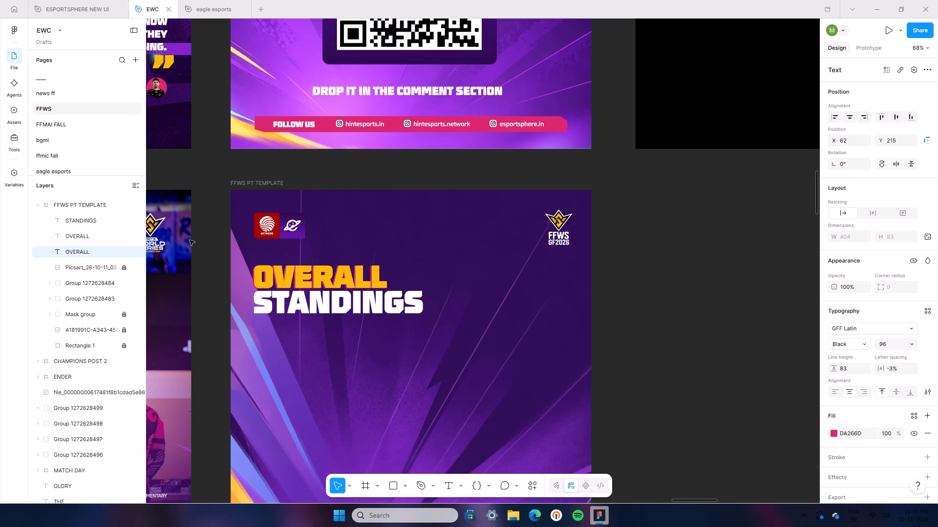
pyautogui.press('Right')
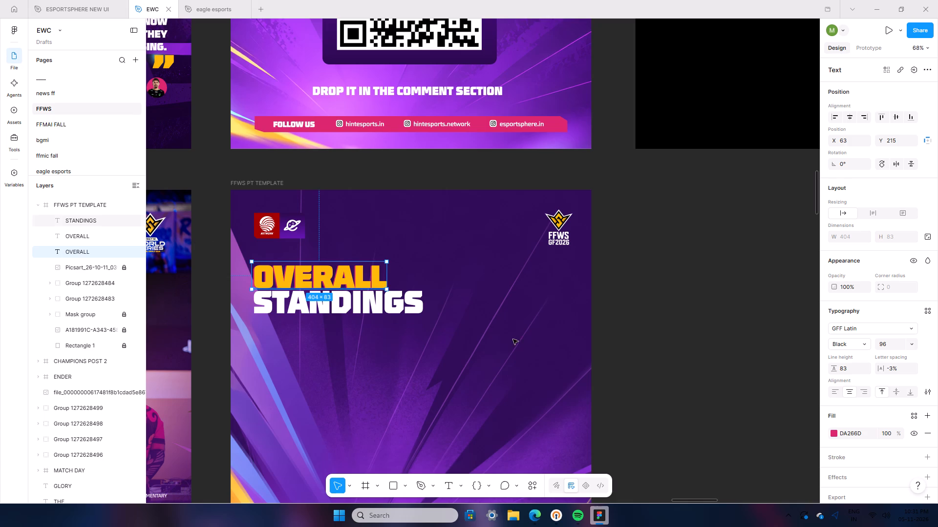
pyautogui.click(583, 342)
# Apply the FFWS 2 colour style to the fill of the white STANDINGS text.
pyautogui.keyDown('ctrl'); pyautogui.scroll(6, 370, 311); pyautogui.keyUp('ctrl')
pyautogui.scroll(5, 363, 311)
pyautogui.scroll(-5, 366, 354)
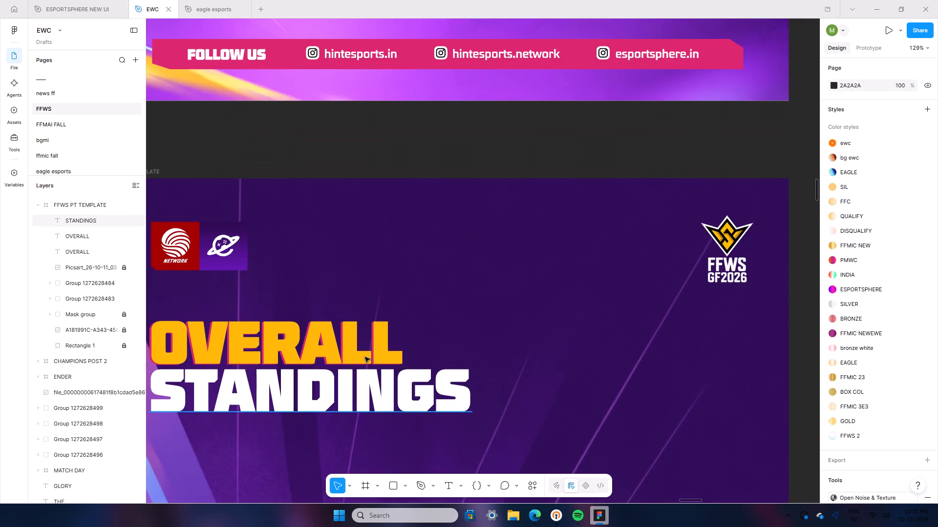
pyautogui.rightClick(362, 247)
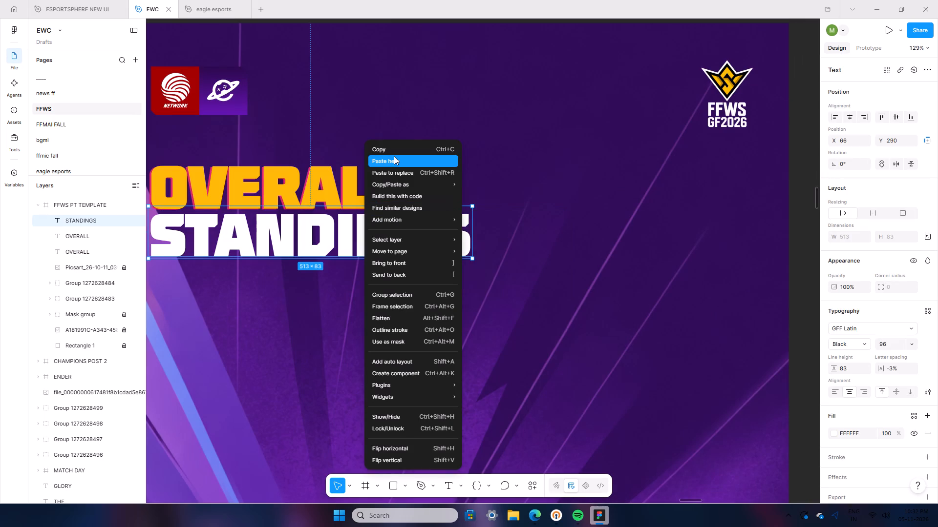
pyautogui.click(569, 247)
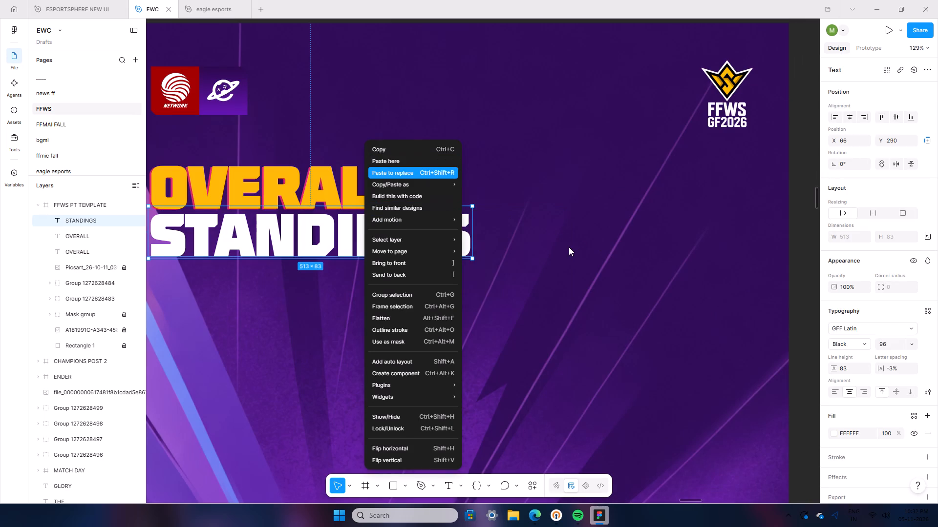
pyautogui.click(832, 431)
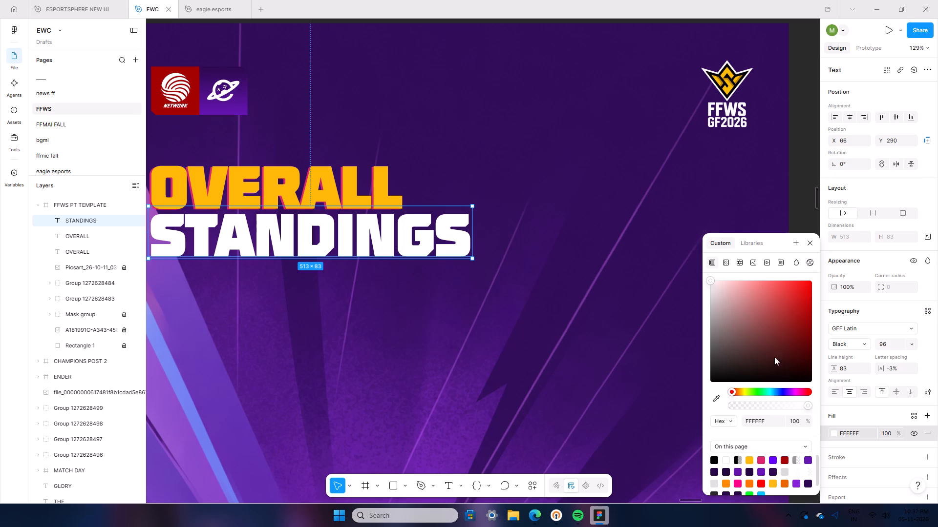
pyautogui.click(756, 245)
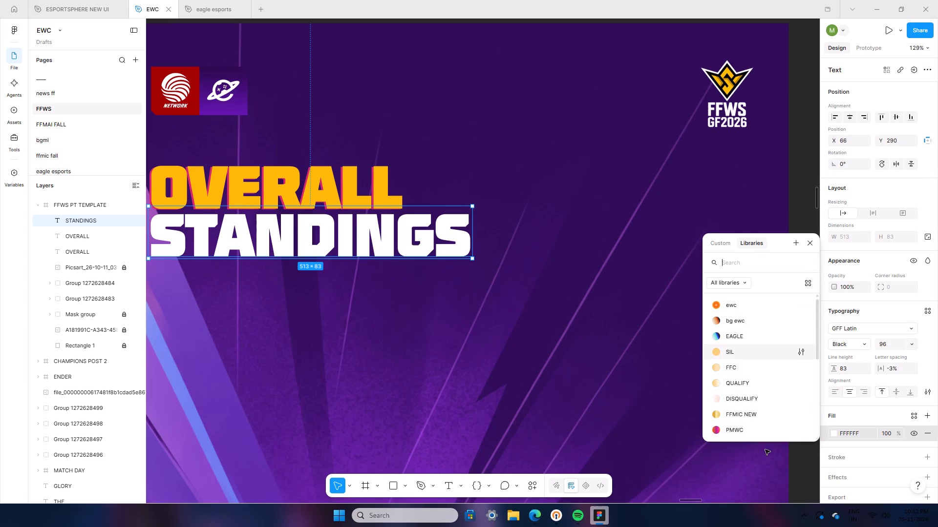
pyautogui.scroll(-5, 762, 457)
pyautogui.scroll(-12, 747, 417)
pyautogui.click(738, 426)
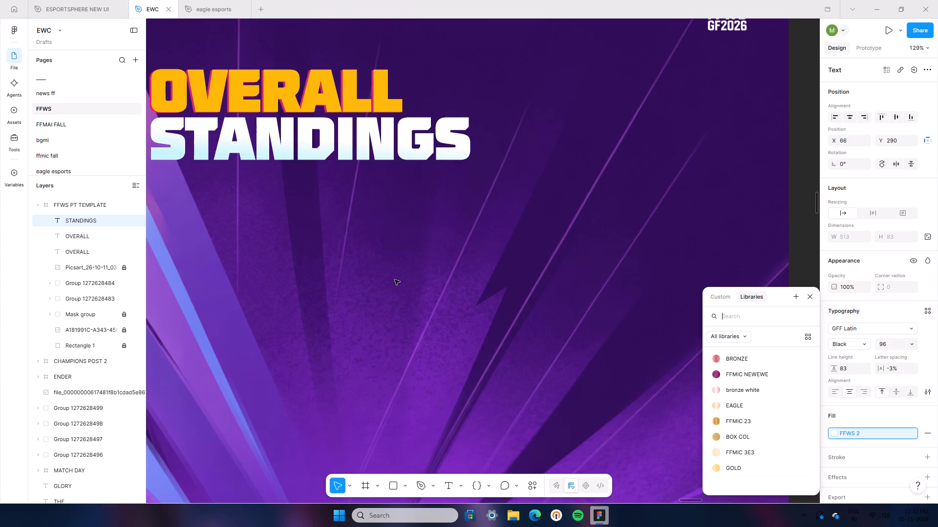
pyautogui.doubleClick(799, 185)
# Paste a copy of the STANDINGS text into FFWS PT TEMPLATE and move it partly over the original, at X 265, Y 282.
pyautogui.rightClick(409, 128)
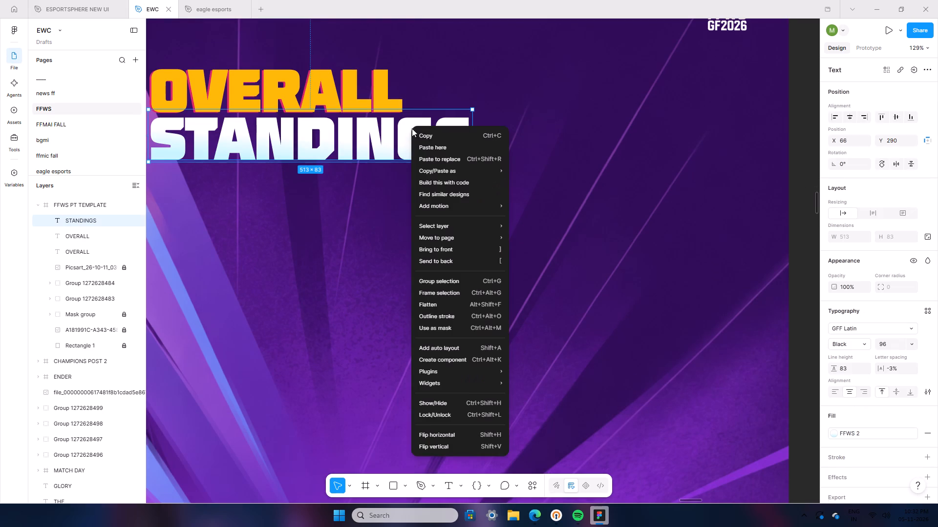
pyautogui.click(432, 136)
pyautogui.rightClick(483, 187)
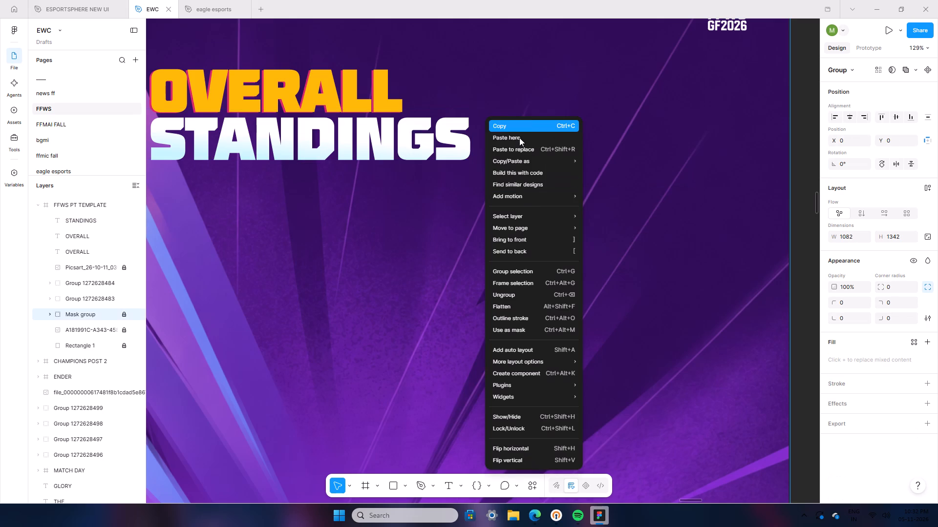
pyautogui.click(519, 138)
pyautogui.moveTo(586, 175); pyautogui.dragTo(343, 142)
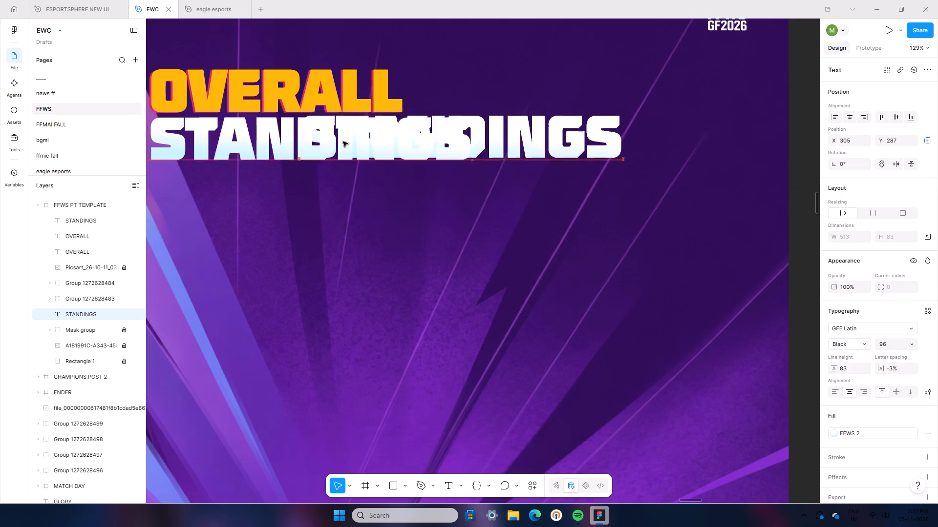
pyautogui.moveTo(343, 142); pyautogui.dragTo(340, 142)
# Change the STANDINGS copy from the gradient style to solid pink DA266D, sampled from the FOLLOW US bar of the post above.
pyautogui.click(851, 434)
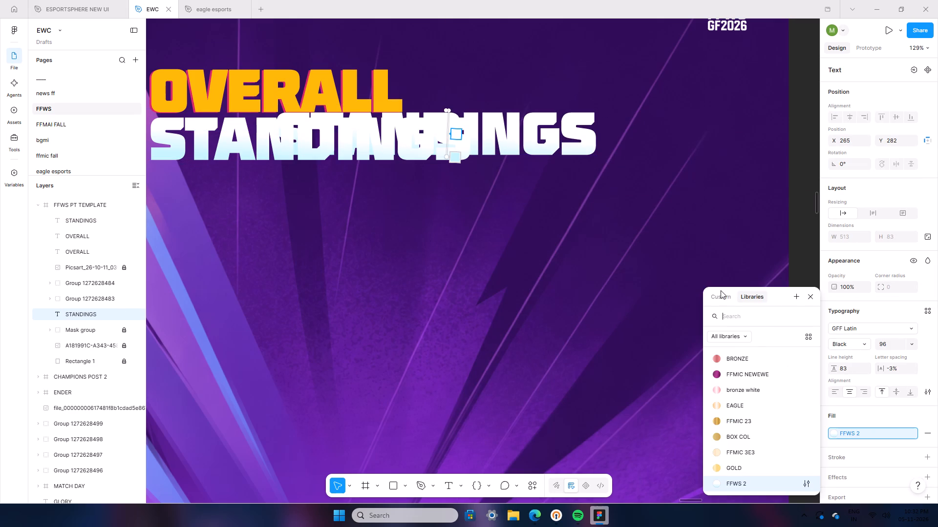
pyautogui.click(721, 290)
pyautogui.click(723, 298)
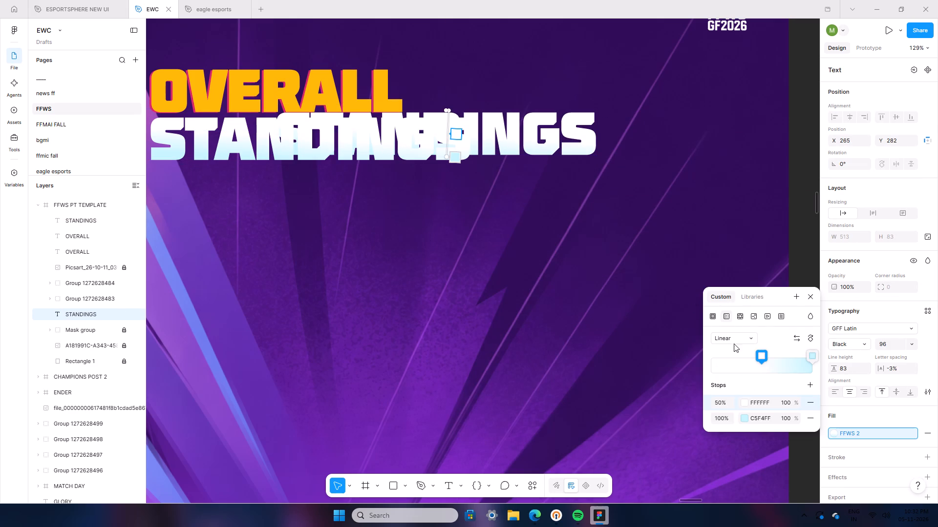
pyautogui.click(713, 317)
pyautogui.click(712, 399)
pyautogui.scroll(8, 650, 312)
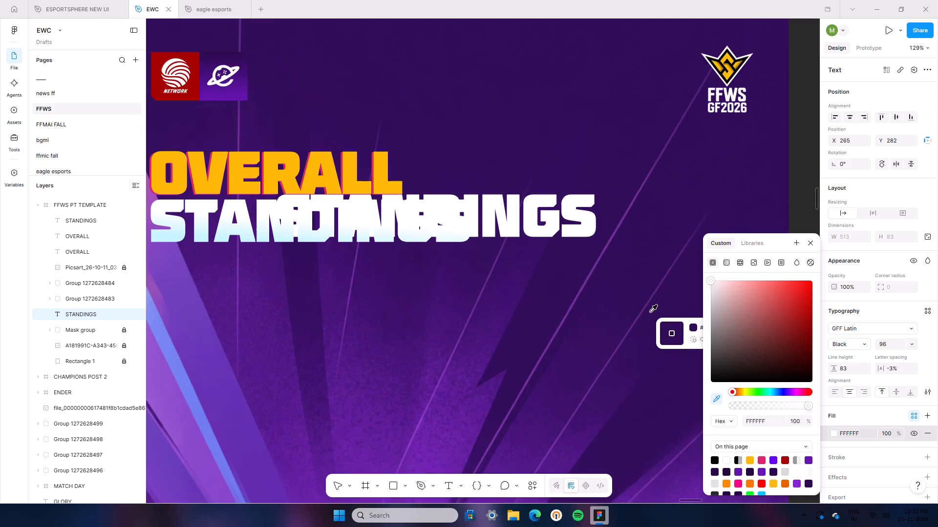
pyautogui.scroll(13, 650, 312)
pyautogui.click(575, 231)
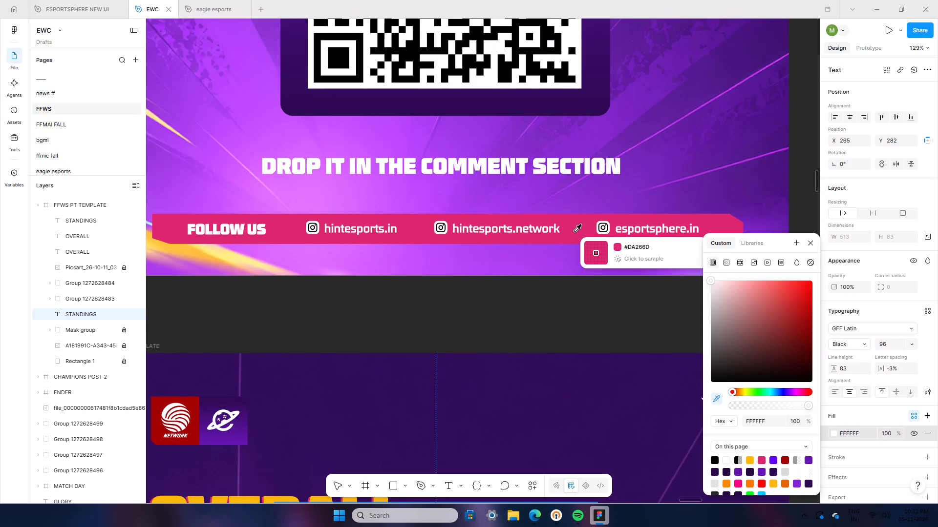
# Move the pink STANDINGS copy behind the original STANDINGS as an offset shadow at X 63, Y 290.
pyautogui.scroll(-10, 582, 320)
pyautogui.moveTo(551, 446); pyautogui.dragTo(513, 447)
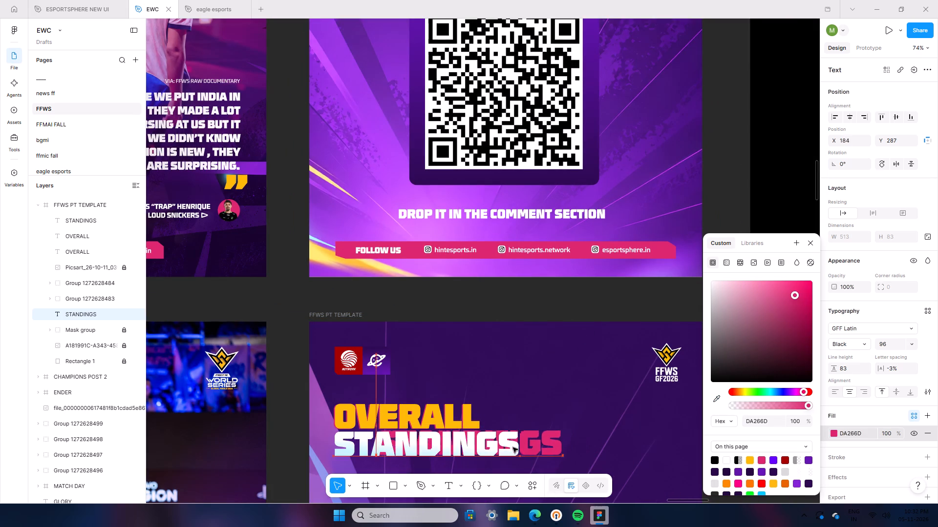
pyautogui.moveTo(513, 447); pyautogui.dragTo(478, 449)
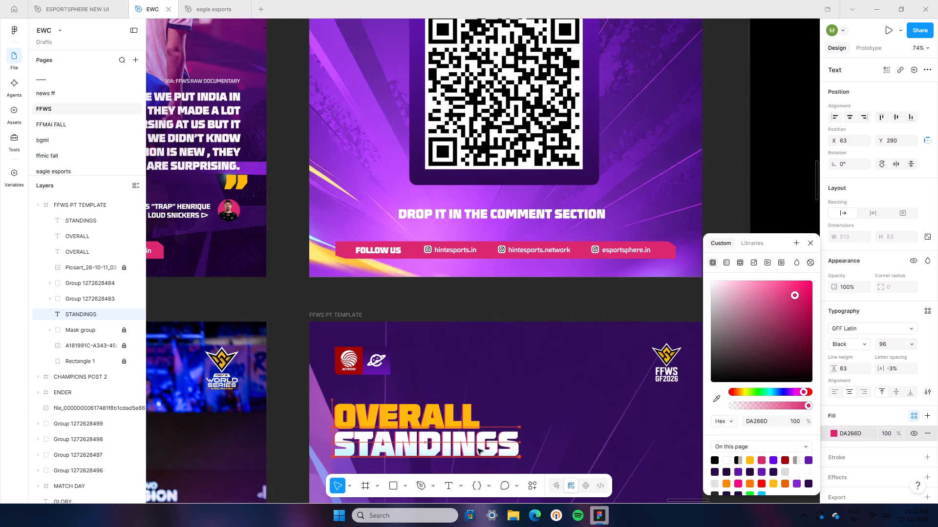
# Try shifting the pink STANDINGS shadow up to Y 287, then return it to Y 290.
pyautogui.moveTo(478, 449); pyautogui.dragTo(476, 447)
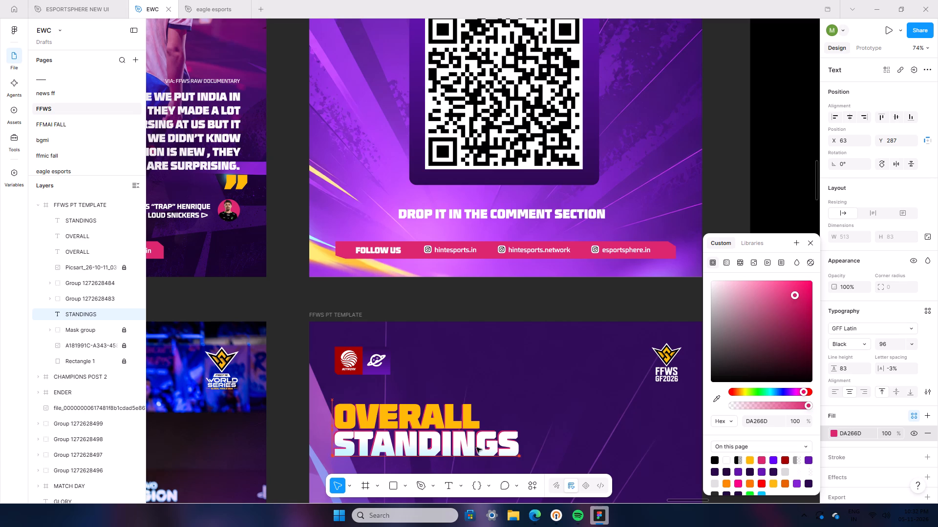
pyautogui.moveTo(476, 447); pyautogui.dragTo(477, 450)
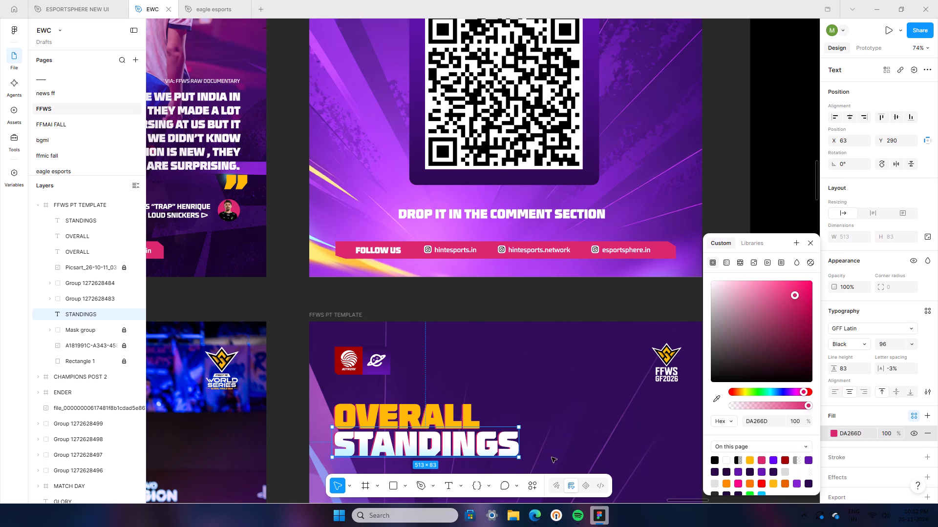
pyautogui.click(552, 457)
# Move the pink STANDINGS layer up the stacking order, directly beneath the two OVERALL text layers.
pyautogui.keyDown('ctrl'); pyautogui.scroll(7, 469, 463); pyautogui.keyUp('ctrl')
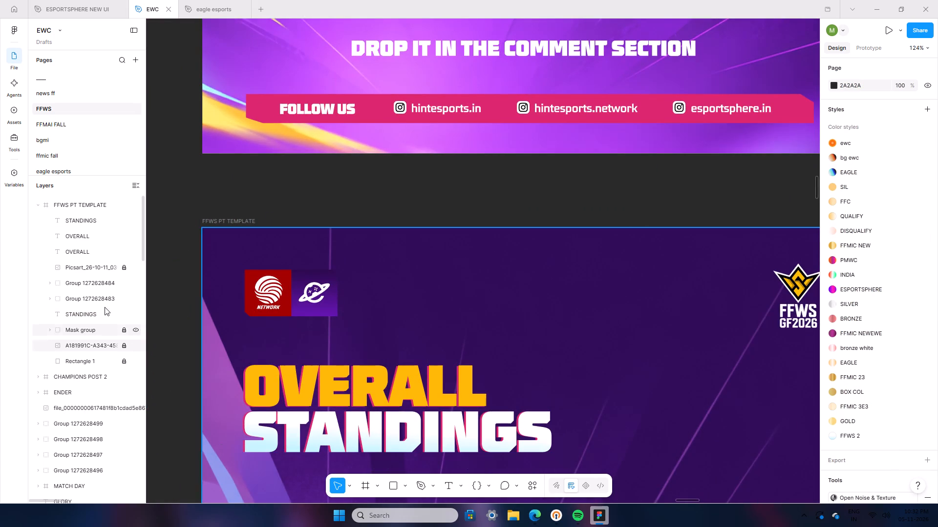
pyautogui.moveTo(90, 312); pyautogui.dragTo(87, 309)
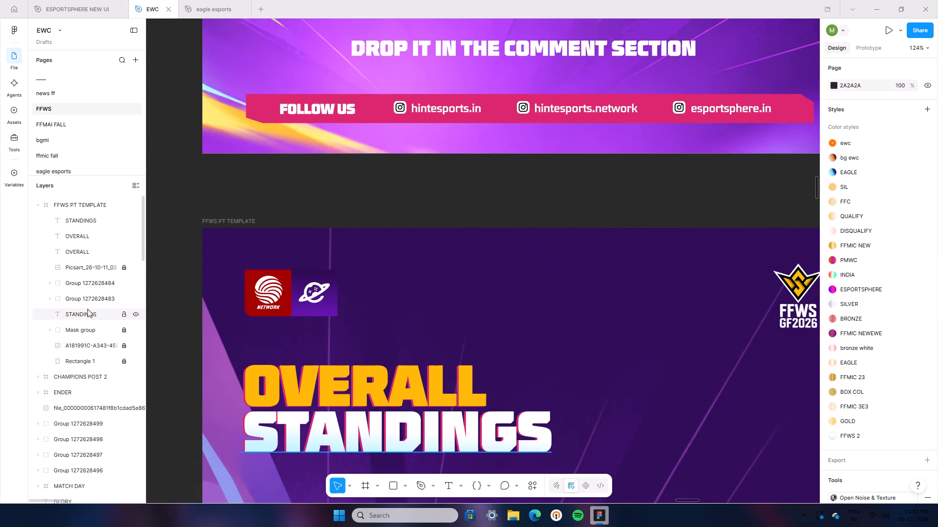
pyautogui.moveTo(87, 309); pyautogui.dragTo(78, 263)
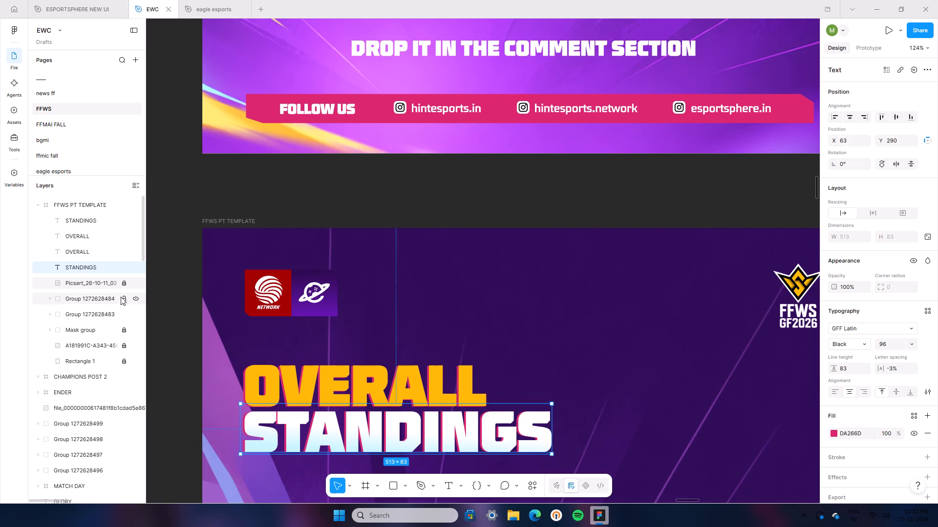
# Lock the FOLLOW US bar group and the network logo group in FFWS PT TEMPLATE.
pyautogui.click(103, 300)
pyautogui.scroll(-18, 150, 338)
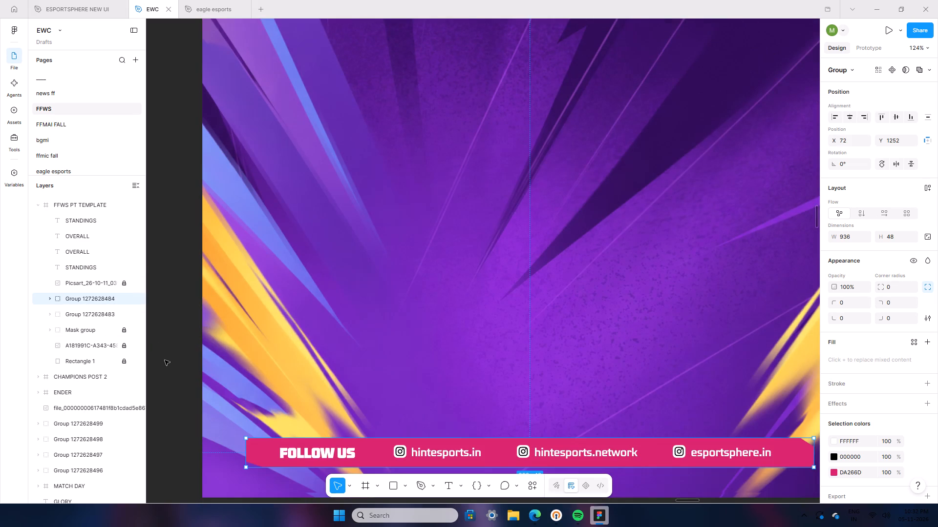
pyautogui.click(119, 303)
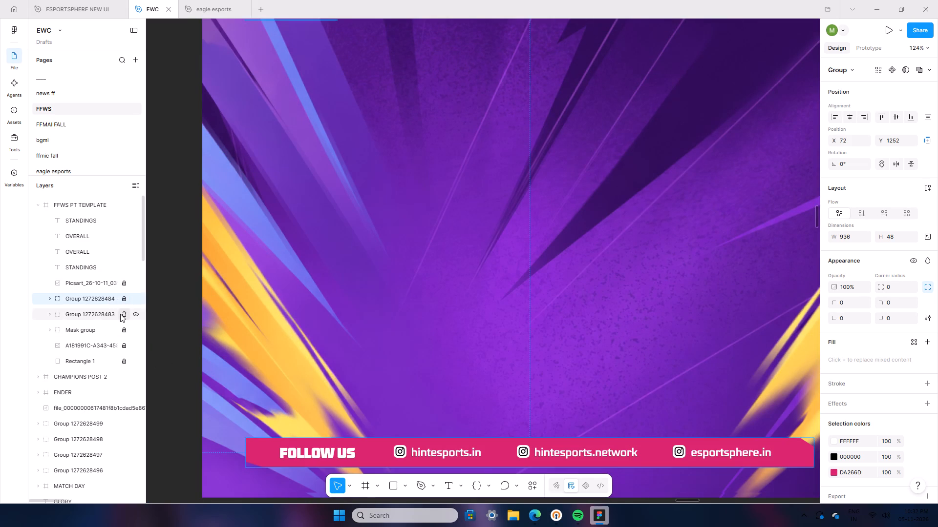
pyautogui.click(120, 314)
pyautogui.click(165, 301)
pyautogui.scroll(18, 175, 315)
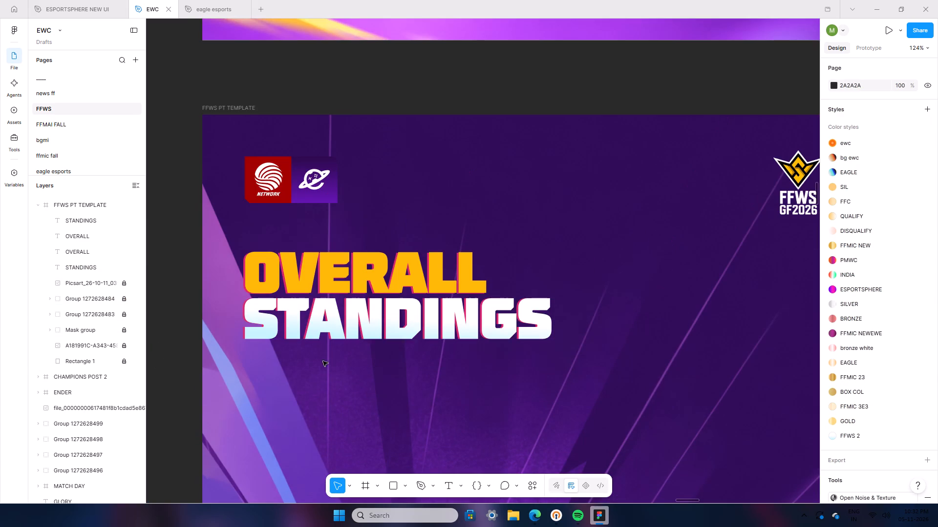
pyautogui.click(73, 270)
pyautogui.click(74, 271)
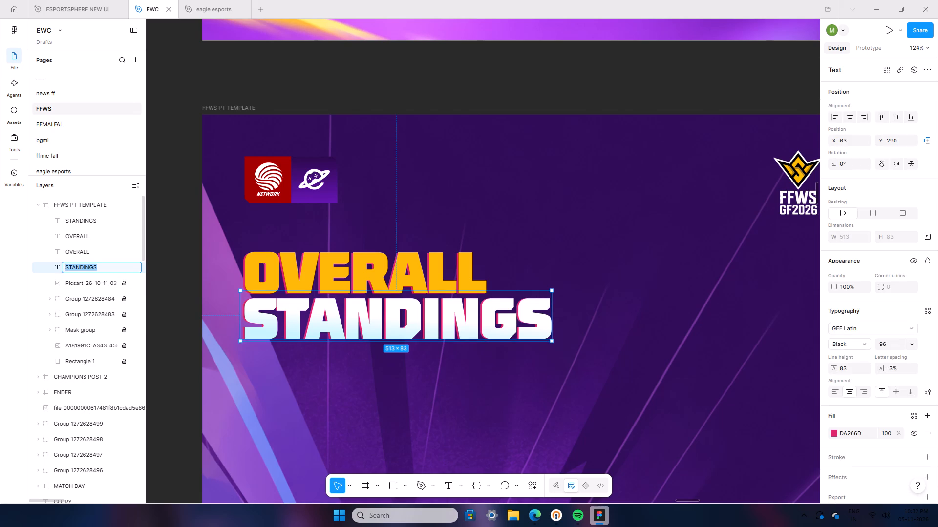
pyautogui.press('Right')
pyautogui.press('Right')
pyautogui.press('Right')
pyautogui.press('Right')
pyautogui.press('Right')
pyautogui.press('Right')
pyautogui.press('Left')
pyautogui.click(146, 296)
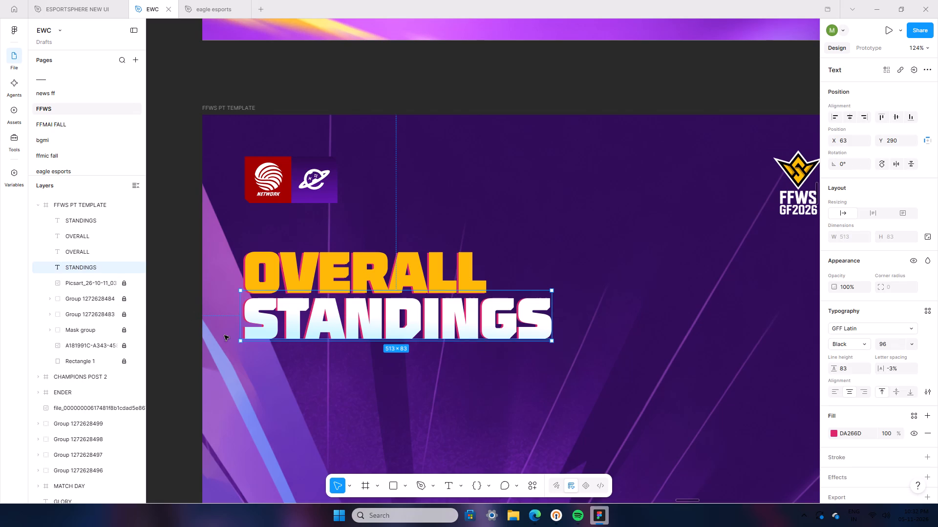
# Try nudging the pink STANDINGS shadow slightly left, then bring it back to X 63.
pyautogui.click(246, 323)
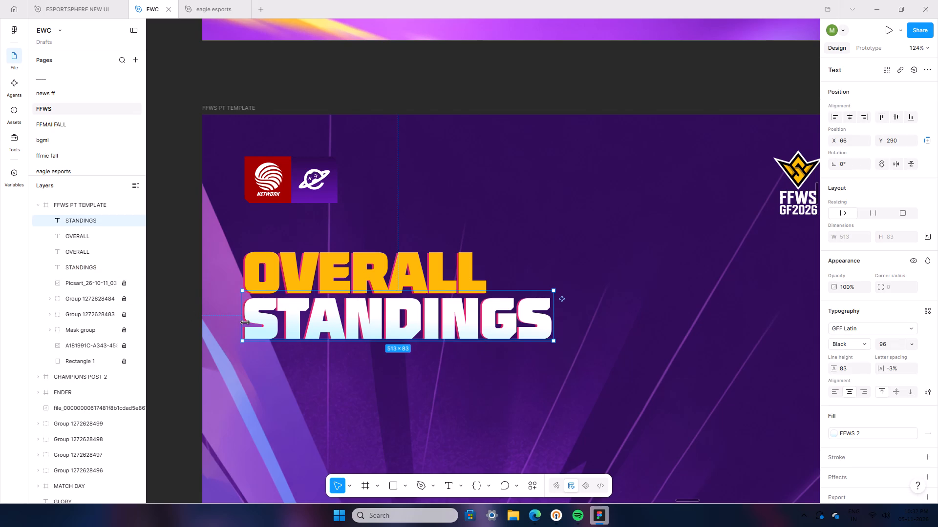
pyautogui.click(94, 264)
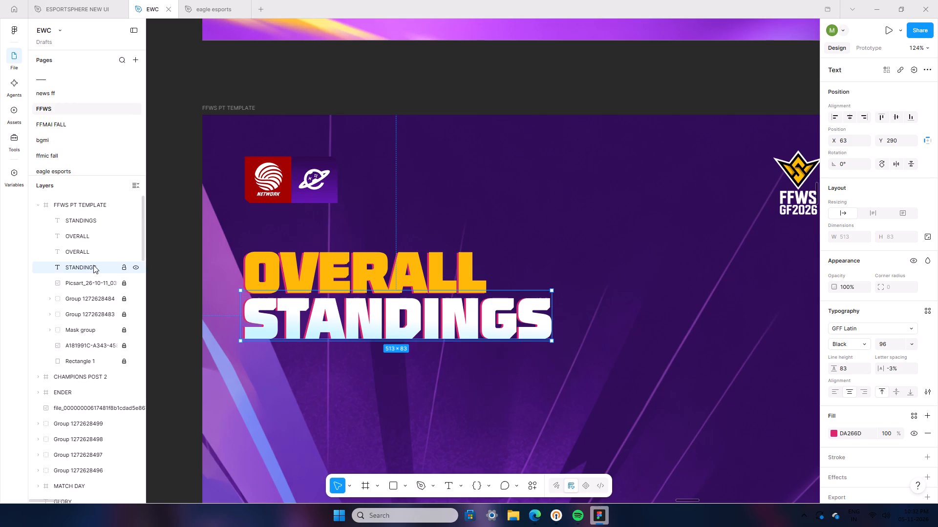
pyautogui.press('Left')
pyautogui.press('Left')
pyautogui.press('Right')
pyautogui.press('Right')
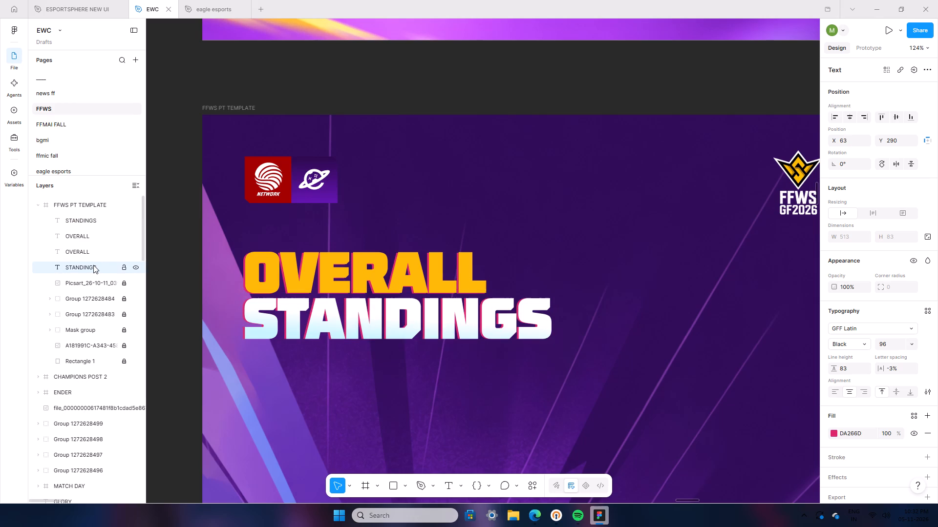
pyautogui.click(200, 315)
# Select all four OVERALL and STANDINGS heading text layers together and open the command search.
pyautogui.keyDown('ctrl'); pyautogui.scroll(-10, 200, 315); pyautogui.keyUp('ctrl')
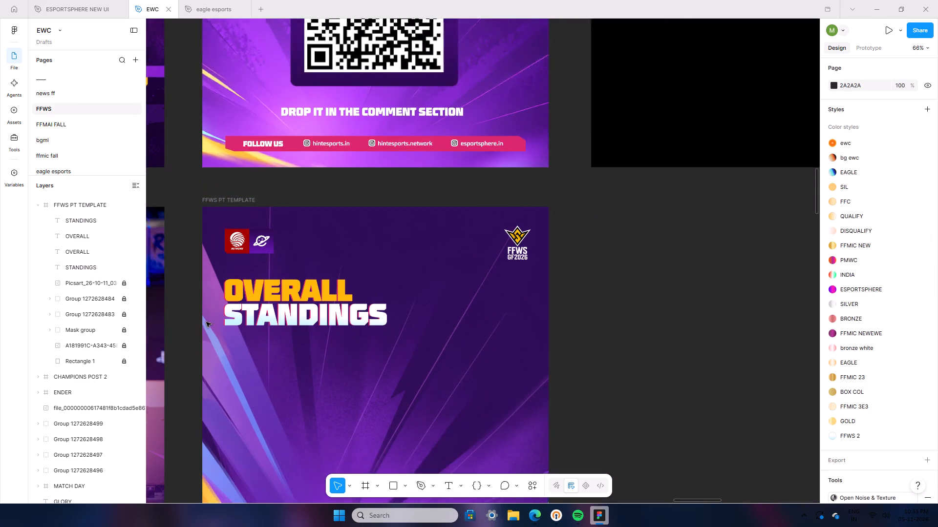
pyautogui.keyDown('ctrl'); pyautogui.scroll(-3, 206, 322); pyautogui.keyUp('ctrl')
pyautogui.moveTo(213, 63); pyautogui.dragTo(377, 125)
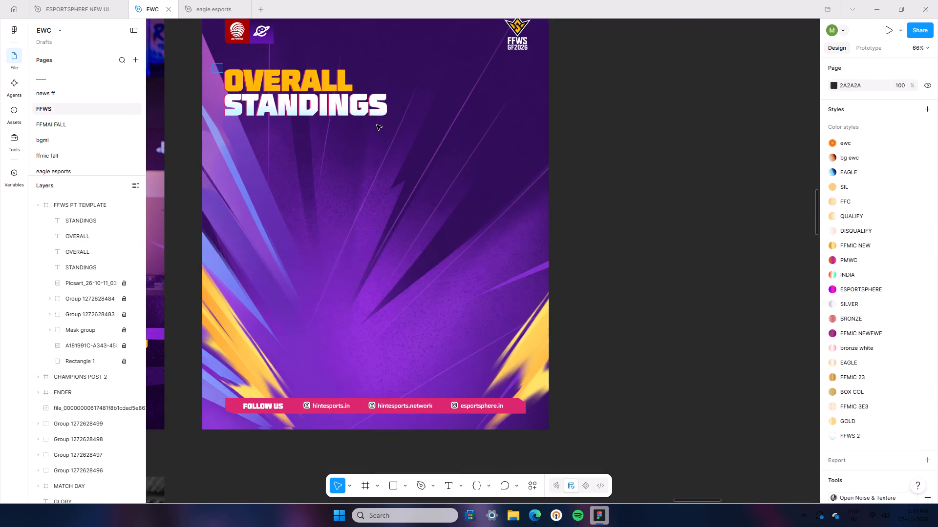
pyautogui.moveTo(377, 125); pyautogui.dragTo(377, 125)
pyautogui.hotkey('ctrl', '/')
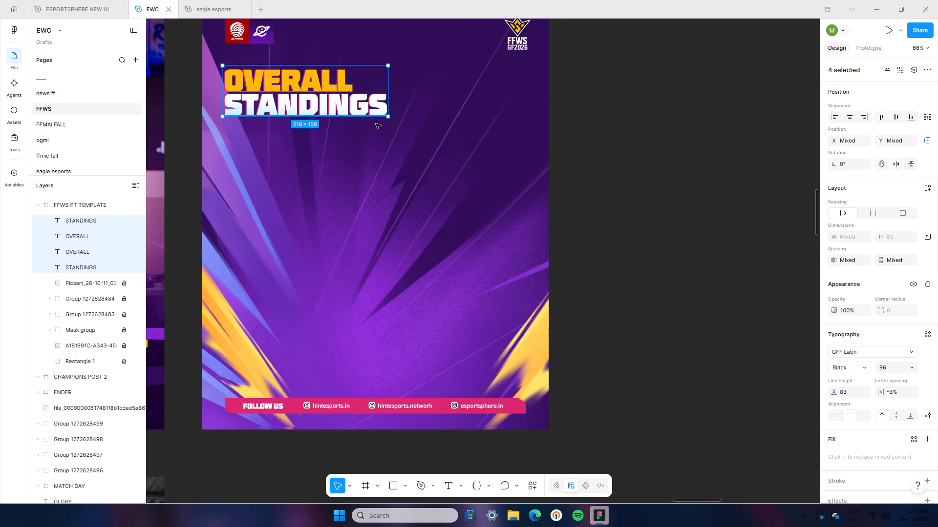
# Skew the four selected OVERALL and STANDINGS heading text layers horizontally by -4° with the SkewDat plugin, keeping the vertical skew at 0.
pyautogui.click(412, 350)
pyautogui.click(447, 263)
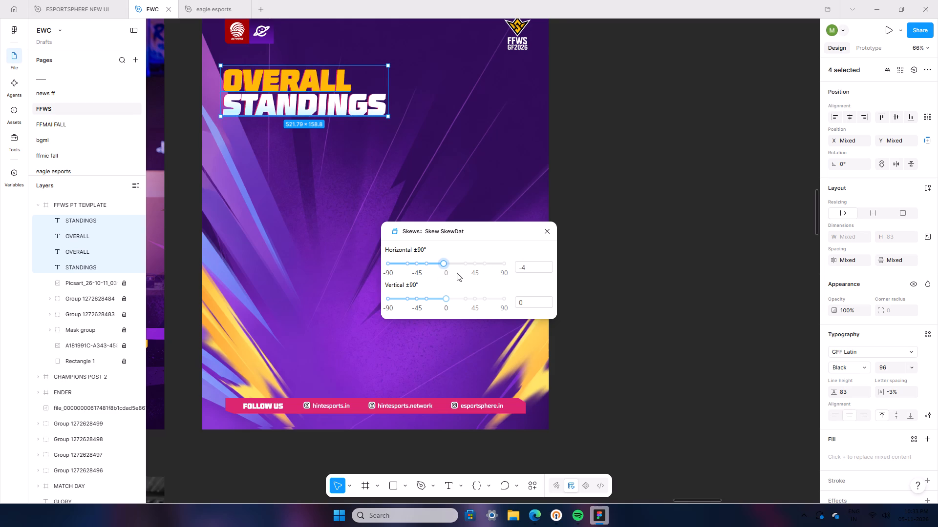
pyautogui.moveTo(444, 264); pyautogui.dragTo(444, 266)
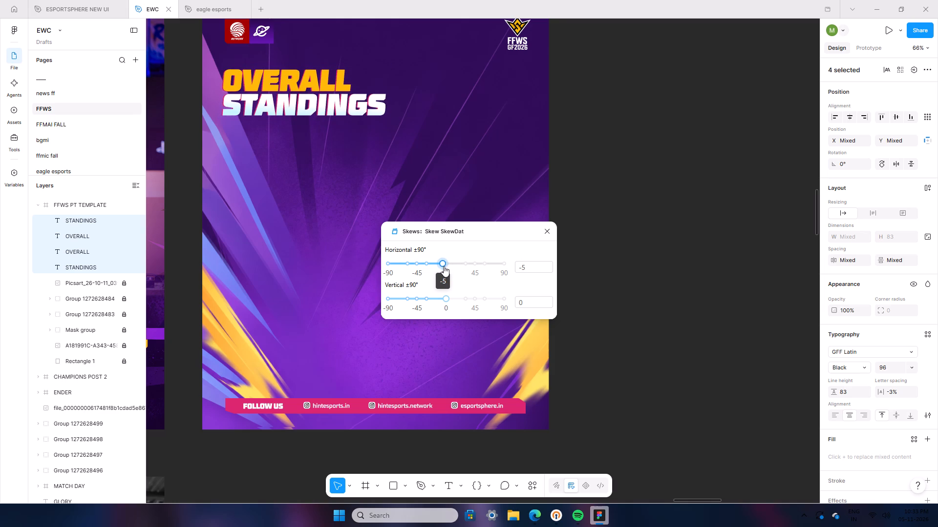
pyautogui.moveTo(444, 266); pyautogui.dragTo(444, 267)
pyautogui.moveTo(444, 267); pyautogui.dragTo(446, 272)
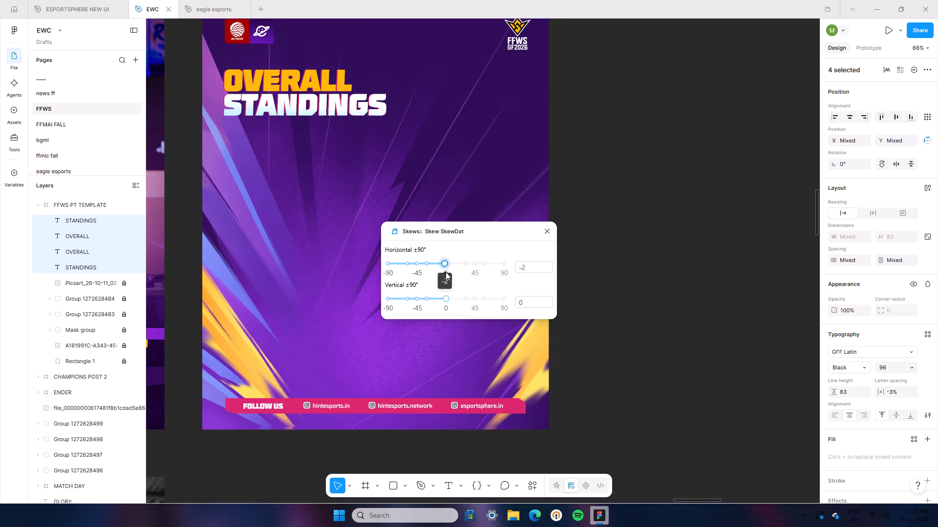
pyautogui.moveTo(446, 272); pyautogui.dragTo(444, 272)
pyautogui.click(539, 235)
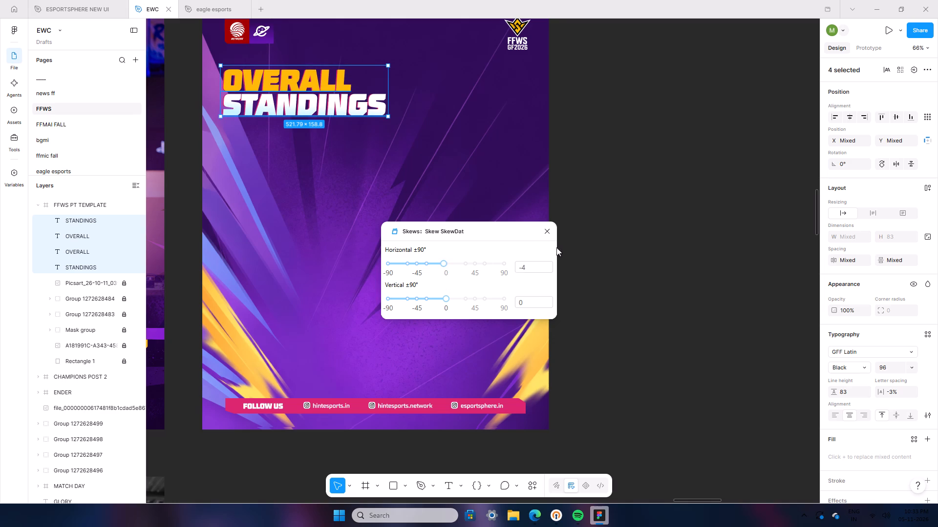
pyautogui.click(549, 226)
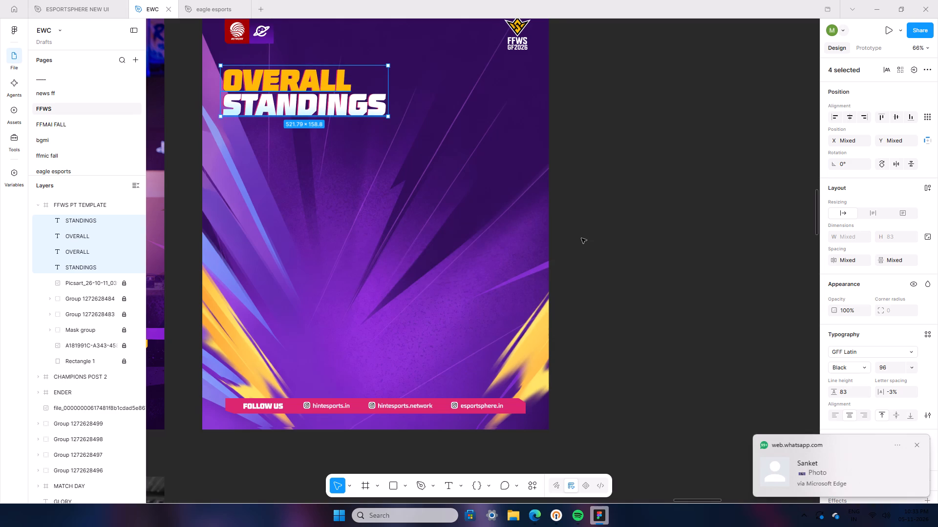
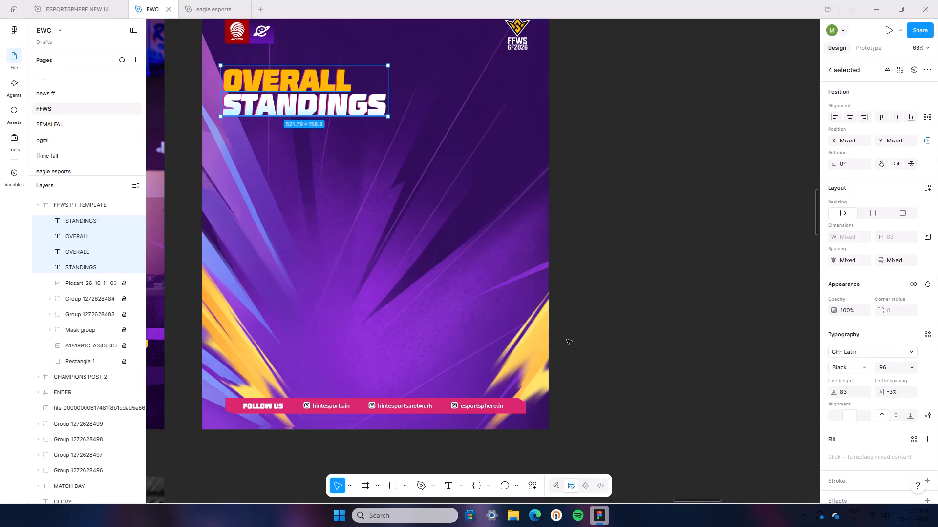
# Export the whole FFWS PT TEMPLATE frame as a PNG at 4x scale.
pyautogui.click(595, 357)
pyautogui.keyDown('ctrl'); pyautogui.scroll(-2, 602, 379); pyautogui.keyUp('ctrl')
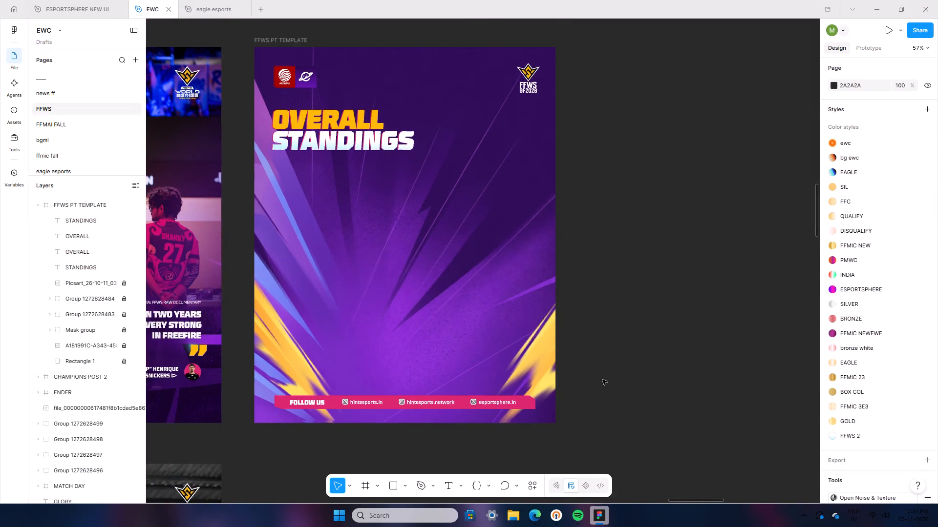
pyautogui.keyDown('ctrl'); pyautogui.scroll(-3, 602, 380); pyautogui.keyUp('ctrl')
pyautogui.click(374, 128)
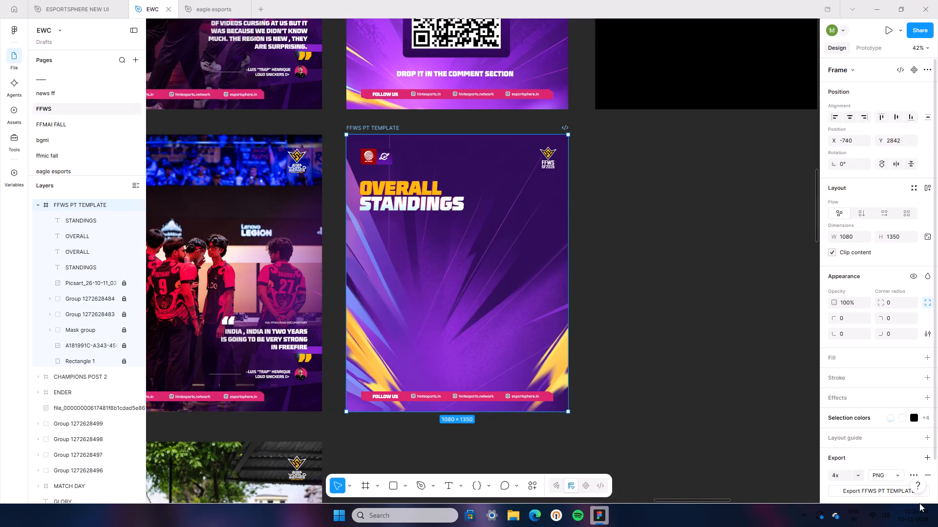
pyautogui.scroll(-5, 920, 505)
pyautogui.click(878, 448)
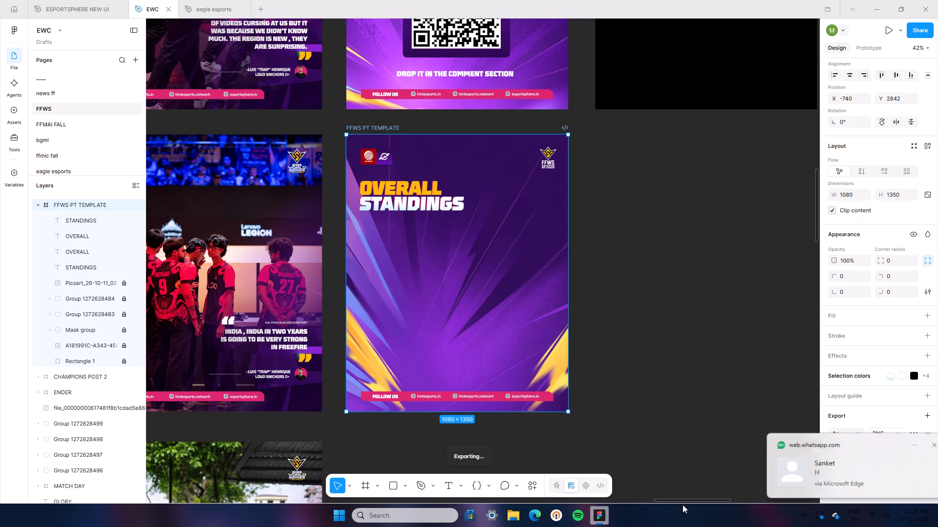
pyautogui.click(917, 444)
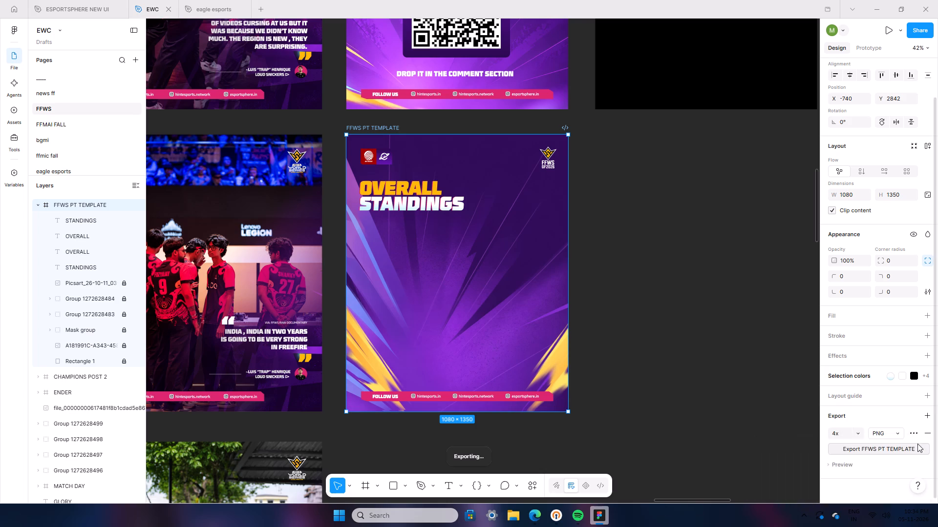
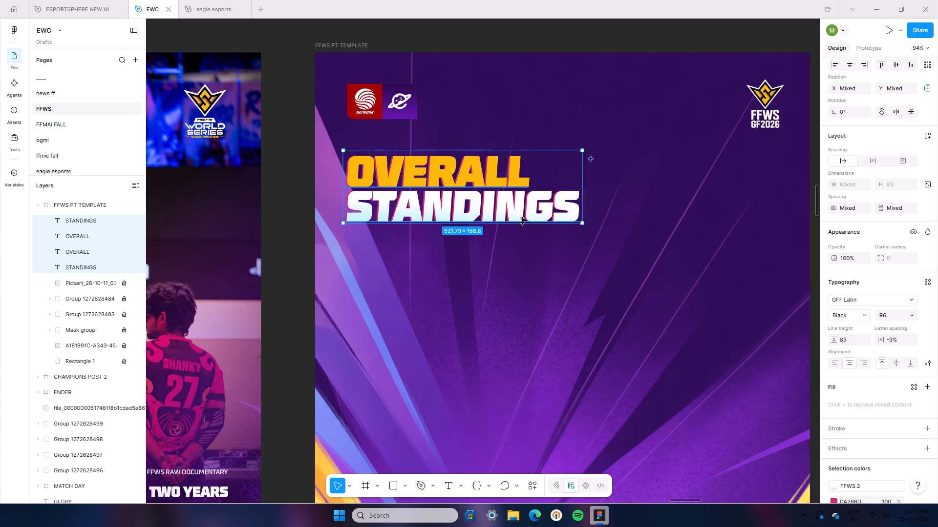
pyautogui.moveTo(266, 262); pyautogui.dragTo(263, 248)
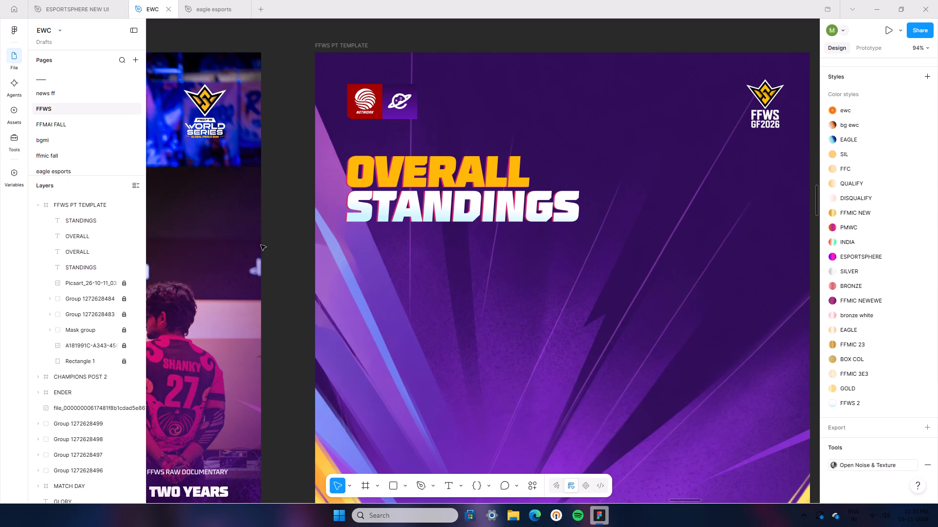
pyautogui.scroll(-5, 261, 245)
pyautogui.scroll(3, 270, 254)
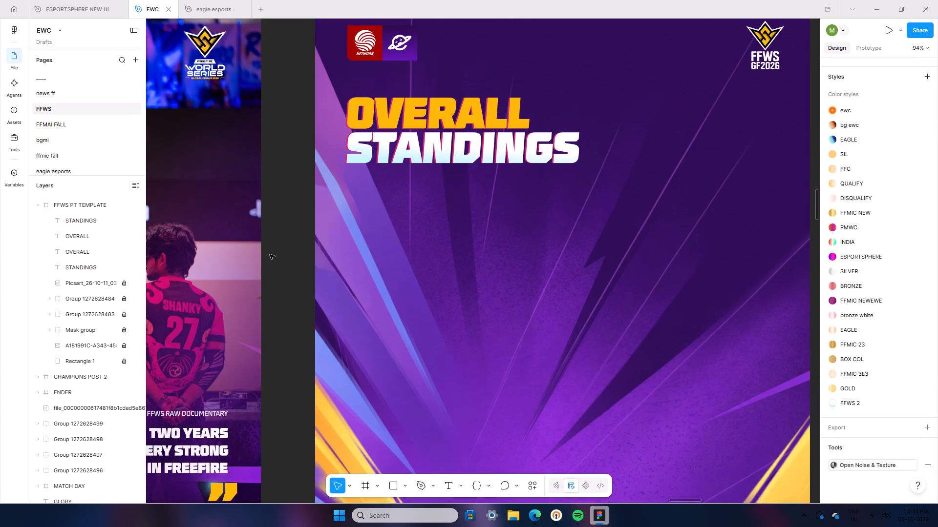
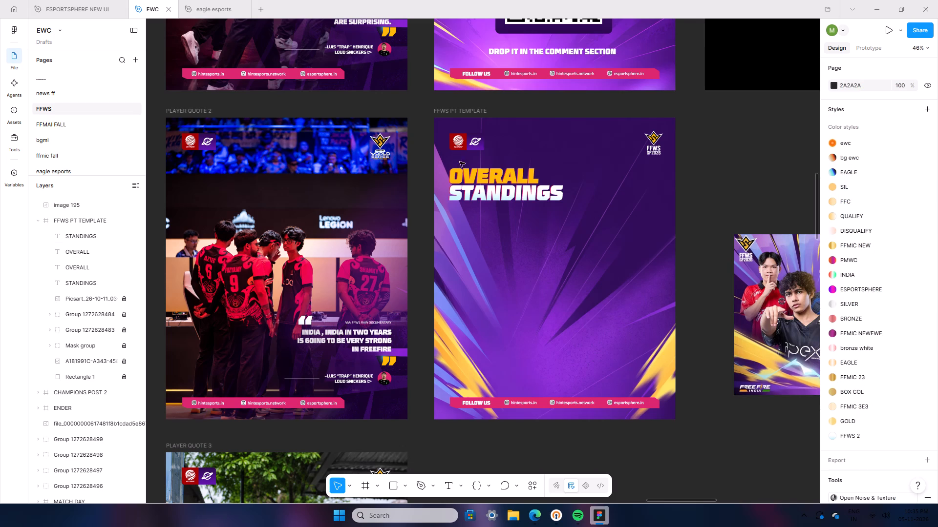
# Group the four OVERALL and STANDINGS heading text layers in the FFWS PT TEMPLATE frame and hide the group.
pyautogui.moveTo(444, 164); pyautogui.dragTo(473, 181)
pyautogui.moveTo(473, 181); pyautogui.dragTo(533, 197)
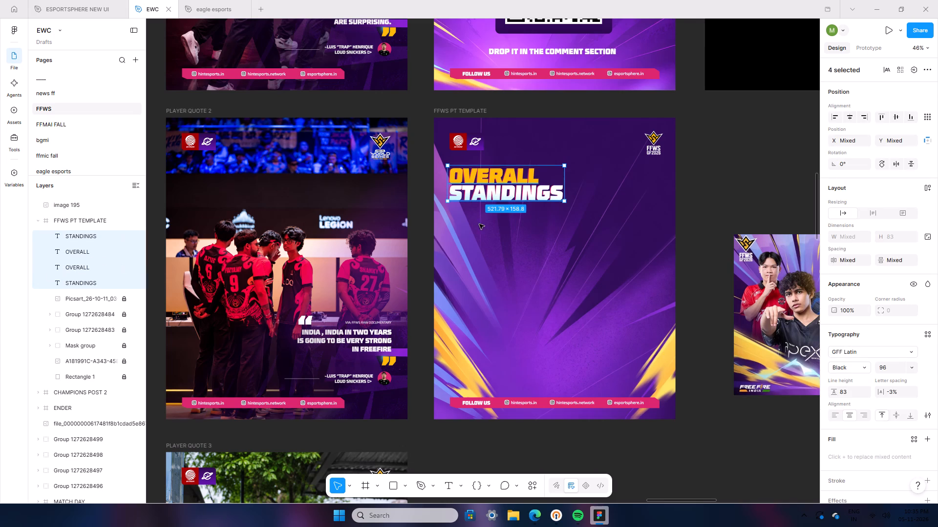
pyautogui.rightClick(530, 182)
pyautogui.click(582, 279)
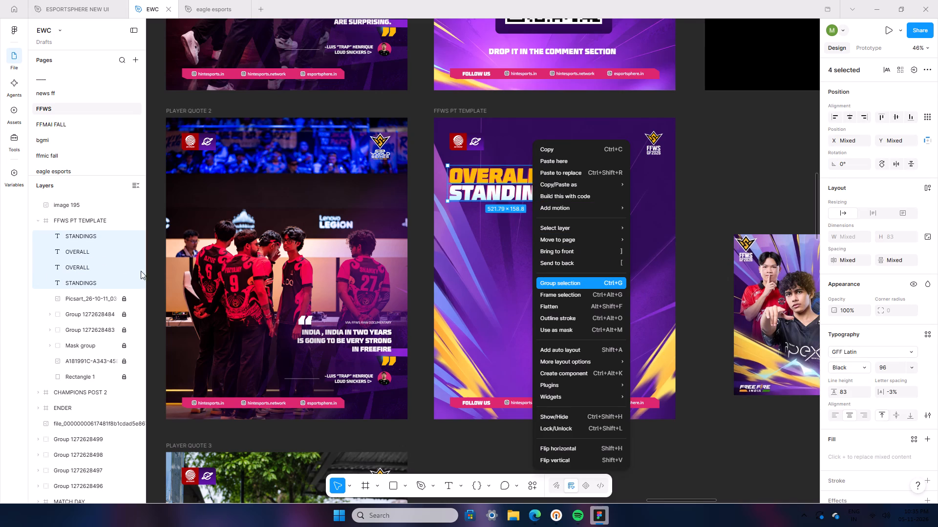
pyautogui.click(132, 239)
pyautogui.click(725, 174)
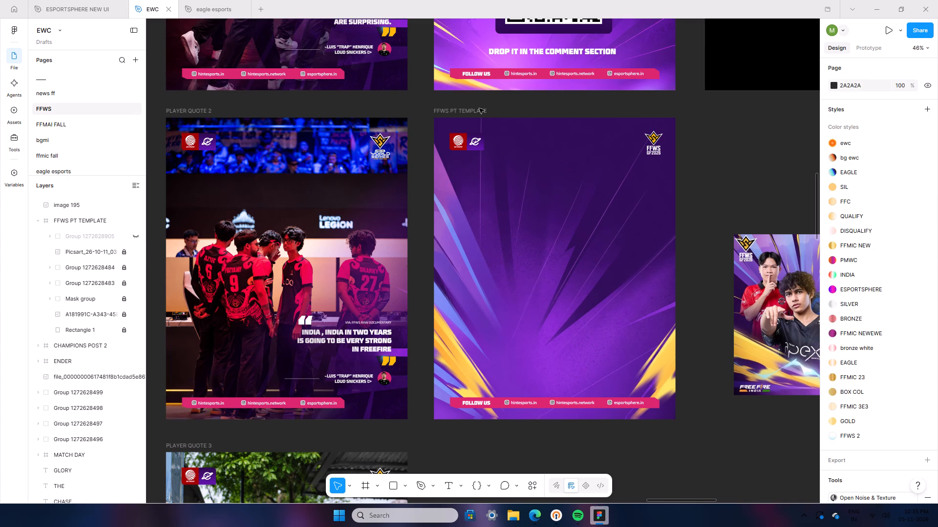
# Hide the FFWS PT TEMPLATE background layers: Mask group, the A181991C image and Rectangle 1.
pyautogui.click(468, 108)
pyautogui.scroll(-5, 919, 349)
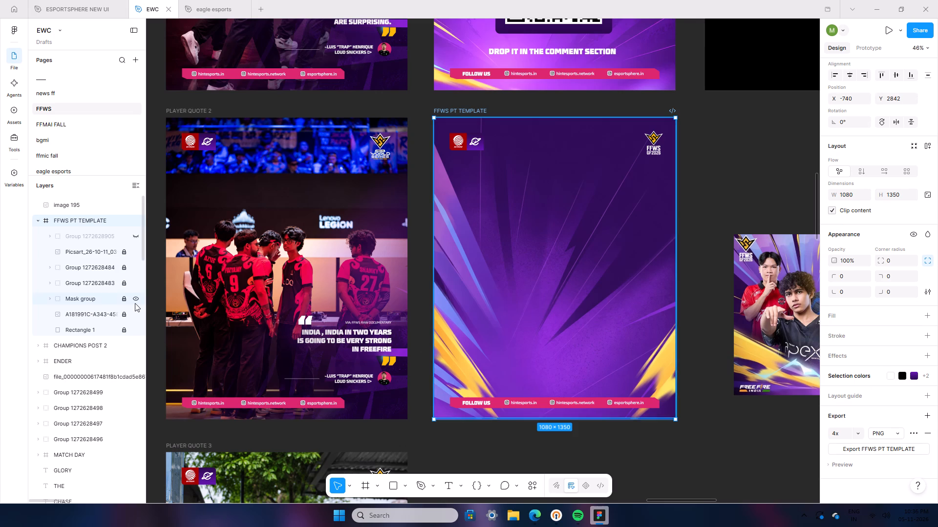
pyautogui.click(135, 303)
pyautogui.click(136, 313)
pyautogui.click(135, 329)
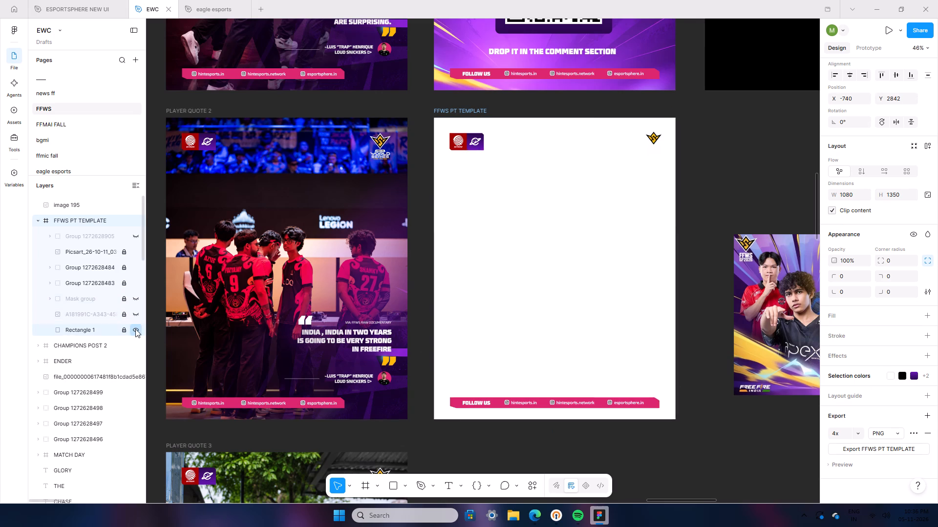
# Export the FFWS PT TEMPLATE frame as a 4x PNG with only the logos and FOLLOW US bar showing.
pyautogui.click(459, 110)
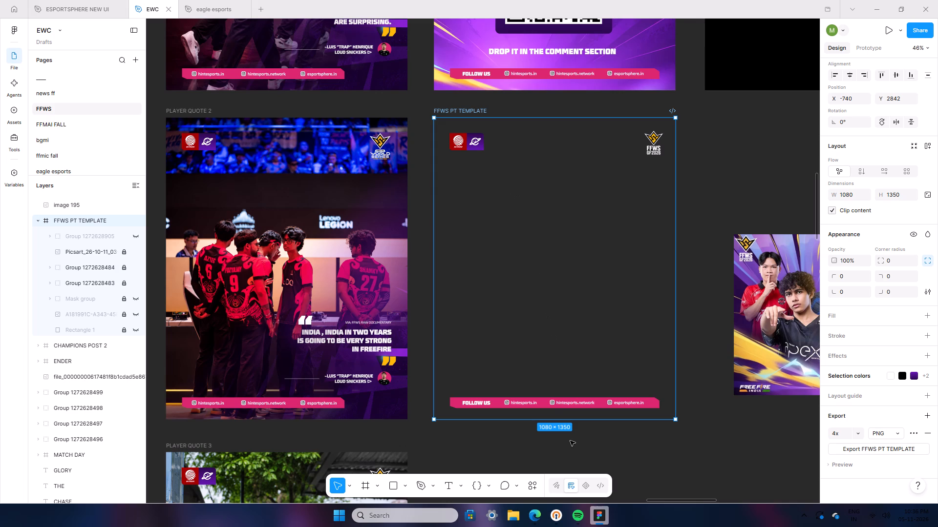
pyautogui.scroll(-2, 937, 477)
pyautogui.click(878, 443)
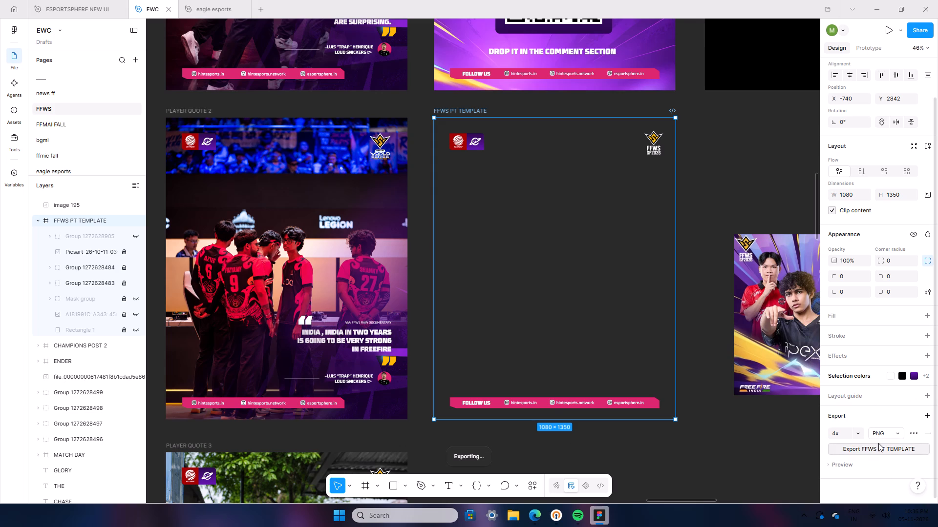
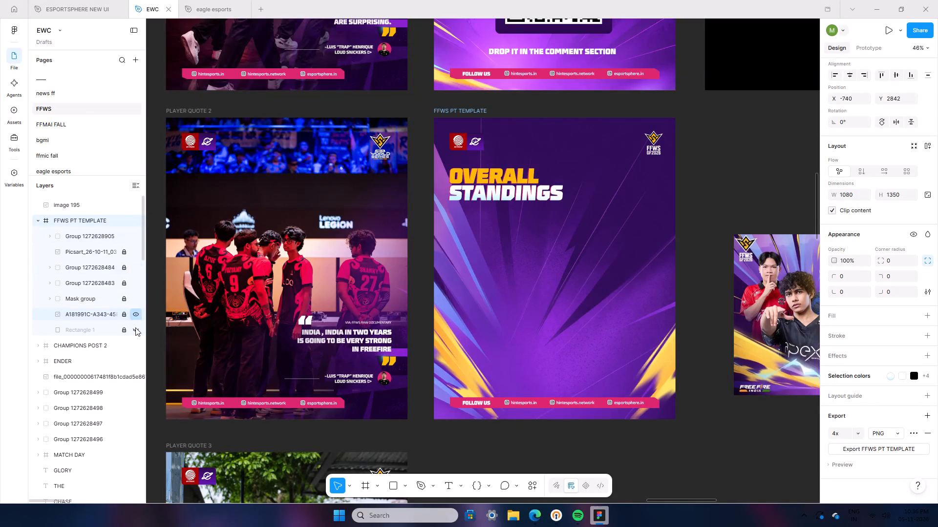
# Make the hidden Rectangle 1 background layer of the FFWS PT TEMPLATE frame visible again.
pyautogui.click(135, 328)
pyautogui.click(692, 455)
# Move the Knockout Stage reference image closer to the FFWS PT TEMPLATE frame, to about X 472, Y 3312.
pyautogui.scroll(-1, 743, 349)
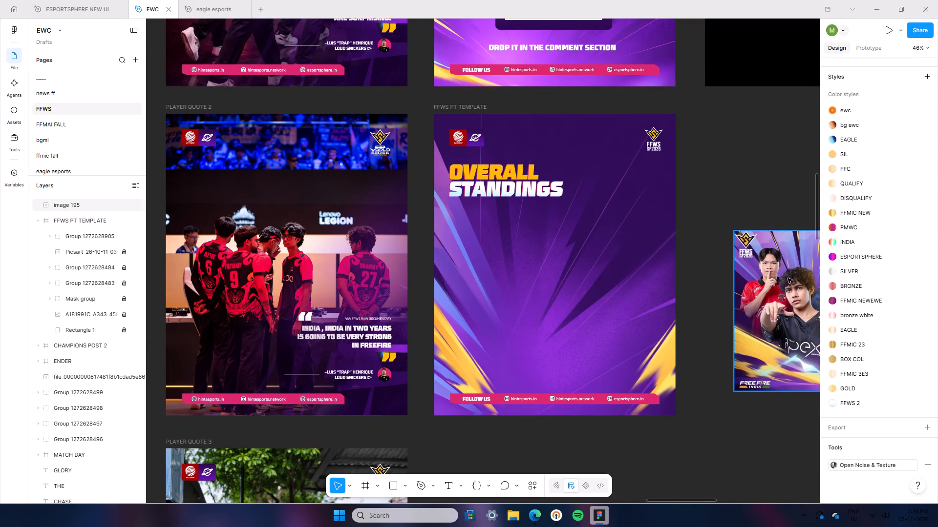
pyautogui.click(781, 294)
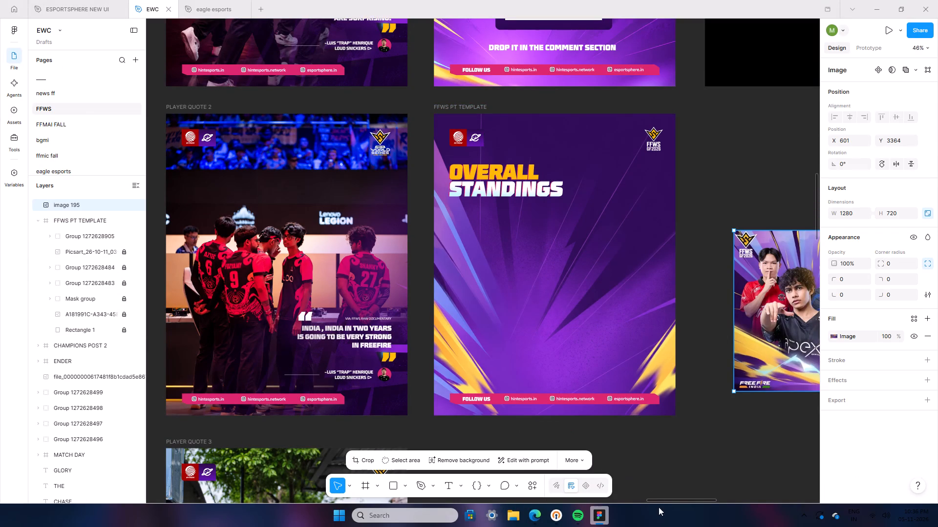
pyautogui.moveTo(658, 501); pyautogui.dragTo(681, 510)
pyautogui.moveTo(643, 337); pyautogui.dragTo(629, 331)
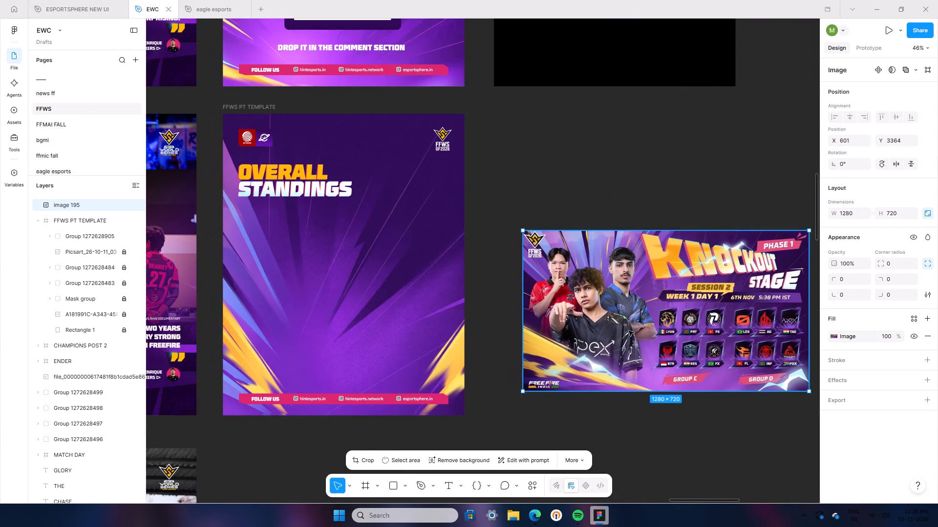
pyautogui.moveTo(629, 331); pyautogui.dragTo(613, 325)
pyautogui.click(585, 408)
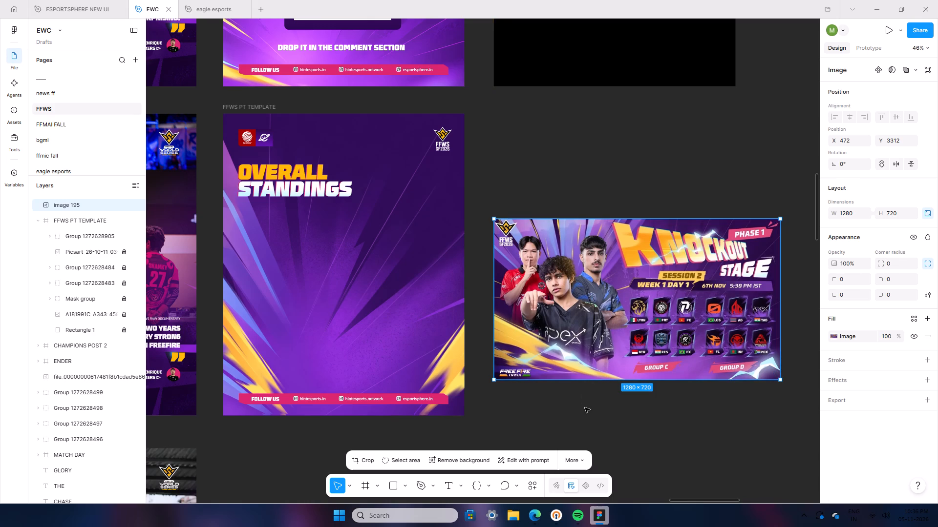
# Examine the team slots and group labels in the Knockout Stage reference image.
pyautogui.keyDown('ctrl'); pyautogui.scroll(7, 713, 355); pyautogui.keyUp('ctrl')
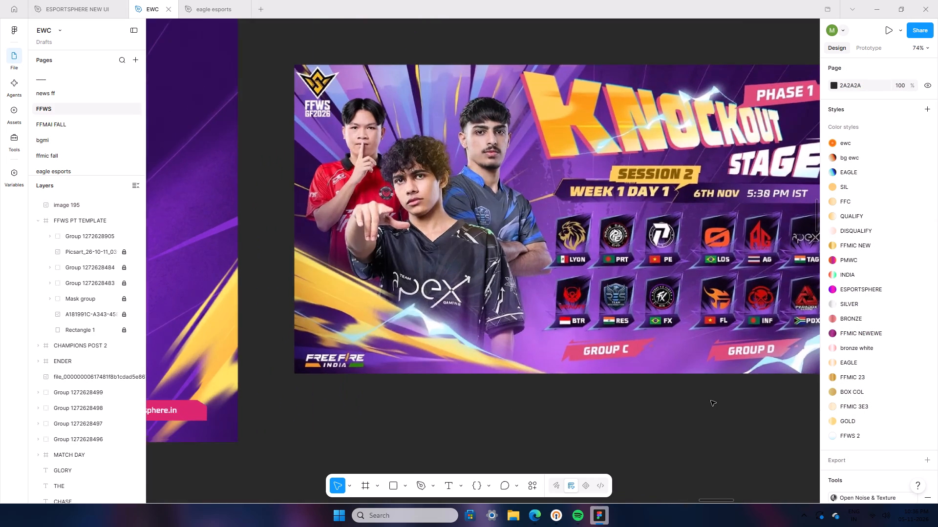
pyautogui.scroll(1, 712, 400)
pyautogui.scroll(1, 744, 360)
pyautogui.keyDown('ctrl'); pyautogui.scroll(5, 739, 360); pyautogui.keyUp('ctrl')
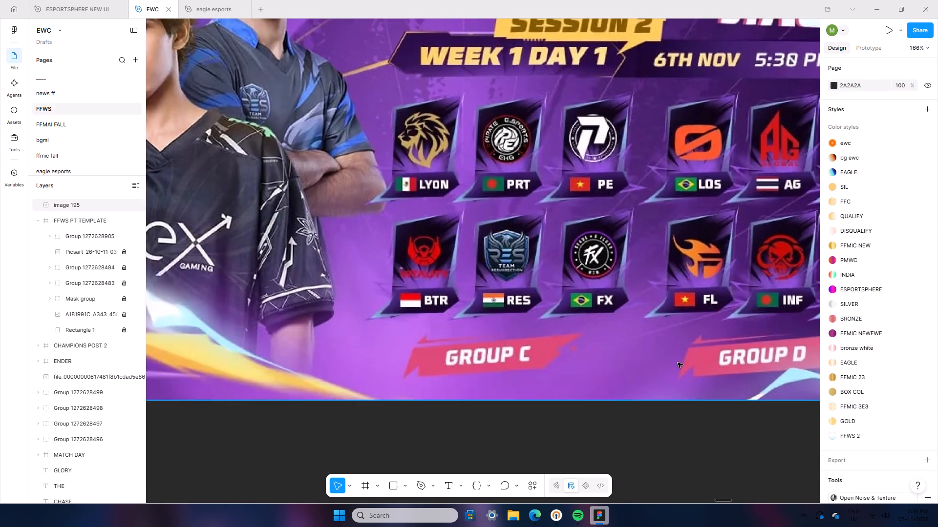
pyautogui.scroll(7, 571, 360)
pyautogui.keyDown('ctrl'); pyautogui.scroll(-6, 593, 359); pyautogui.keyUp('ctrl')
pyautogui.keyDown('ctrl'); pyautogui.scroll(4, 671, 341); pyautogui.keyUp('ctrl')
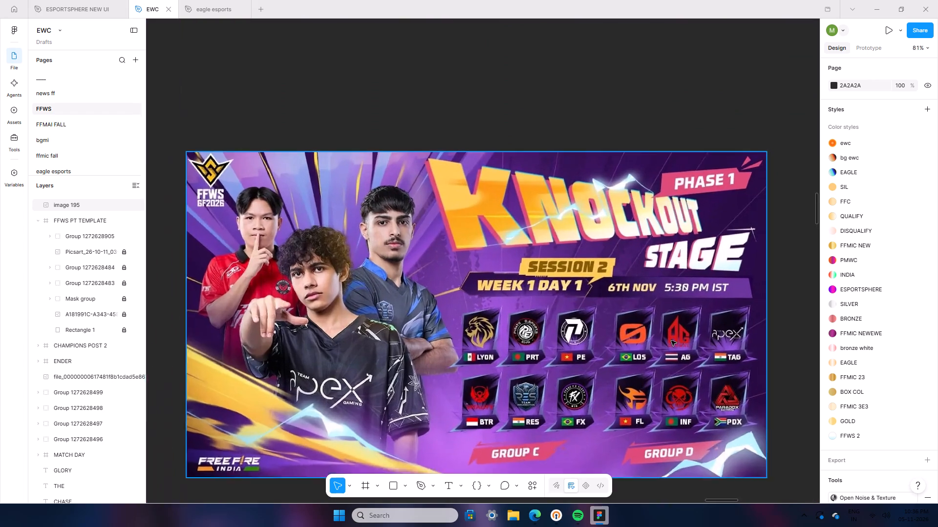
# Trace the WEEK 1 DAY 1 banner as a closed six-point Pen shape, about 292.5 × 53.5, and place it just below the banner.
pyautogui.keyDown('ctrl'); pyautogui.scroll(2, 671, 341); pyautogui.keyUp('ctrl')
pyautogui.keyDown('ctrl'); pyautogui.scroll(8, 572, 342); pyautogui.keyUp('ctrl')
pyautogui.scroll(7, 443, 329)
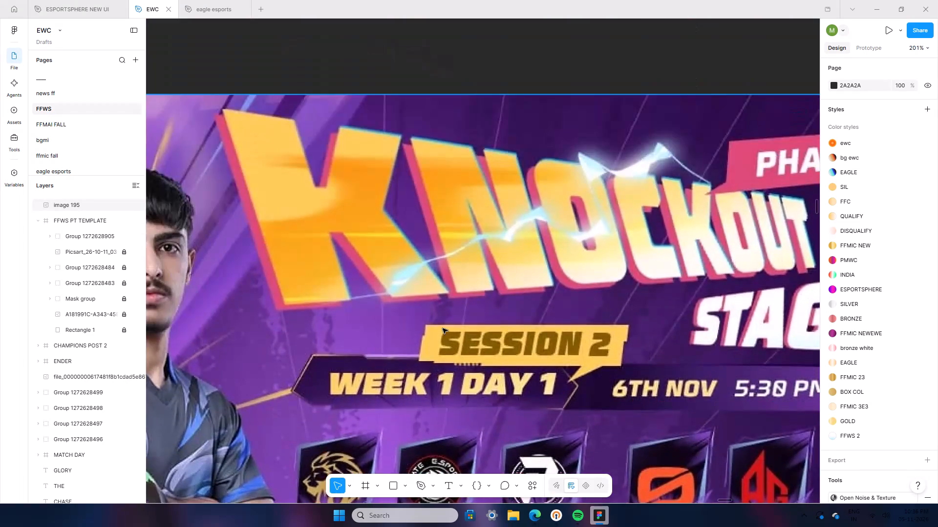
pyautogui.keyDown('ctrl'); pyautogui.scroll(6, 440, 329); pyautogui.keyUp('ctrl')
pyautogui.scroll(-10, 440, 329)
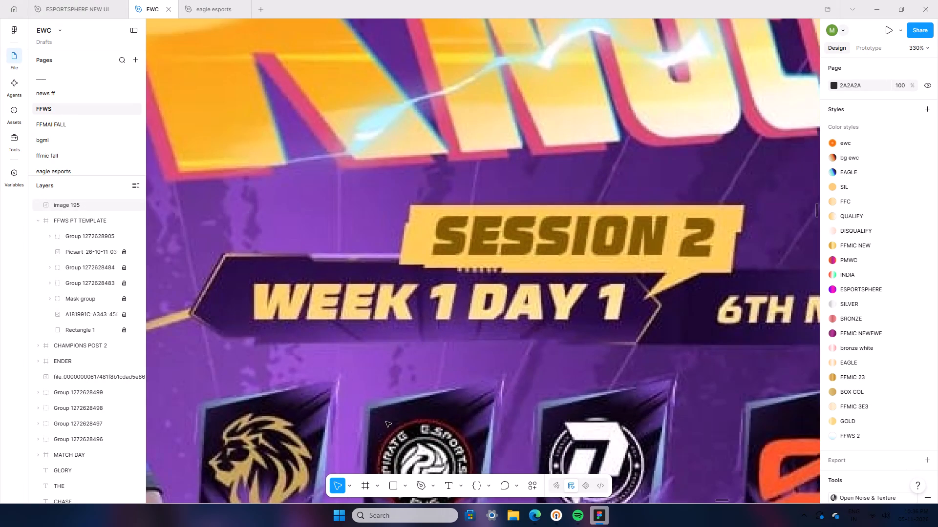
pyautogui.click(426, 486)
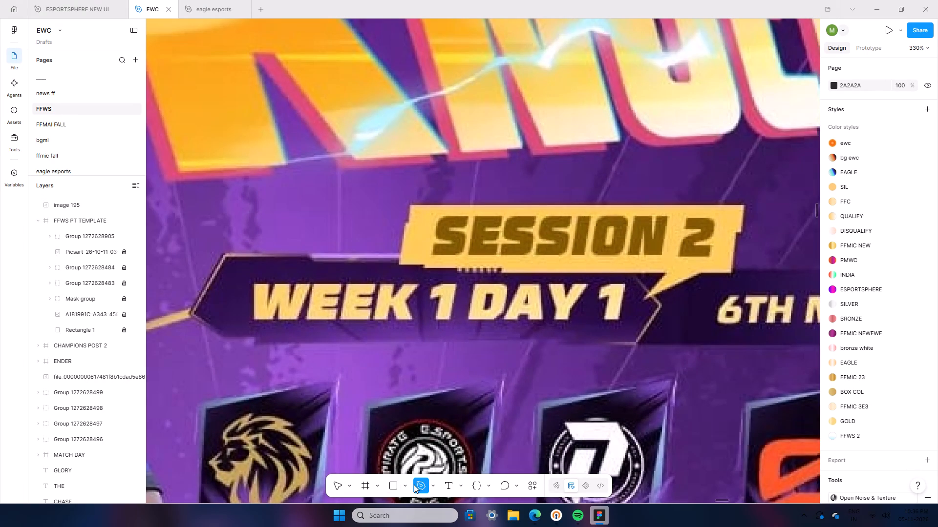
pyautogui.click(191, 315)
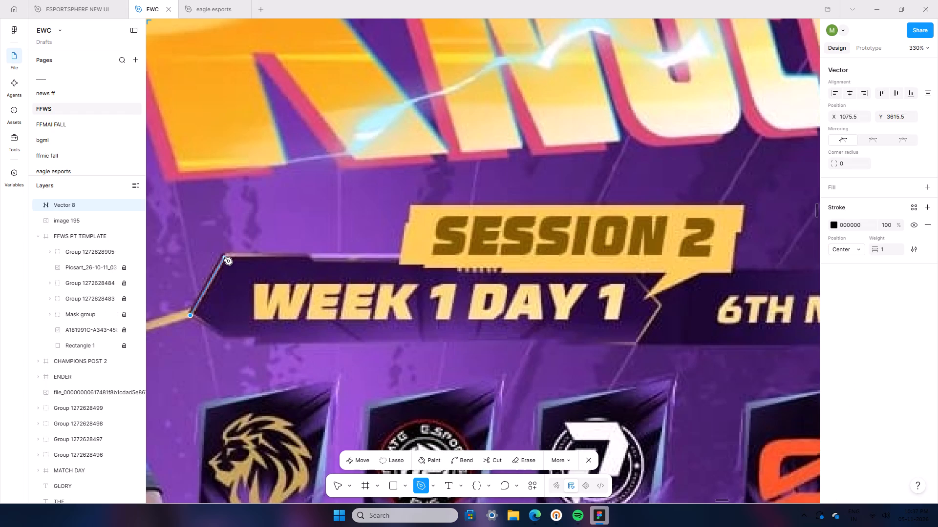
pyautogui.click(224, 257)
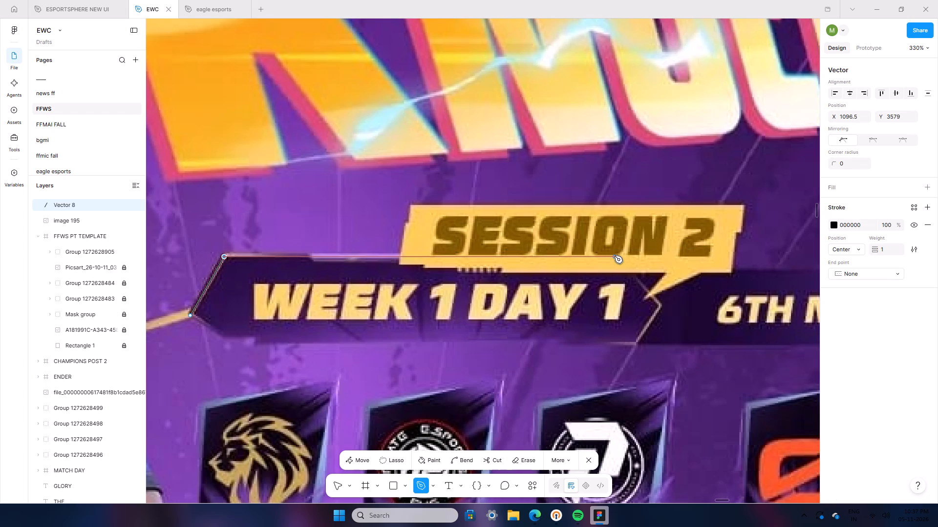
pyautogui.click(617, 256)
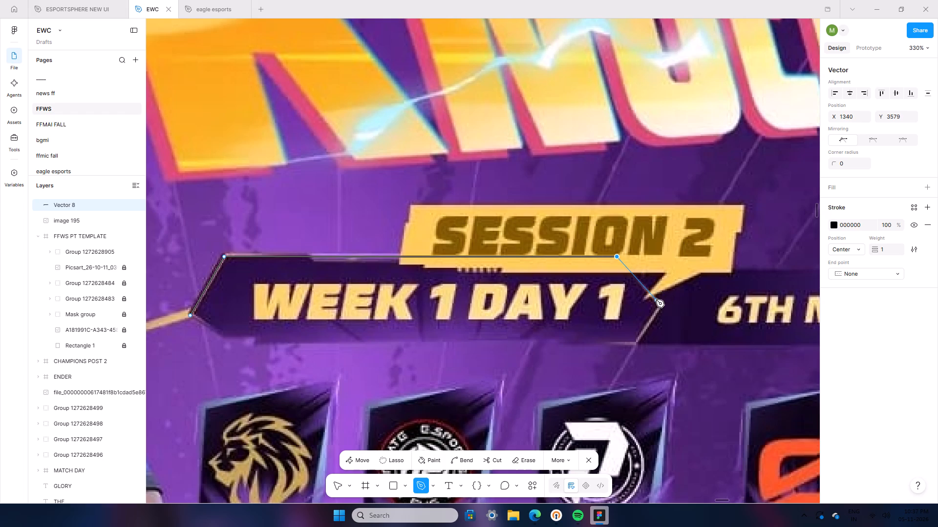
pyautogui.click(662, 306)
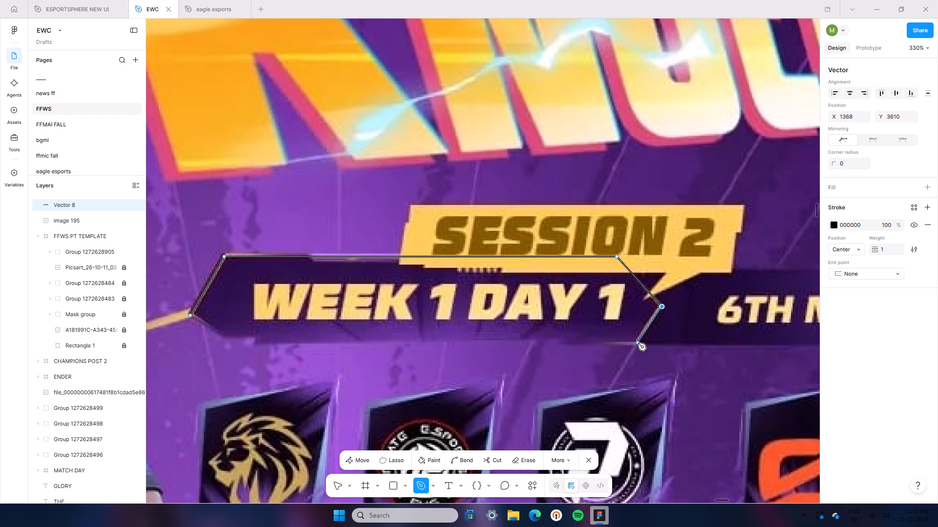
pyautogui.click(637, 343)
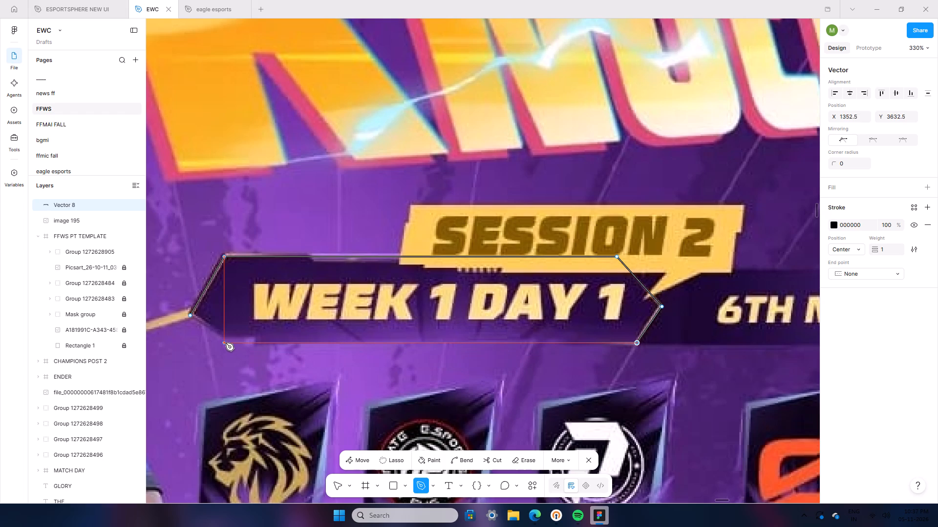
pyautogui.click(226, 343)
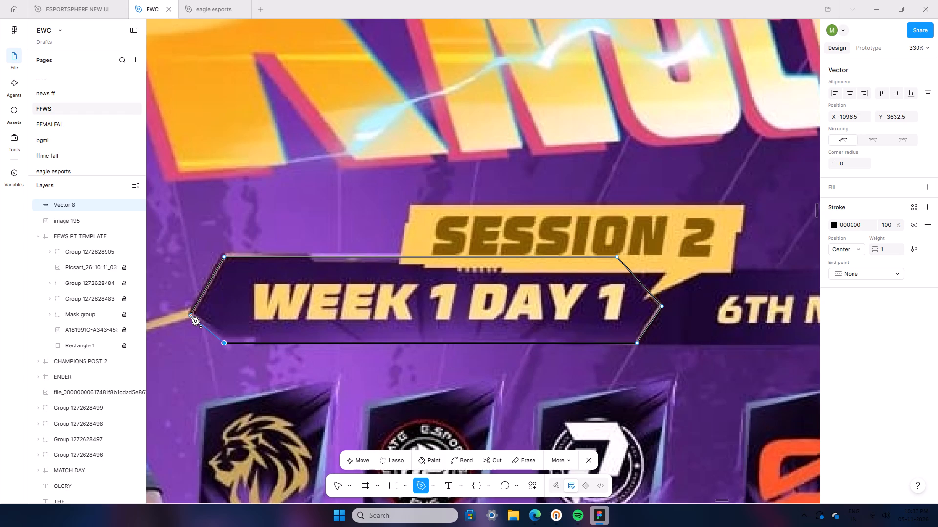
pyautogui.click(190, 316)
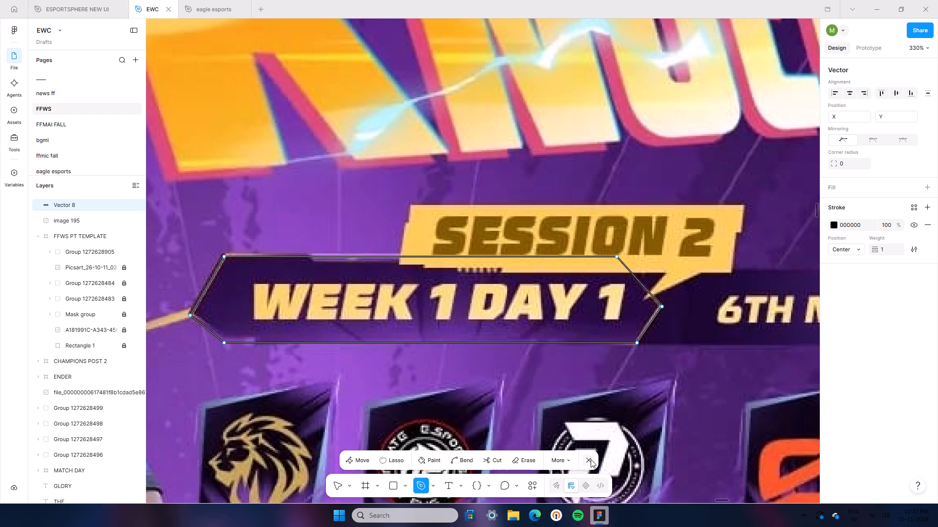
pyautogui.click(591, 459)
pyautogui.moveTo(540, 294); pyautogui.dragTo(505, 432)
# Replace the traced banner shape's black stroke with a solid fill.
pyautogui.keyDown('ctrl'); pyautogui.scroll(-15, 495, 356); pyautogui.keyUp('ctrl')
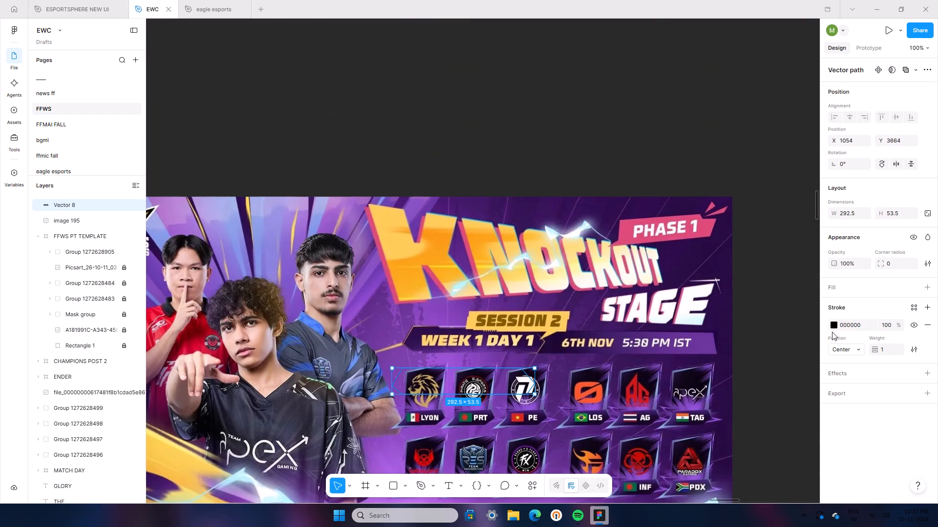
pyautogui.click(833, 325)
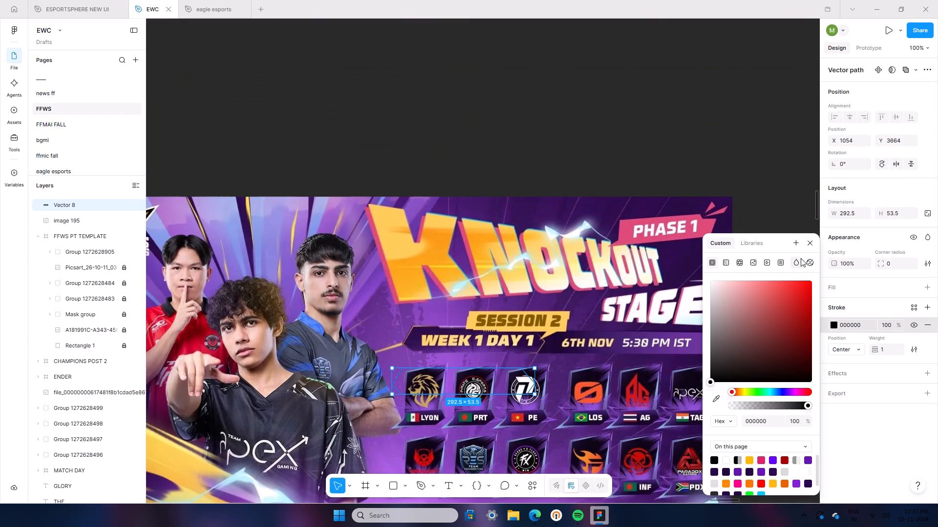
pyautogui.click(809, 244)
pyautogui.click(927, 324)
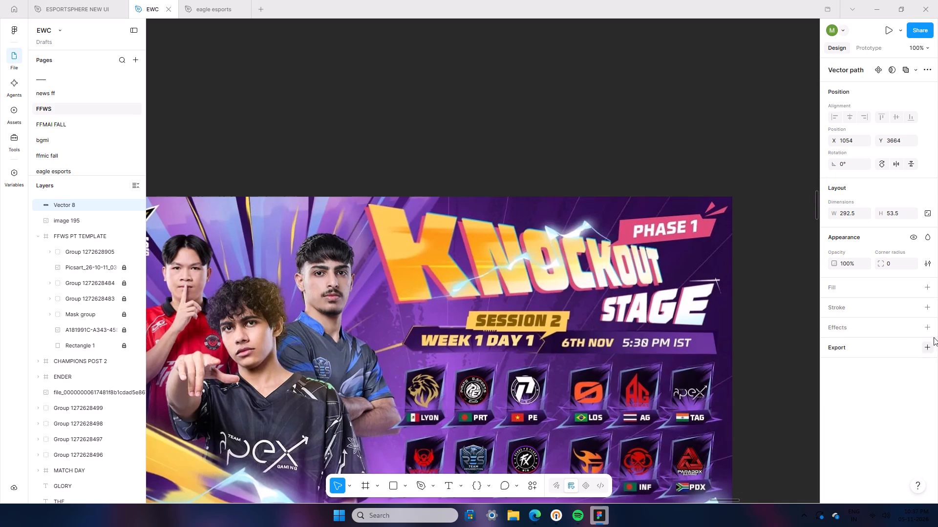
pyautogui.click(928, 290)
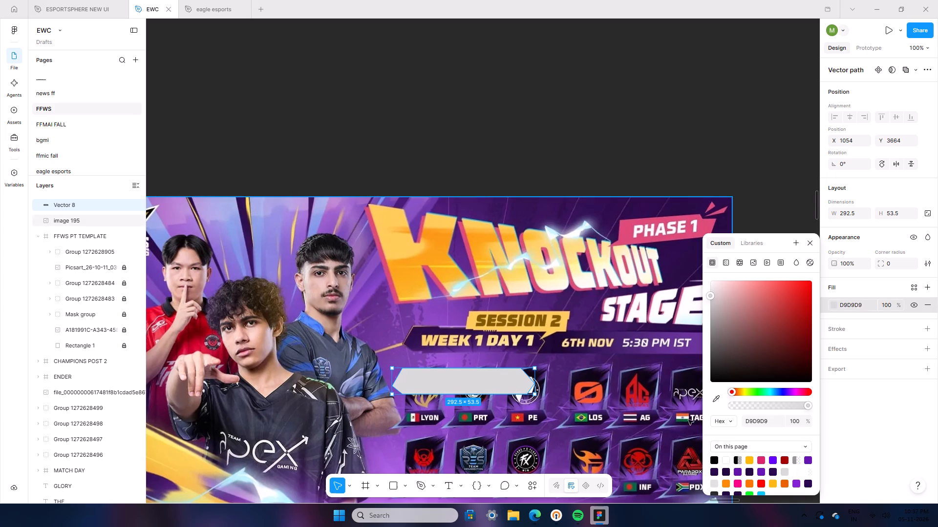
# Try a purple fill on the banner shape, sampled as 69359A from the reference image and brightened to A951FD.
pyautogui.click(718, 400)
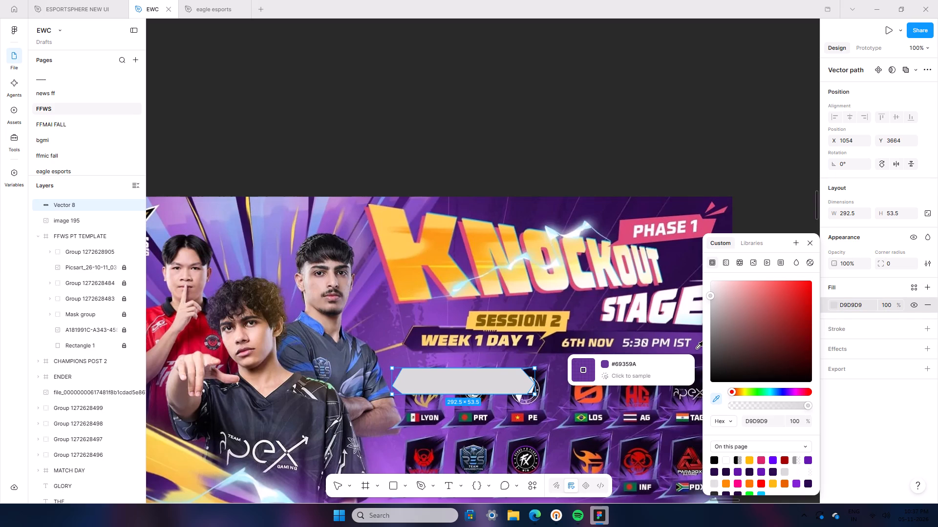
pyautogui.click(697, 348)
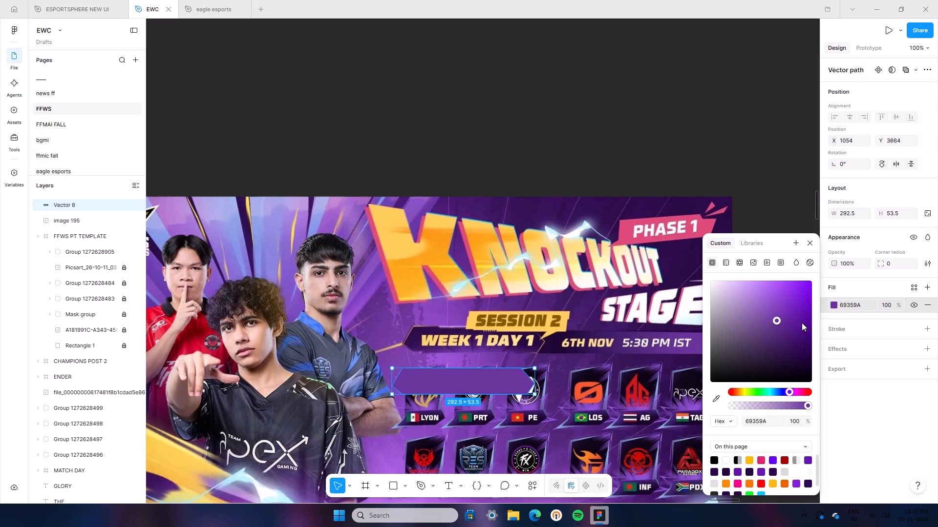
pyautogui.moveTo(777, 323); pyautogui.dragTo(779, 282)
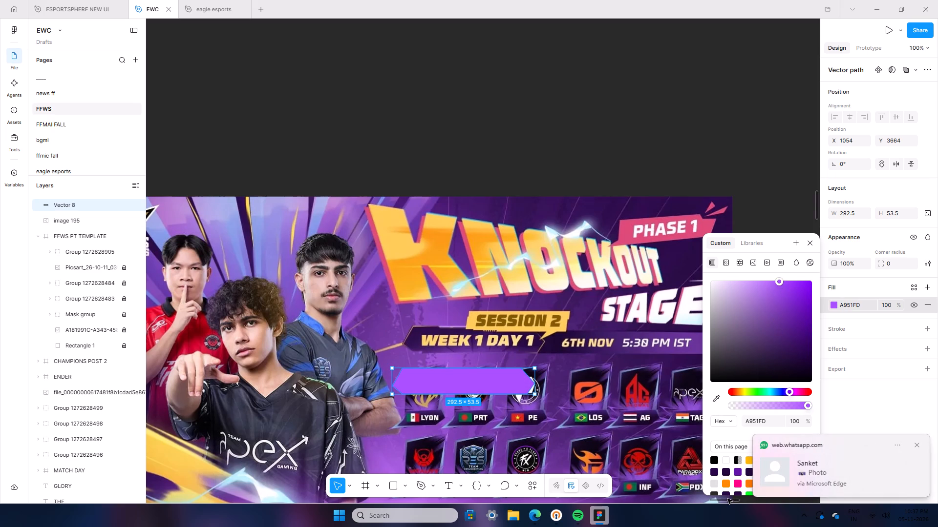
# Sample purple 683799 from the end of the date banner and make the shape's fill a linear gradient from 683799 to 231233.
pyautogui.moveTo(726, 500); pyautogui.dragTo(736, 500)
pyautogui.click(716, 403)
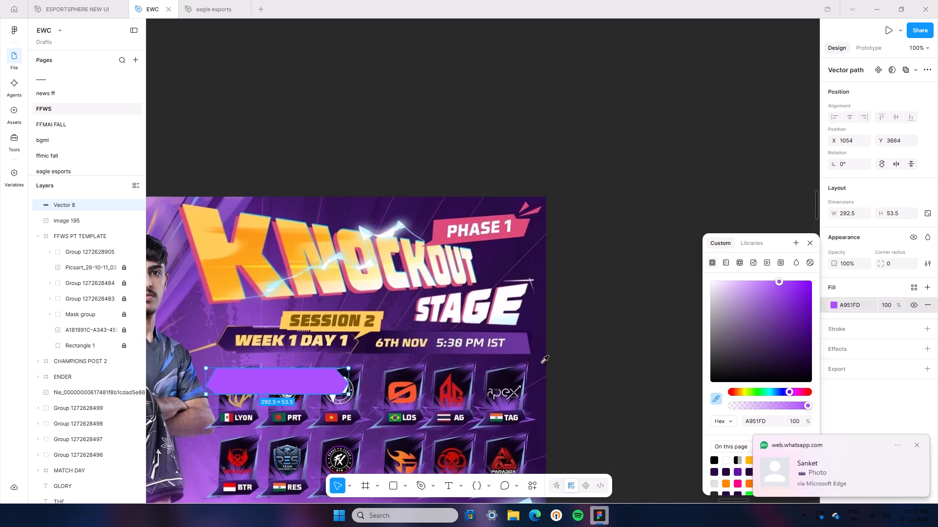
pyautogui.click(524, 347)
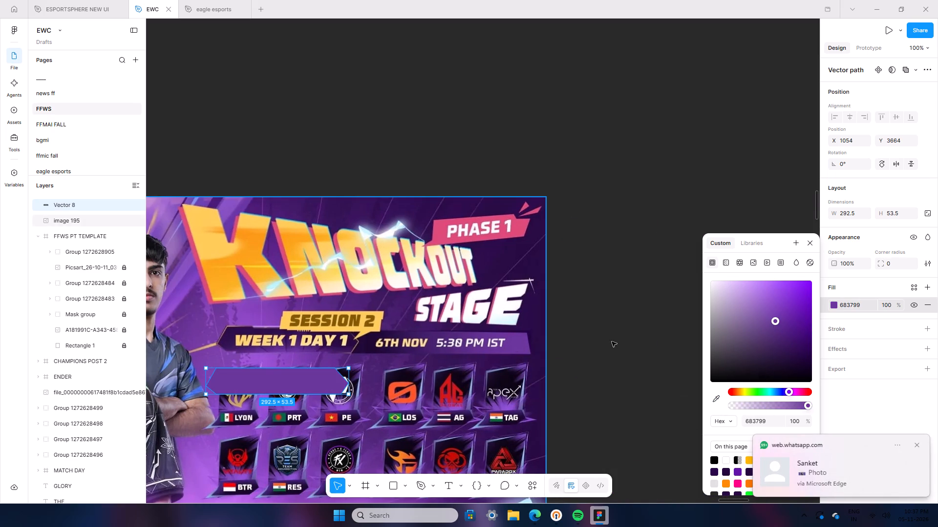
pyautogui.click(729, 260)
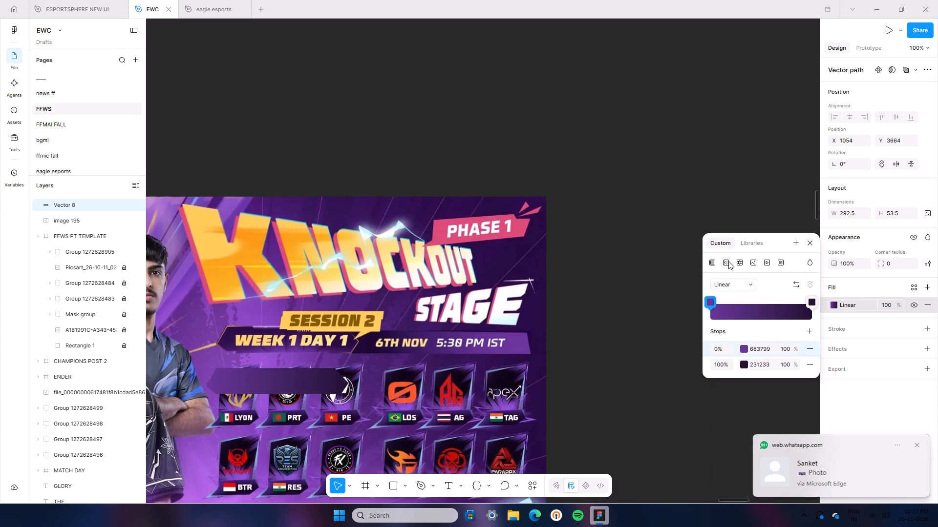
pyautogui.click(639, 366)
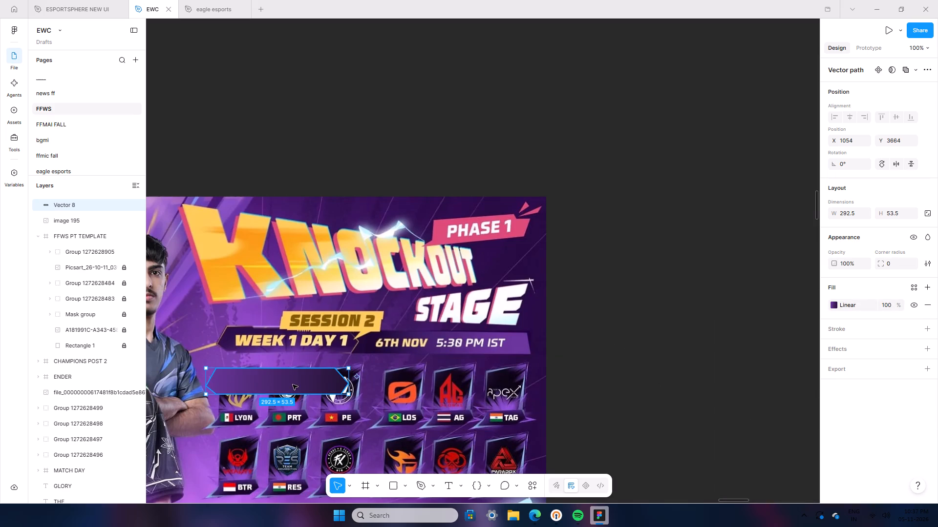
# Move the gradient banner shape into the FFWS PT TEMPLATE frame, just beneath the STANDINGS heading at X 64, Y 392.
pyautogui.moveTo(293, 382); pyautogui.dragTo(0, 441)
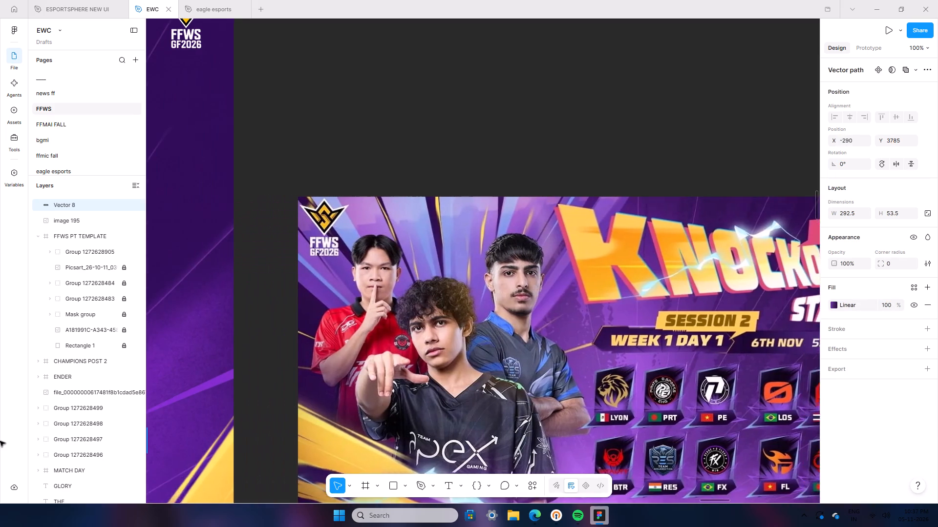
pyautogui.moveTo(0, 441); pyautogui.dragTo(298, 350)
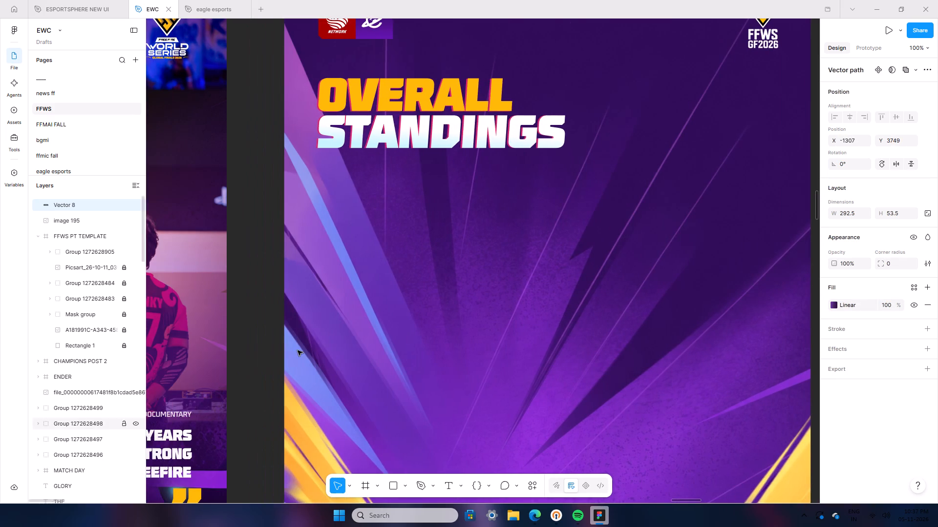
pyautogui.moveTo(298, 350); pyautogui.dragTo(403, 177)
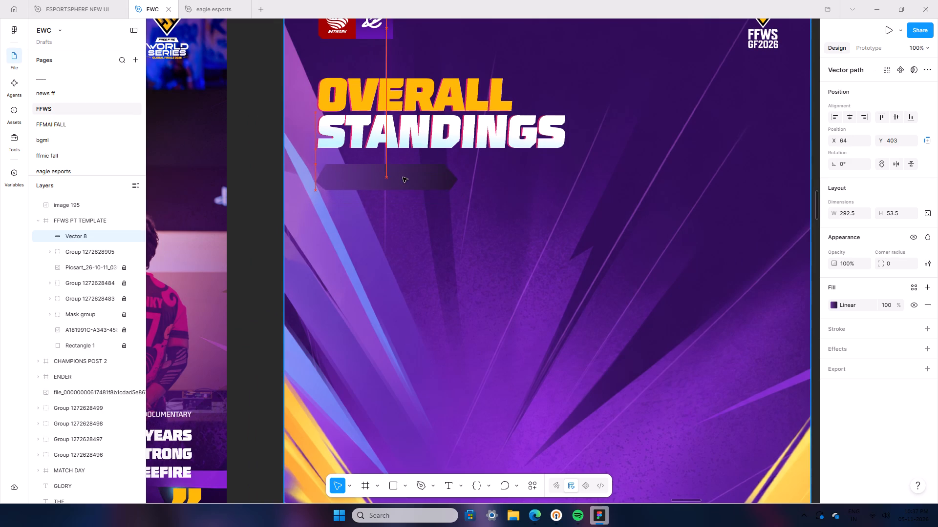
pyautogui.moveTo(403, 177); pyautogui.dragTo(402, 173)
# Add a linear gradient stroke to the banner shape beneath STANDINGS, with the gradient running from its top edge to its bottom edge.
pyautogui.scroll(1, 452, 261)
pyautogui.keyDown('ctrl'); pyautogui.scroll(-7, 452, 261); pyautogui.keyUp('ctrl')
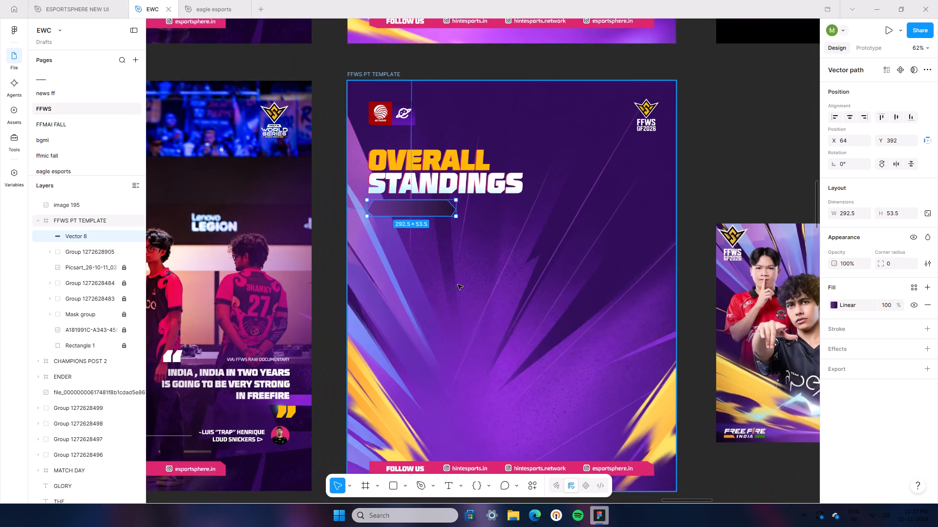
pyautogui.keyDown('ctrl'); pyautogui.scroll(-4, 505, 329); pyautogui.keyUp('ctrl')
pyautogui.keyDown('ctrl'); pyautogui.scroll(6, 484, 312); pyautogui.keyUp('ctrl')
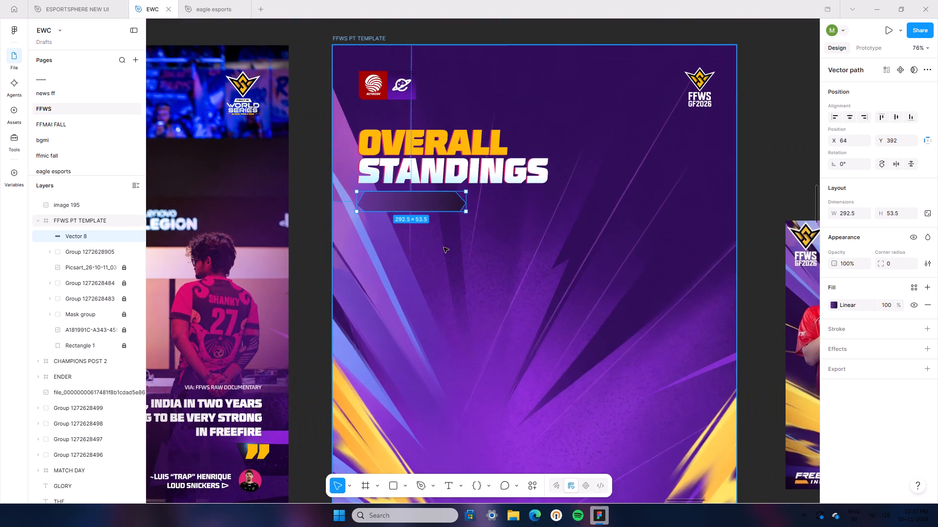
pyautogui.click(362, 142)
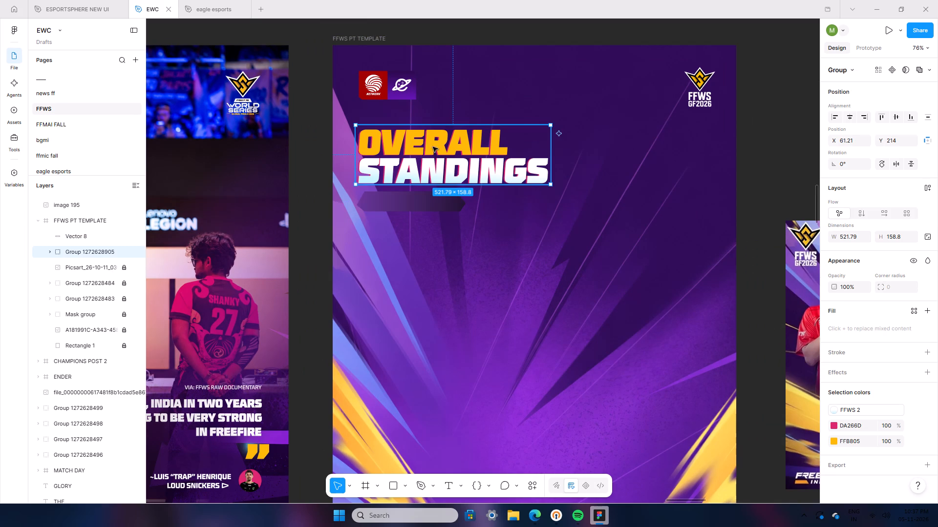
pyautogui.click(408, 204)
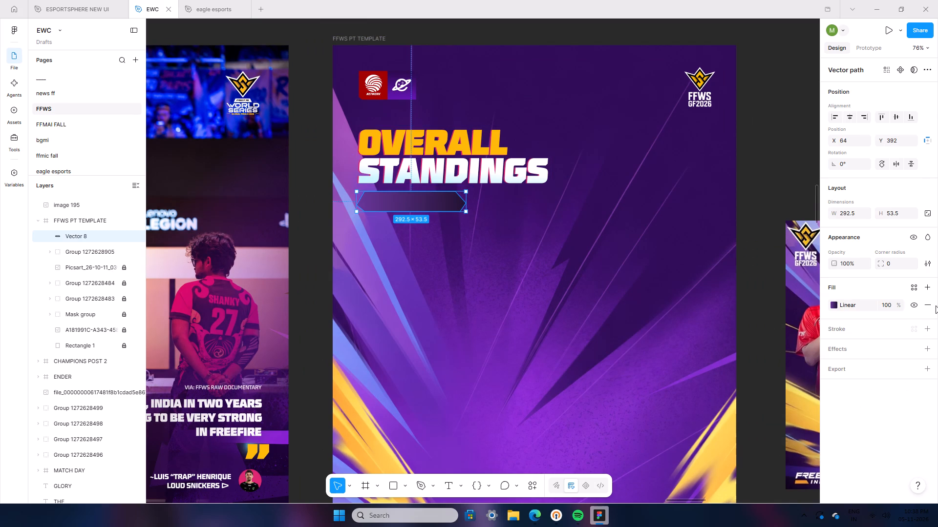
pyautogui.click(929, 330)
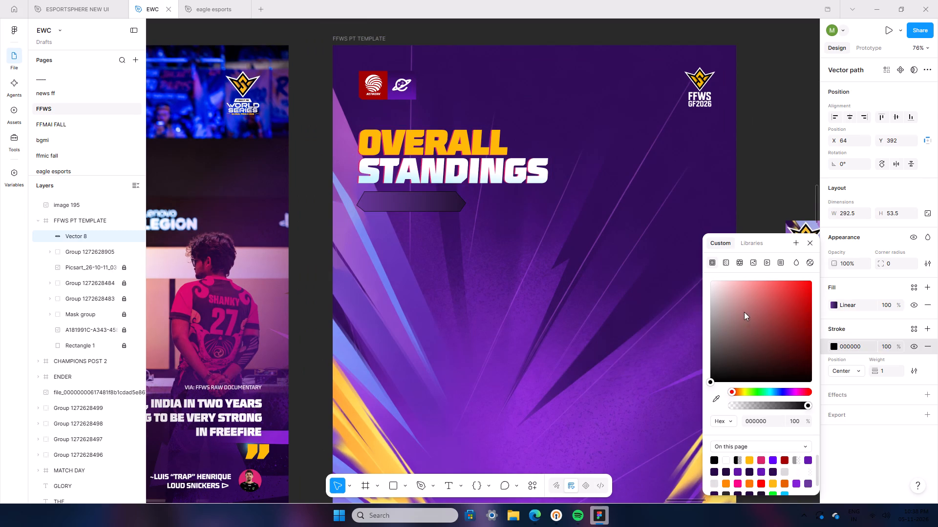
pyautogui.click(728, 261)
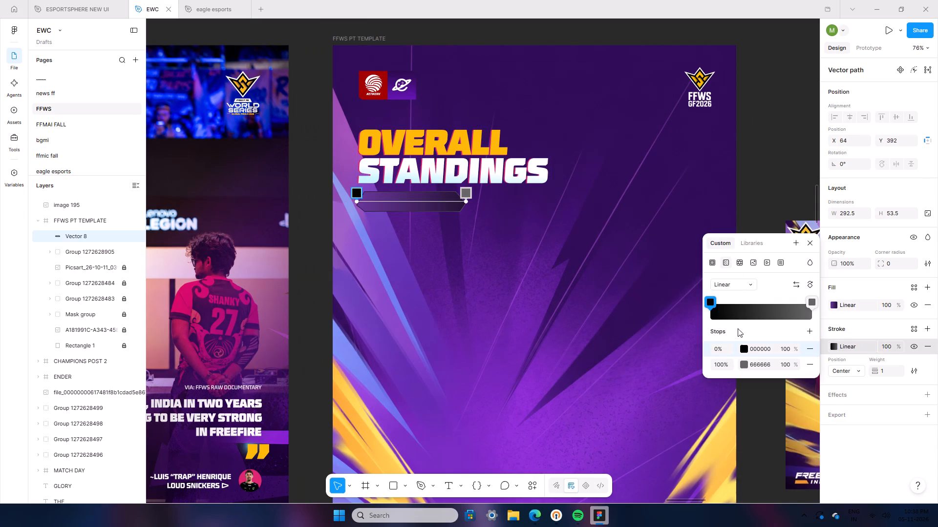
pyautogui.moveTo(357, 200); pyautogui.dragTo(398, 188)
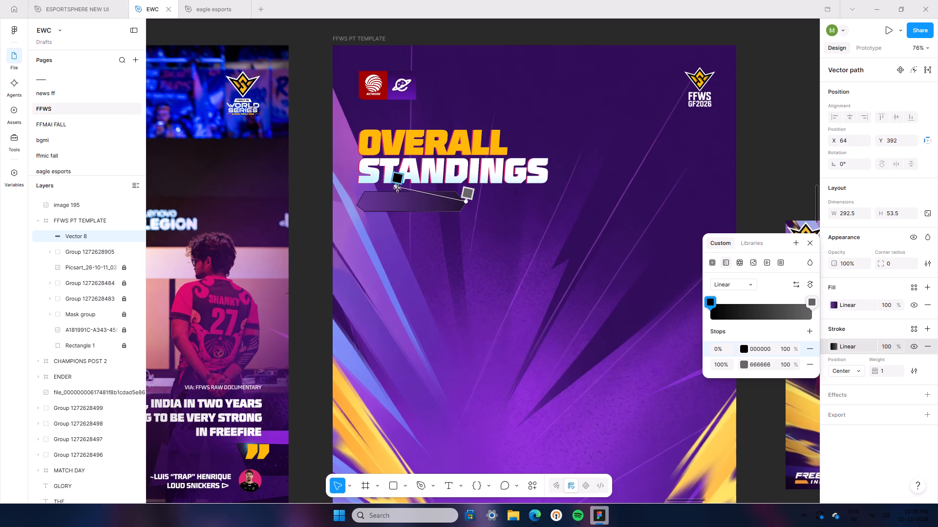
pyautogui.moveTo(398, 188); pyautogui.dragTo(401, 193)
pyautogui.moveTo(464, 201); pyautogui.dragTo(411, 218)
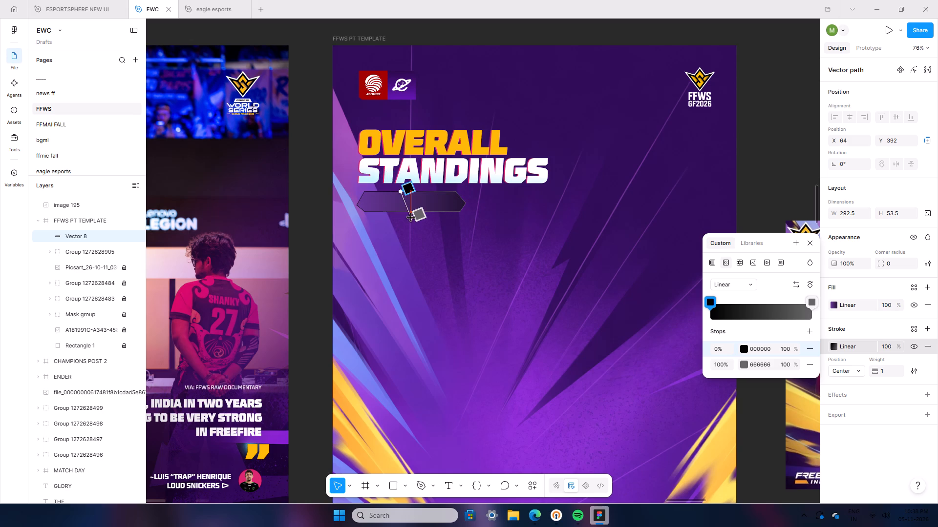
pyautogui.moveTo(411, 218); pyautogui.dragTo(395, 212)
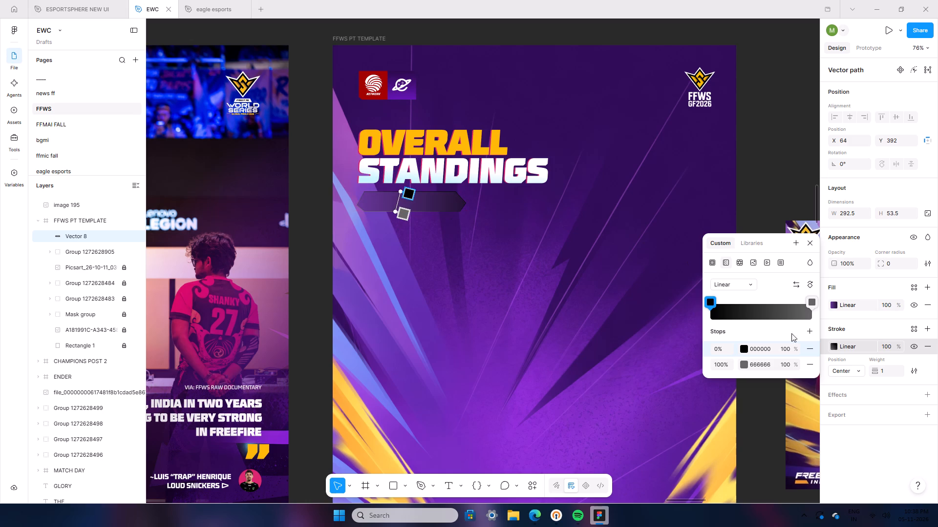
# Set the stroke gradient's end stop to 0% opacity and its start stop to yellow FFB805, sampled from the OVERALL heading.
pyautogui.click(787, 362)
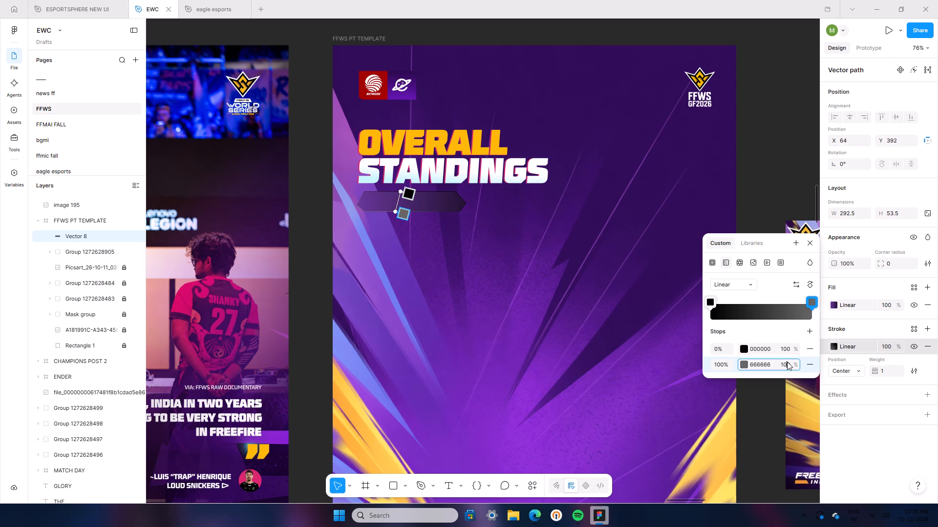
pyautogui.press('0')
pyautogui.click(743, 349)
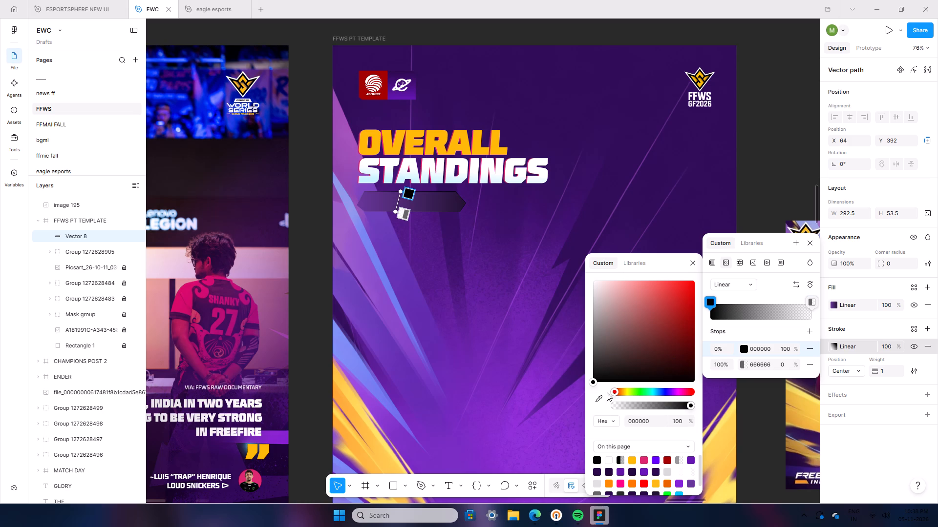
pyautogui.click(596, 407)
pyautogui.click(480, 148)
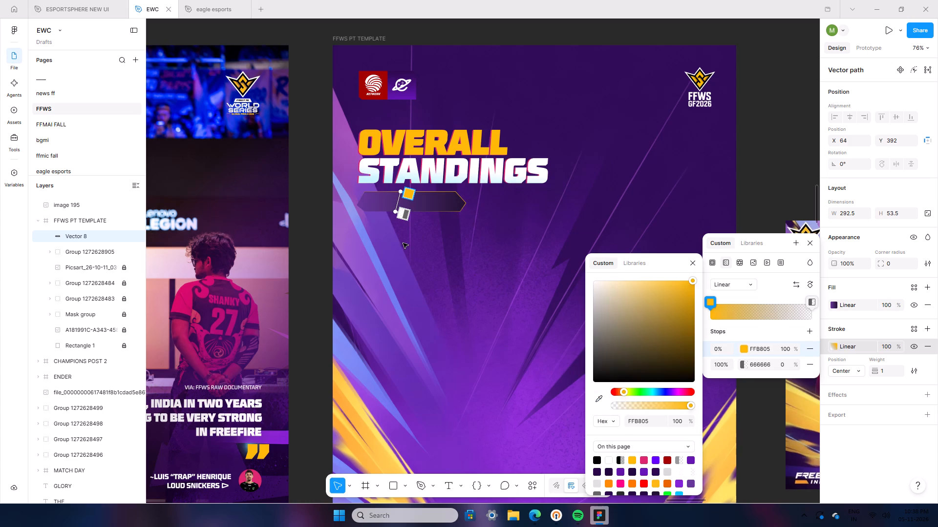
pyautogui.click(316, 269)
pyautogui.click(319, 274)
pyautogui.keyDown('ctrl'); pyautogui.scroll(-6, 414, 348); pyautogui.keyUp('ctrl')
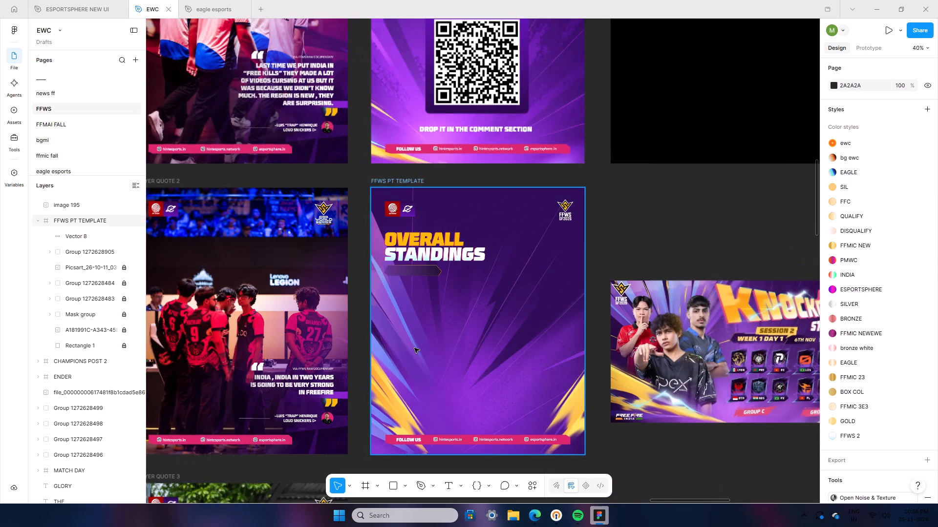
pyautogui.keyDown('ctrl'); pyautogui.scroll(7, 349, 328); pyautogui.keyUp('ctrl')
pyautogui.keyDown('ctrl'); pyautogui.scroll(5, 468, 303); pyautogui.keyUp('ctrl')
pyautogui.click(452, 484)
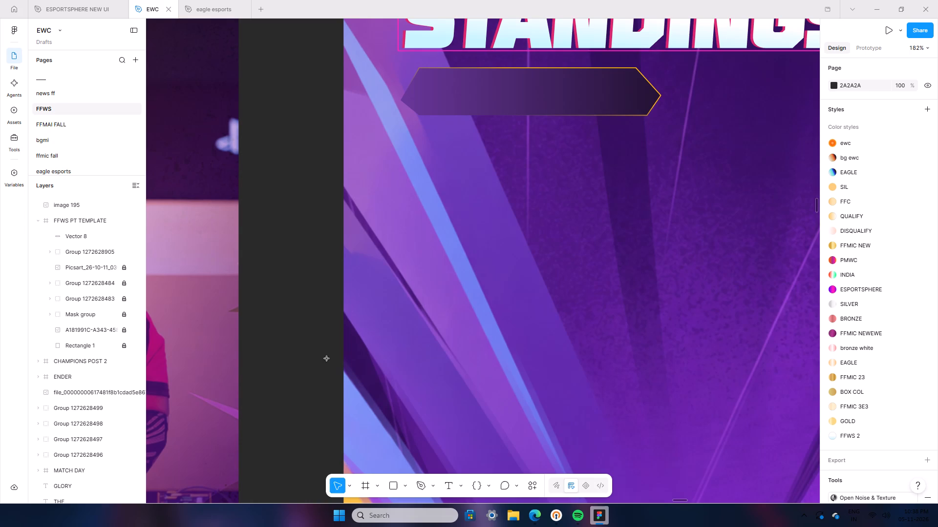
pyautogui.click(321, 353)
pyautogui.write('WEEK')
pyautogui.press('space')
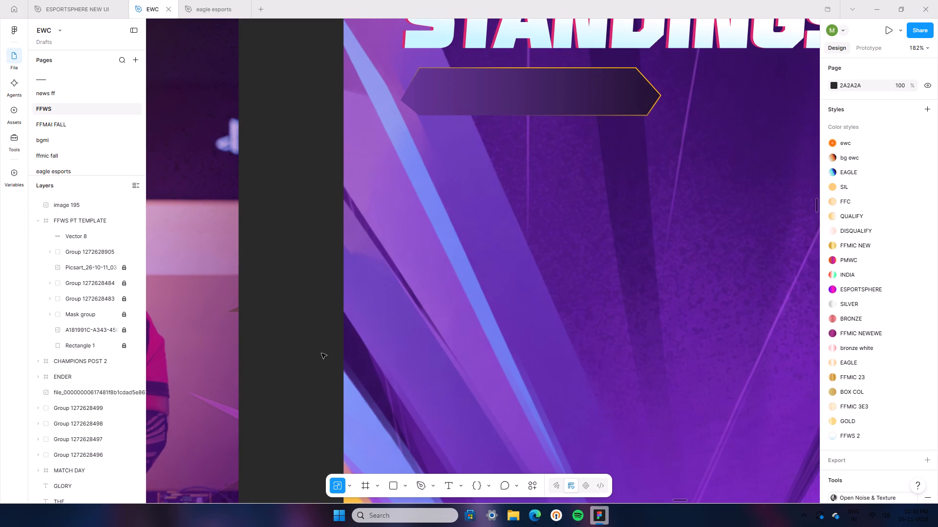
# Add a text layer reading "WEEK 1 DAY 1" on the canvas beside the FFWS PT TEMPLATE frame.
pyautogui.click(448, 484)
pyautogui.click(303, 371)
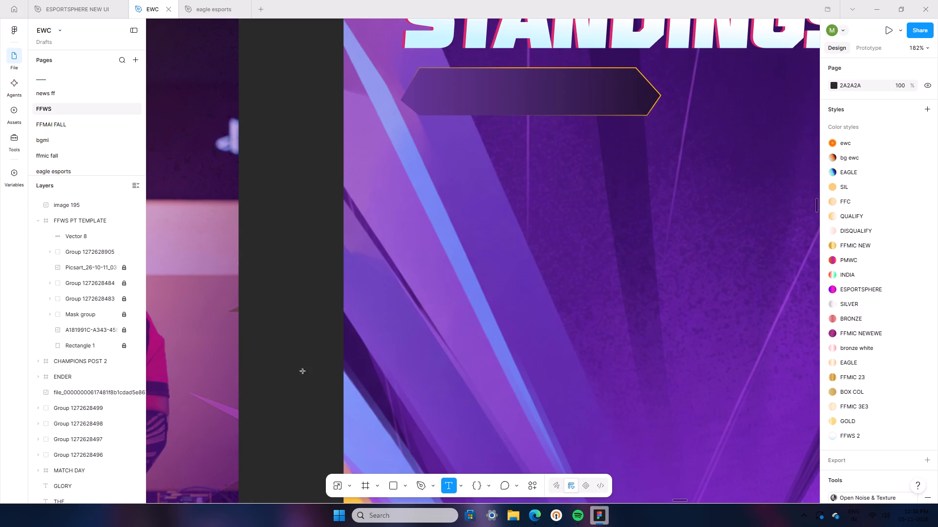
pyautogui.write('WEEK A')
pyautogui.press('F11')
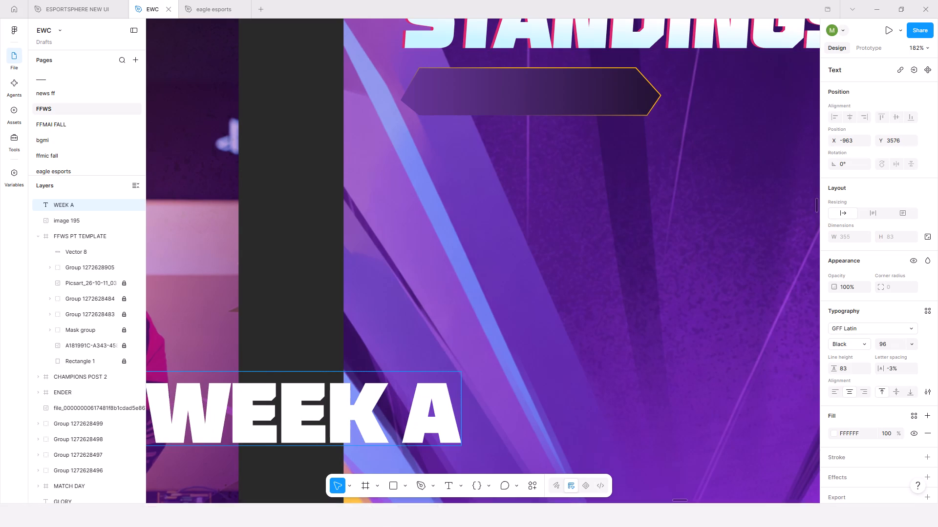
pyautogui.press('1')
pyautogui.press('F11')
pyautogui.press('F11')
pyautogui.press('BackSpace')
pyautogui.press('BackSpace')
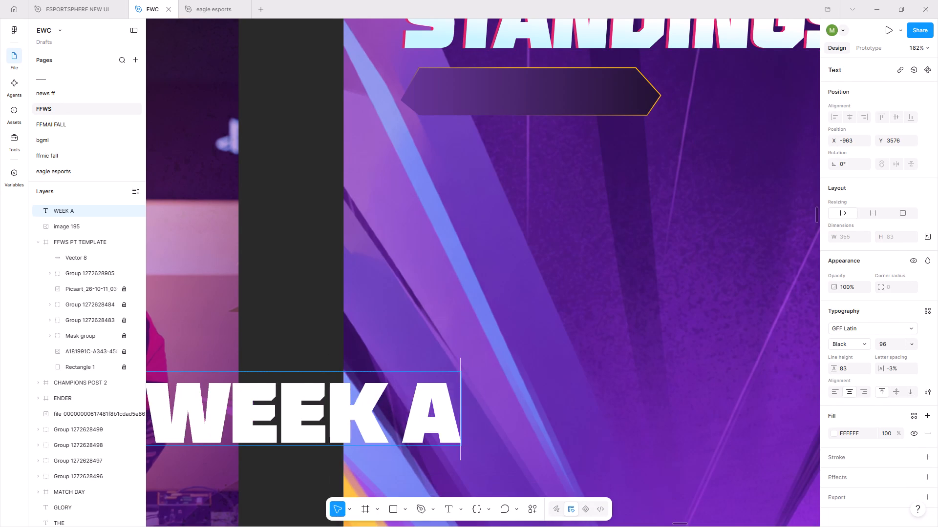
pyautogui.press('F11')
pyautogui.write('1 D')
pyautogui.write('ay')
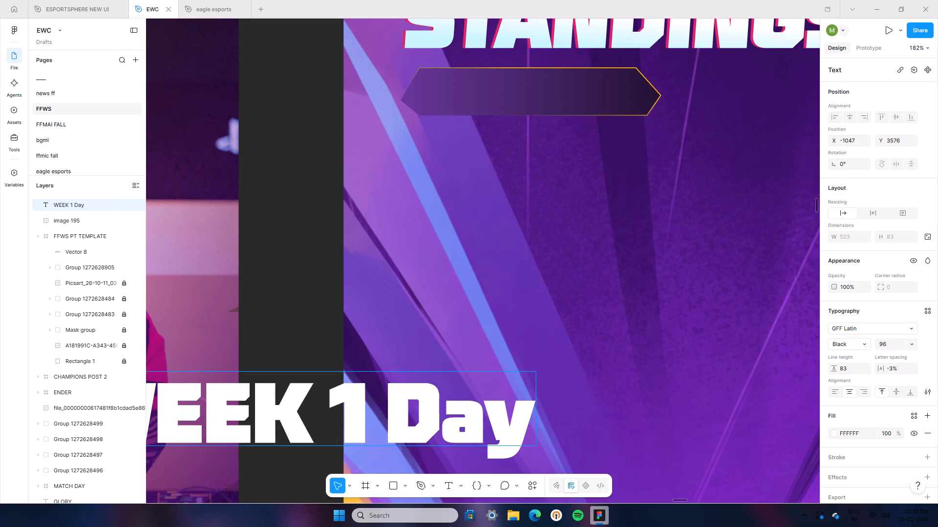
pyautogui.press('BackSpace')
pyautogui.press('BackSpace')
pyautogui.press('space')
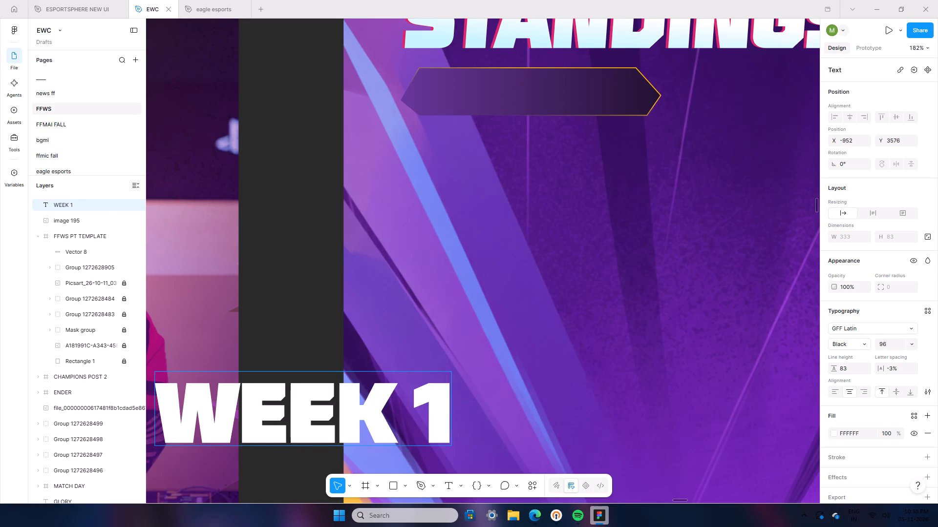
pyautogui.press('BackSpace')
pyautogui.write('DAY 1')
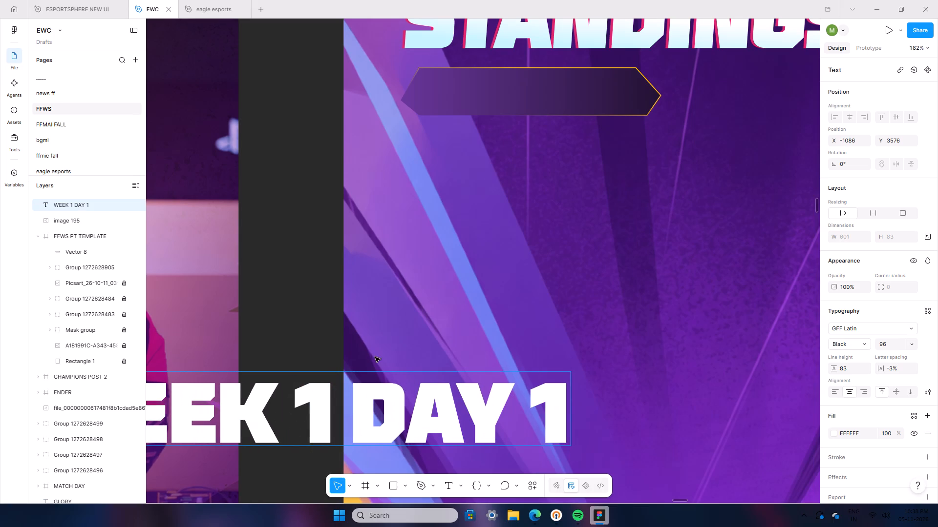
pyautogui.click(280, 297)
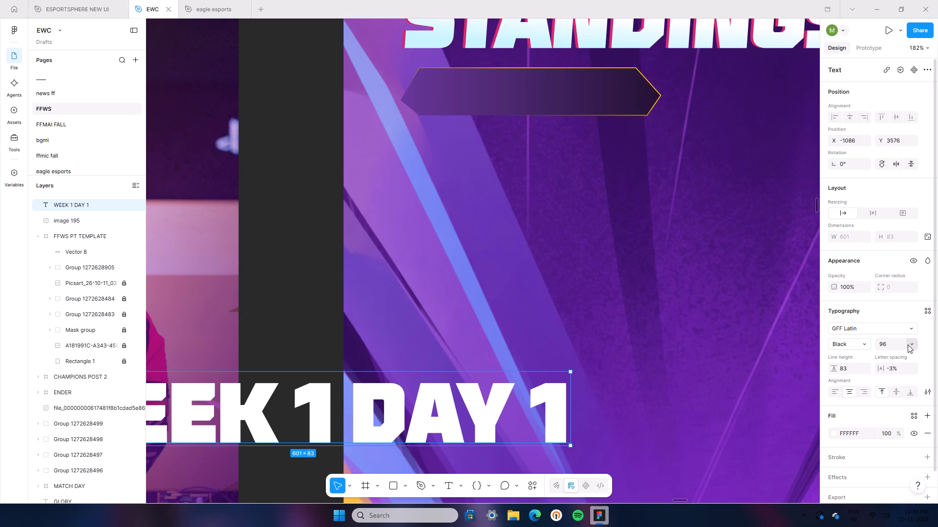
# Reduce the WEEK 1 DAY 1 text to size 15 and move it onto the banner beneath STANDINGS.
pyautogui.click(908, 345)
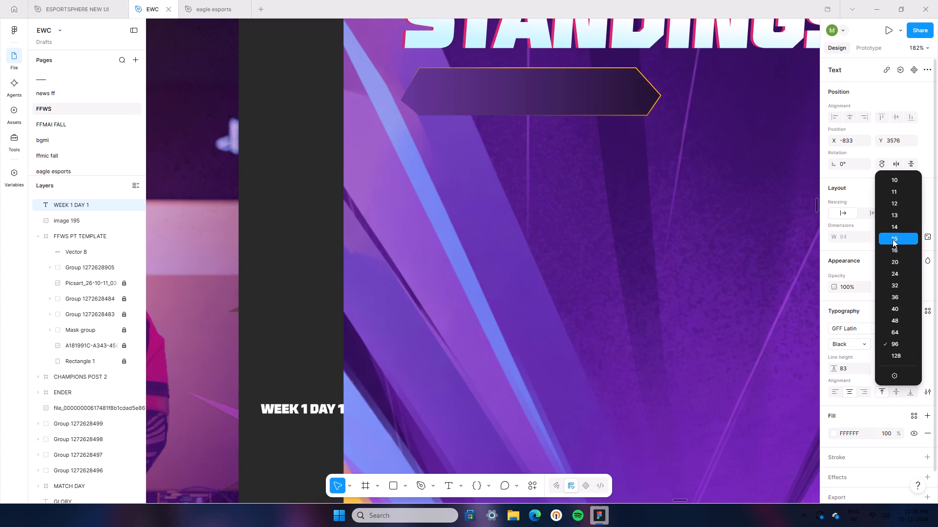
pyautogui.click(893, 239)
pyautogui.moveTo(320, 406); pyautogui.dragTo(564, 105)
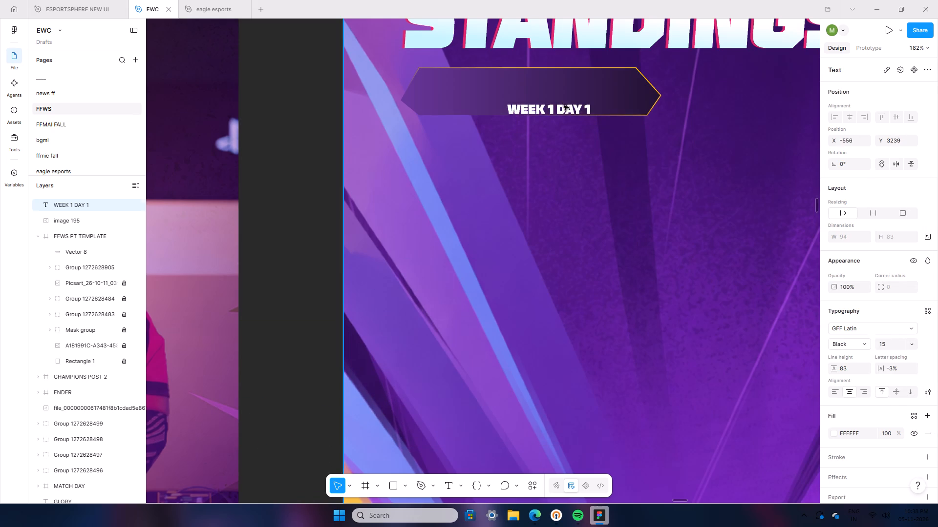
pyautogui.moveTo(564, 105); pyautogui.dragTo(563, 105)
# Refit the WEEK 1 DAY 1 text with Auto line height and size 24, centring it in the banner at X 135, Y 404.
pyautogui.click(848, 365)
pyautogui.press('BackSpace')
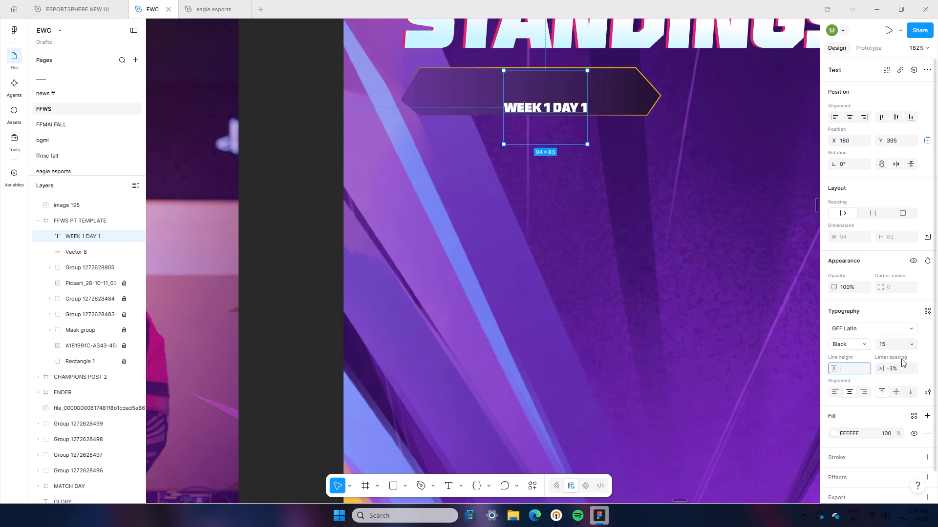
pyautogui.click(928, 345)
pyautogui.click(916, 339)
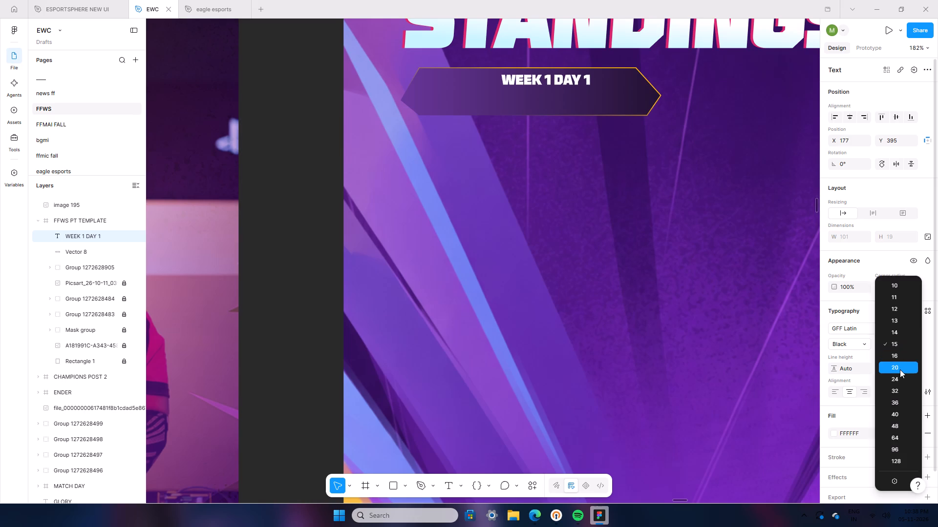
pyautogui.click(901, 376)
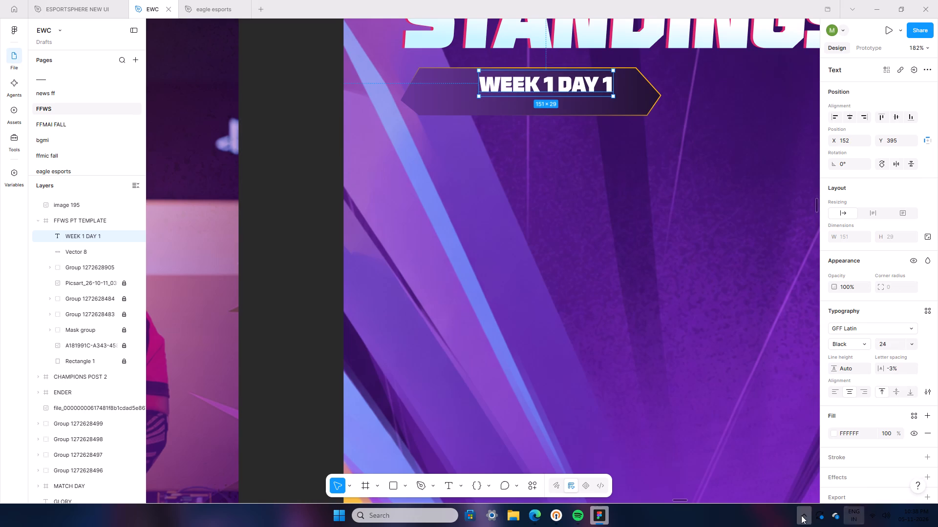
pyautogui.moveTo(571, 83); pyautogui.dragTo(554, 91)
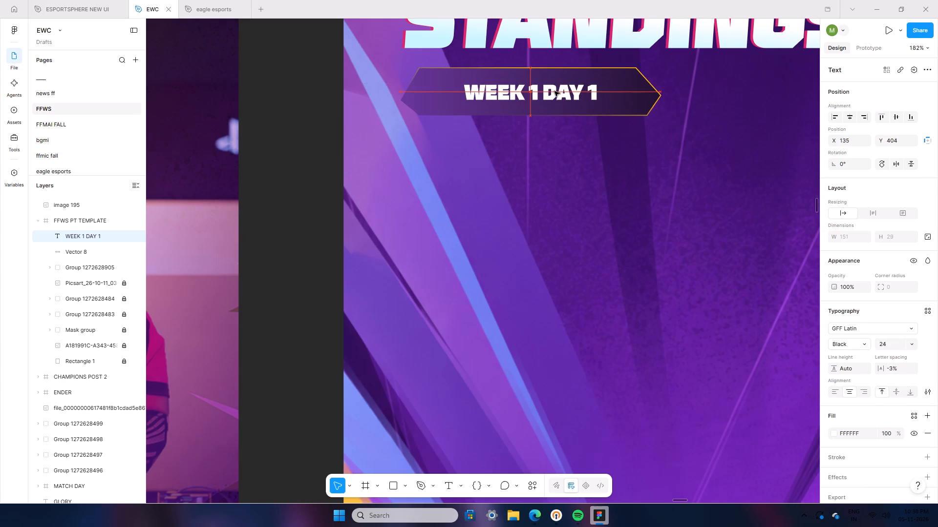
pyautogui.moveTo(554, 91); pyautogui.dragTo(555, 91)
# Enlarge the WEEK 1 DAY 1 text to size 32 and nudge it up to Y 399 in the banner.
pyautogui.scroll(1, 585, 258)
pyautogui.keyDown('ctrl'); pyautogui.scroll(-8, 582, 261); pyautogui.keyUp('ctrl')
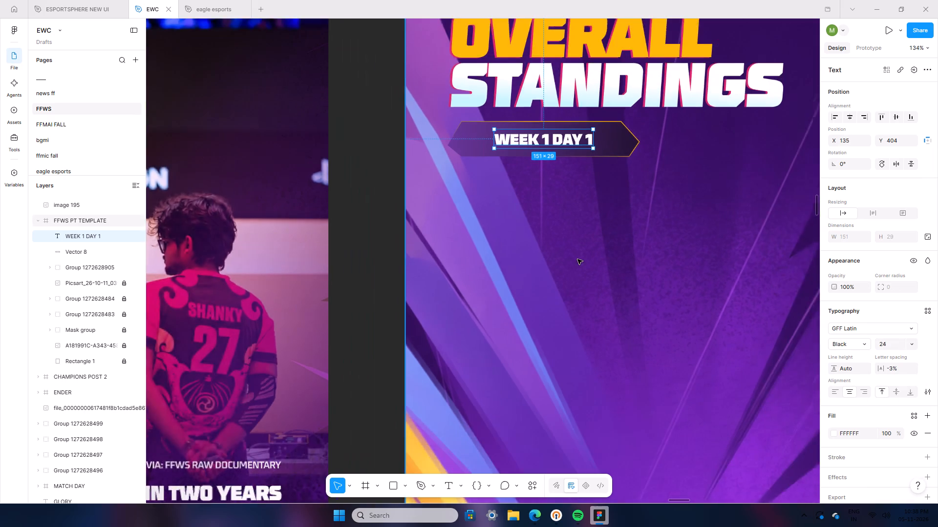
pyautogui.keyDown('ctrl'); pyautogui.scroll(-1, 577, 259); pyautogui.keyUp('ctrl')
pyautogui.keyDown('ctrl'); pyautogui.scroll(4, 597, 277); pyautogui.keyUp('ctrl')
pyautogui.click(915, 341)
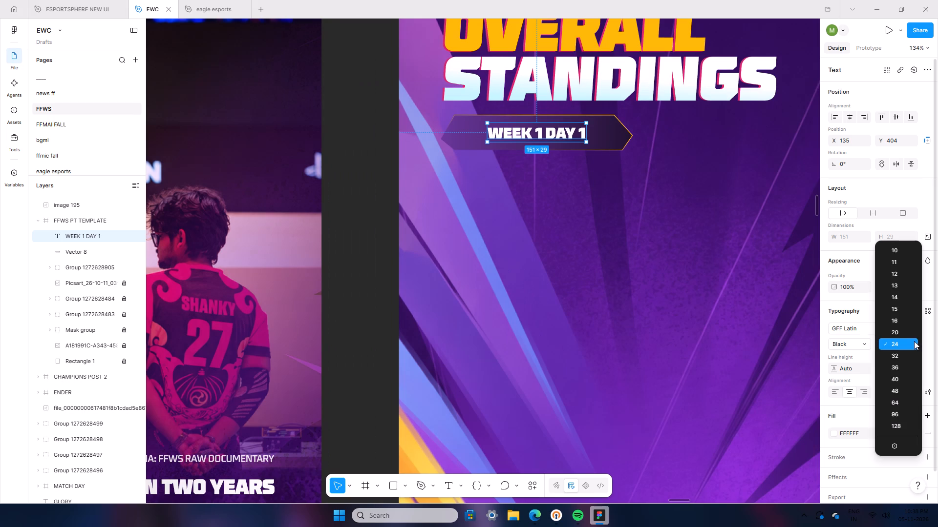
pyautogui.click(908, 350)
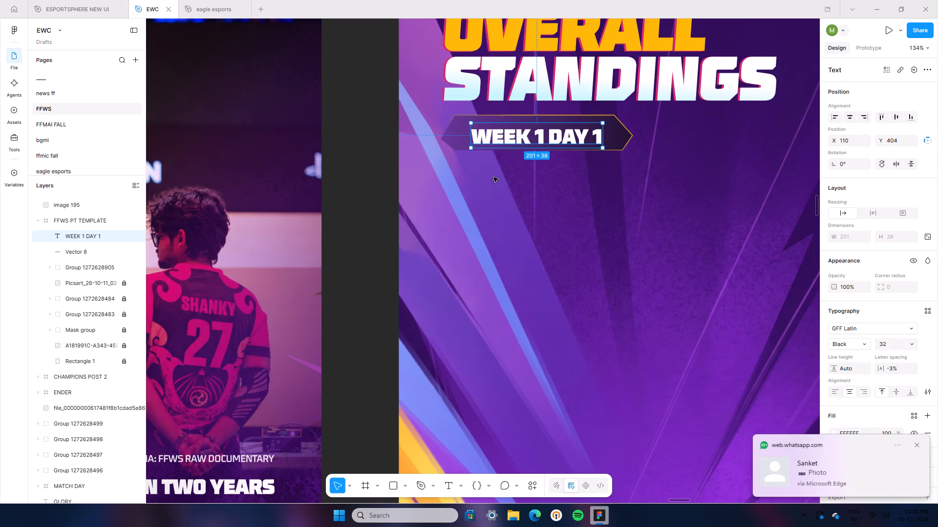
pyautogui.press('Up')
pyautogui.press('Up')
pyautogui.press('Up')
pyautogui.press('Up')
pyautogui.press('Up')
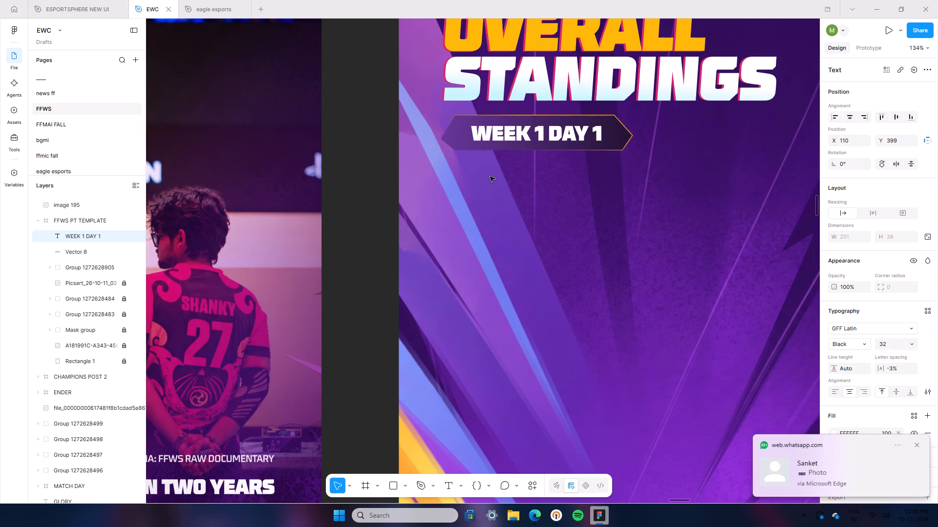
pyautogui.press('Down')
pyautogui.press('Up')
pyautogui.press('Up')
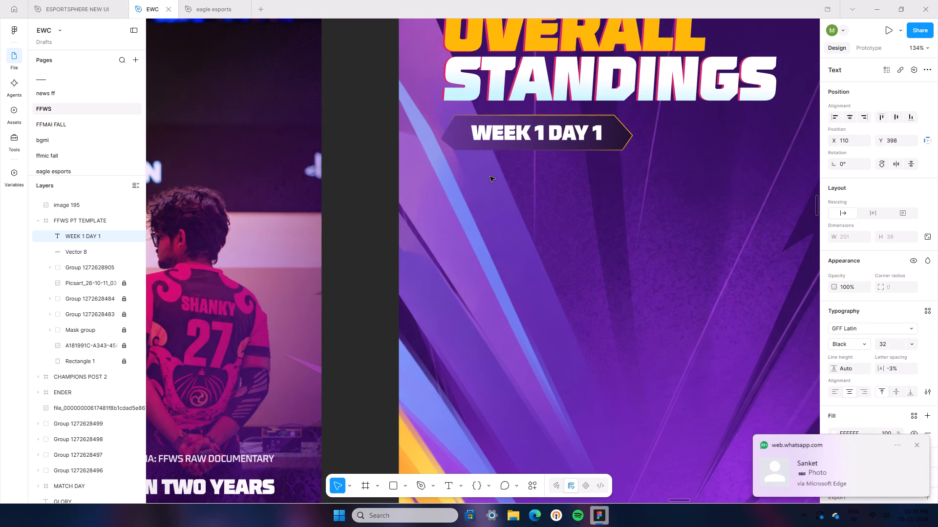
pyautogui.press('Down')
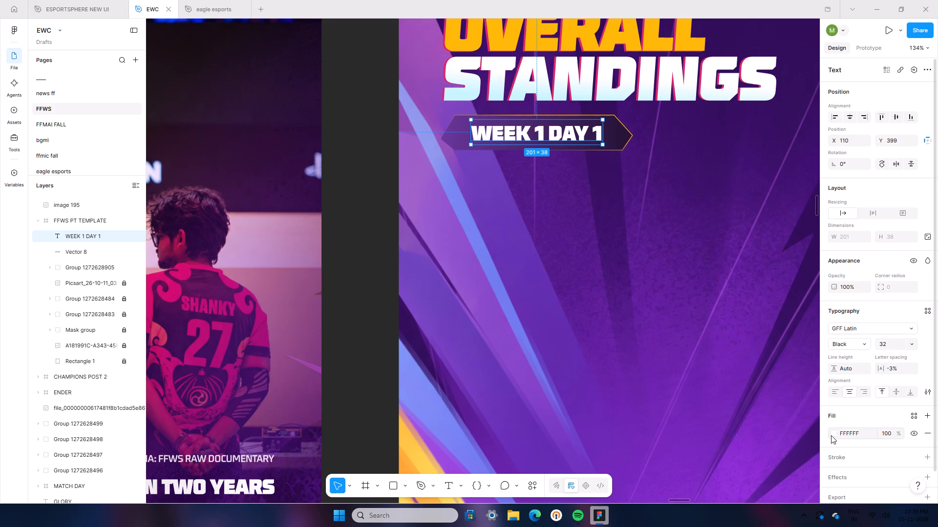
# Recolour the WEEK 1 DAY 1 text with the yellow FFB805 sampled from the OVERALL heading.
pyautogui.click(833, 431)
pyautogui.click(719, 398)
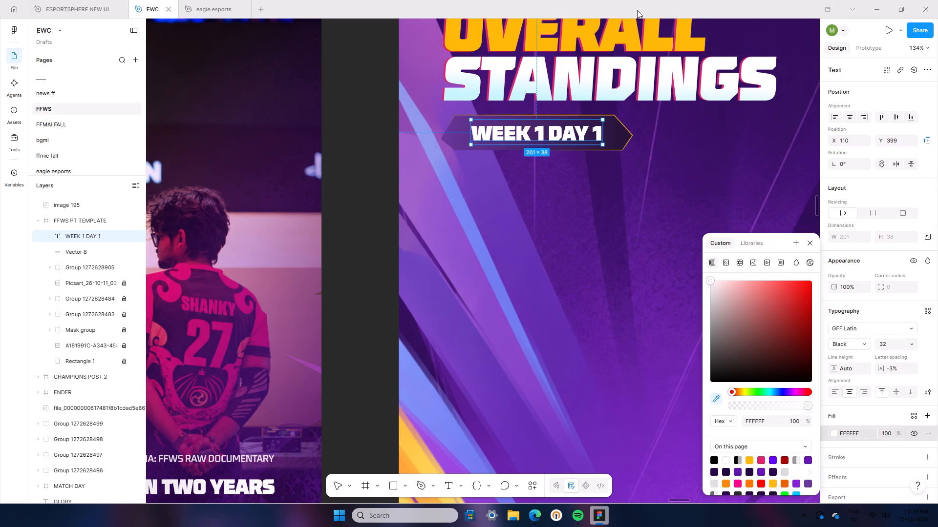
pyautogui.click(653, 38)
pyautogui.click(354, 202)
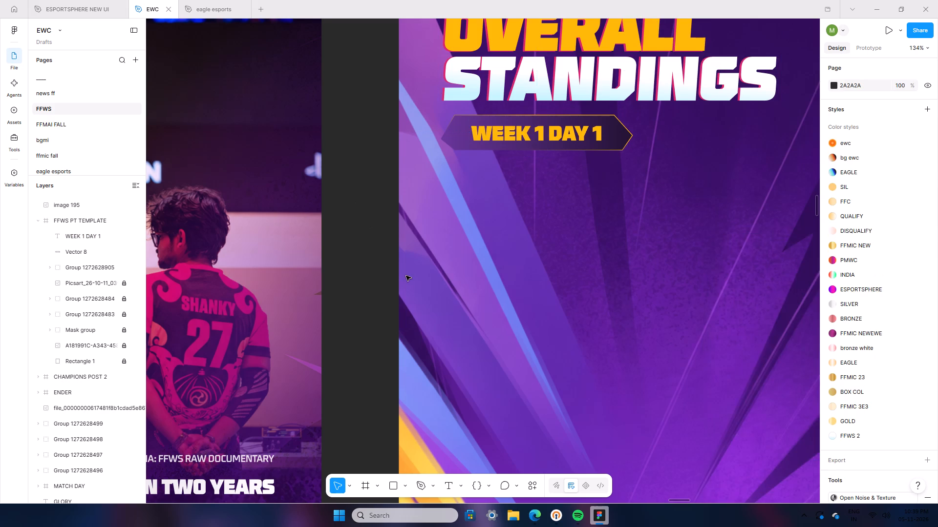
# Recolour the WEEK 1 DAY 1 text with the light yellow FDCD59 sampled from the SESSION 2 label on the Knockout Stage reference.
pyautogui.scroll(-8, 406, 276)
pyautogui.keyDown('ctrl'); pyautogui.scroll(-10, 407, 292); pyautogui.keyUp('ctrl')
pyautogui.keyDown('ctrl'); pyautogui.scroll(6, 403, 321); pyautogui.keyUp('ctrl')
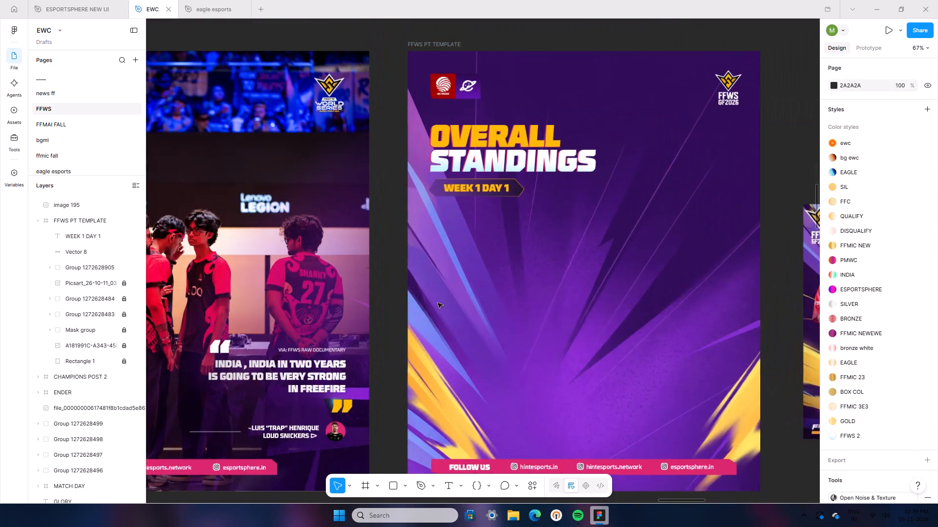
pyautogui.keyDown('ctrl'); pyautogui.scroll(8, 438, 303); pyautogui.keyUp('ctrl')
pyautogui.keyDown('ctrl'); pyautogui.scroll(-15, 506, 232); pyautogui.keyUp('ctrl')
pyautogui.scroll(-5, 760, 444)
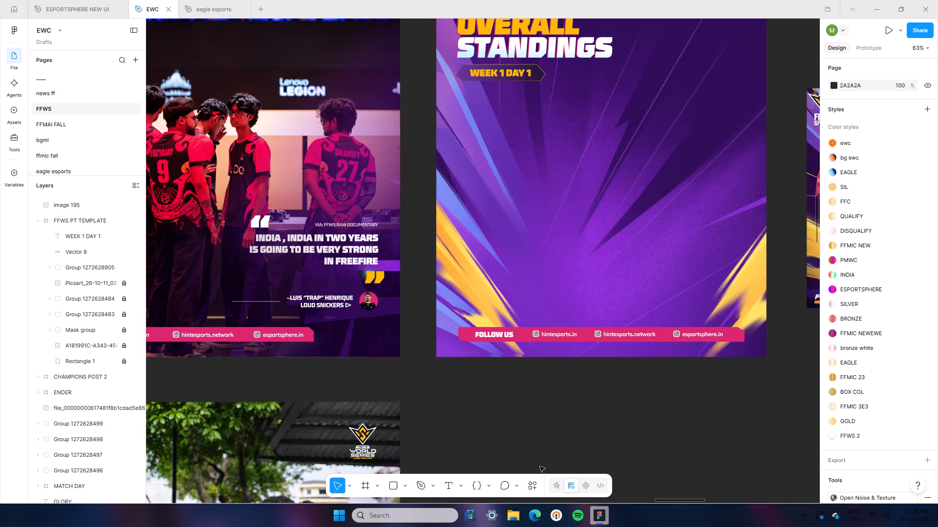
pyautogui.moveTo(659, 498); pyautogui.dragTo(684, 494)
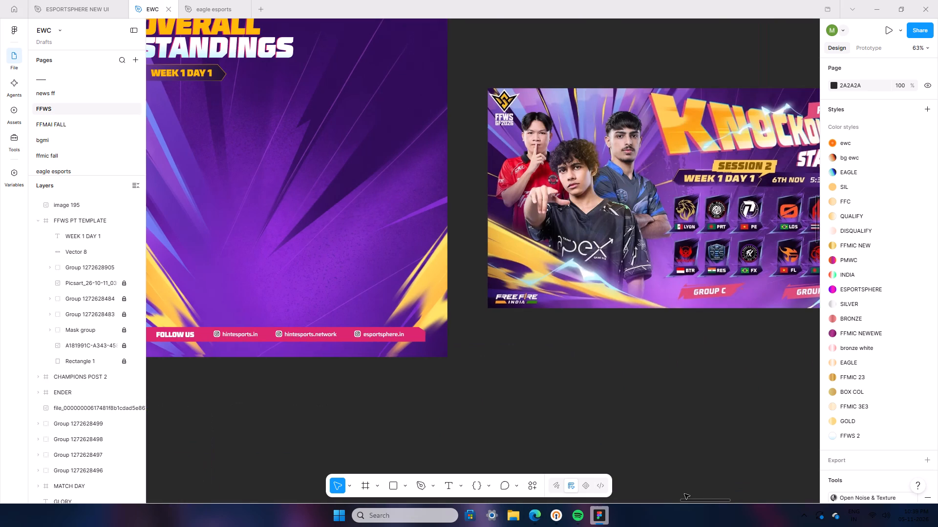
pyautogui.moveTo(684, 494); pyautogui.dragTo(685, 493)
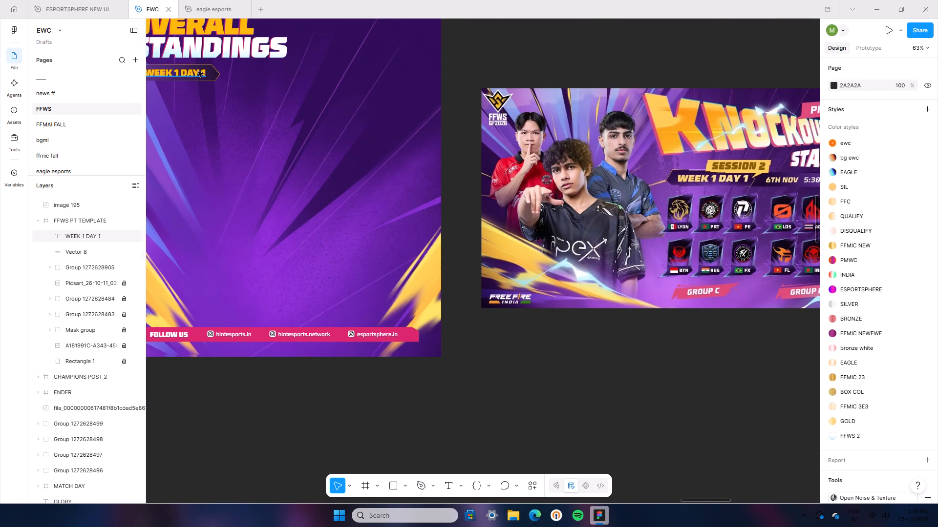
pyautogui.click(197, 71)
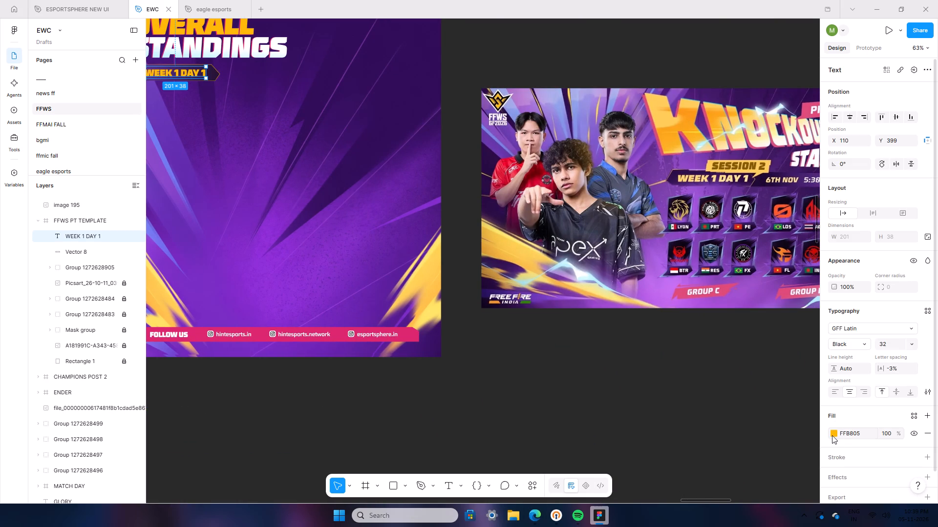
pyautogui.click(832, 435)
pyautogui.click(718, 404)
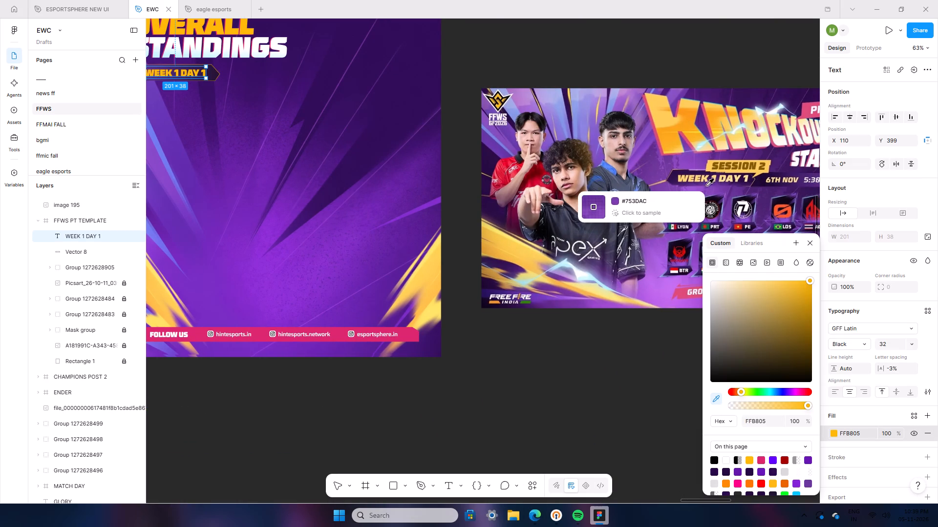
pyautogui.click(709, 164)
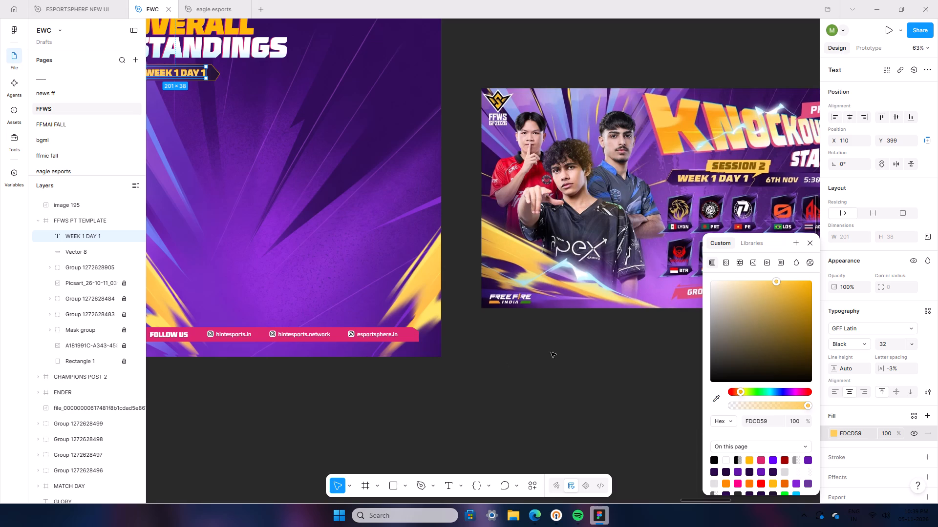
pyautogui.click(551, 354)
# Skew the WEEK 1 DAY 1 text horizontally by -8° with the Skews plugin.
pyautogui.click(181, 76)
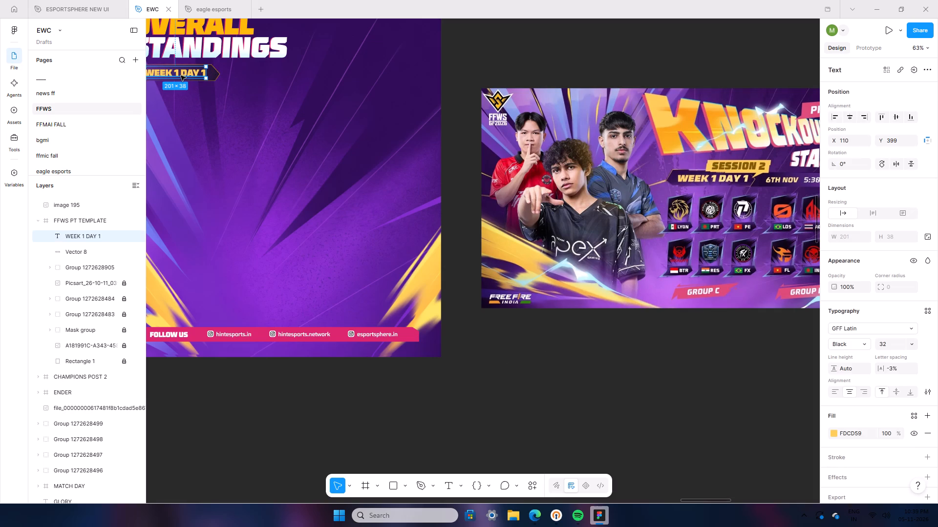
pyautogui.hotkey('ctrl', '/')
pyautogui.click(384, 361)
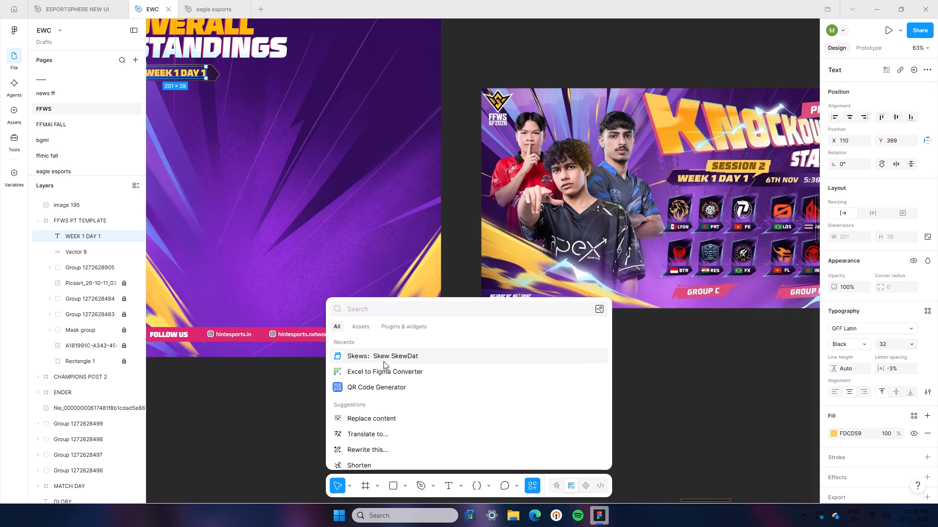
pyautogui.moveTo(445, 261); pyautogui.dragTo(440, 263)
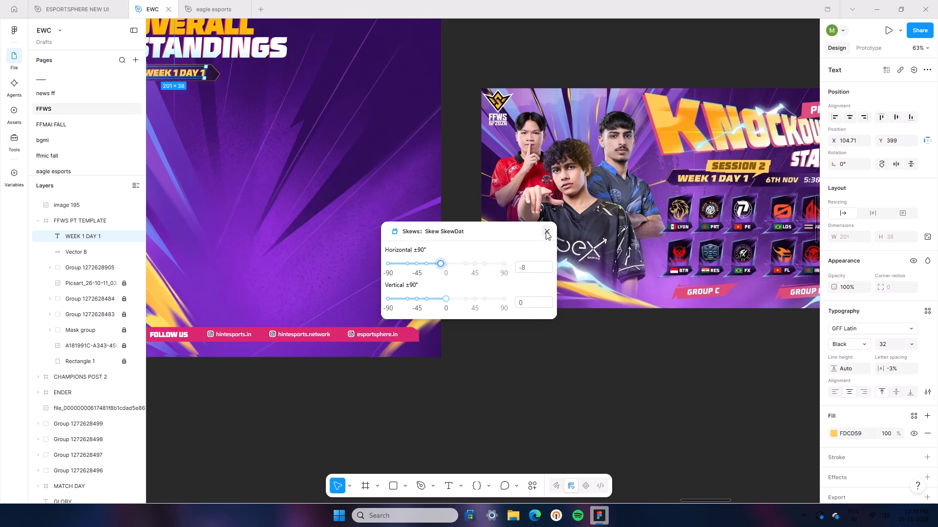
pyautogui.click(546, 231)
pyautogui.click(522, 320)
# Draw a closed four-sided Pen shape about 272.5 × 48.5 with a slanted end over the reference's 6TH NOV date bar.
pyautogui.scroll(-7, 440, 346)
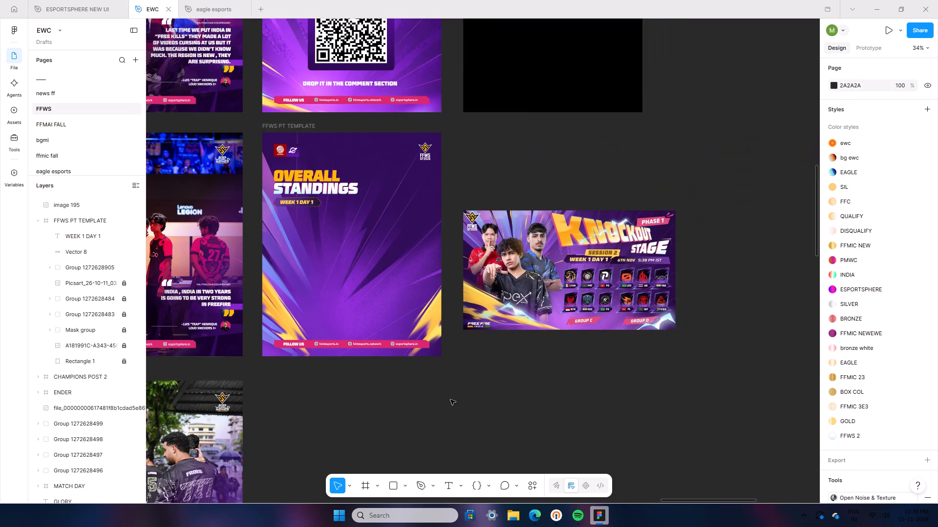
pyautogui.keyDown('ctrl'); pyautogui.scroll(6, 587, 407); pyautogui.keyUp('ctrl')
pyautogui.scroll(6, 810, 228)
pyautogui.keyDown('ctrl'); pyautogui.scroll(5, 801, 296); pyautogui.keyUp('ctrl')
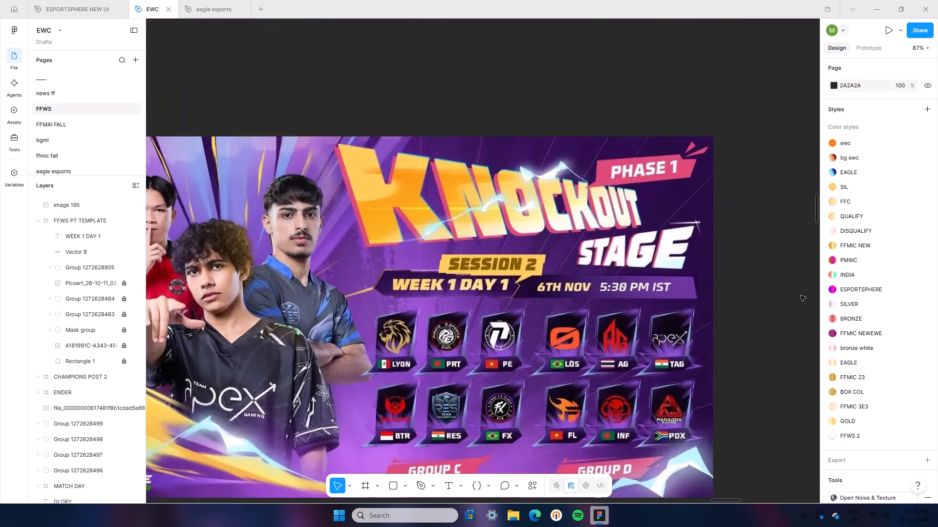
pyautogui.keyDown('ctrl'); pyautogui.scroll(3, 801, 296); pyautogui.keyUp('ctrl')
pyautogui.click(419, 486)
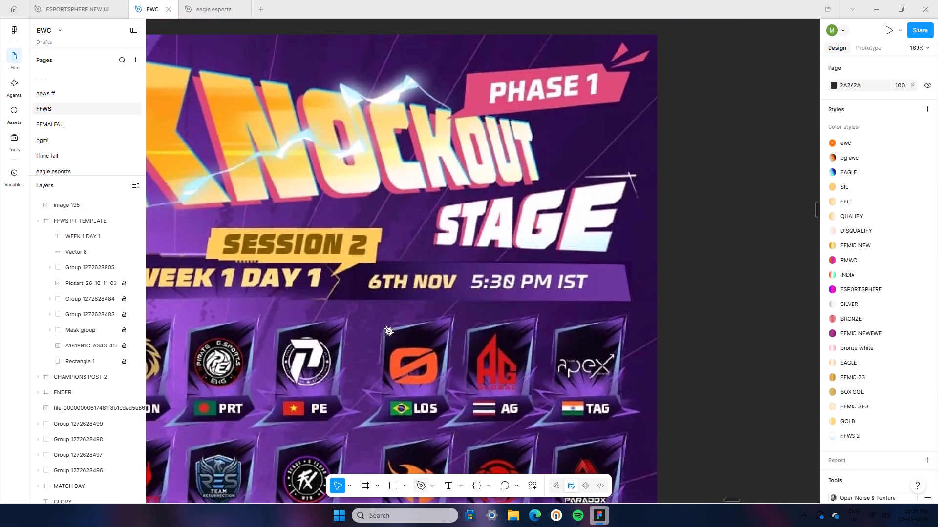
pyautogui.click(325, 260)
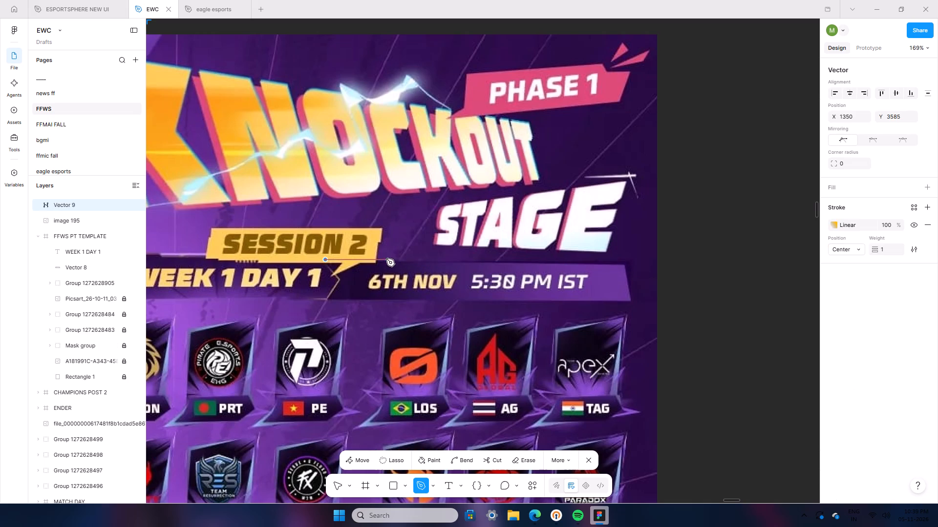
pyautogui.click(534, 263)
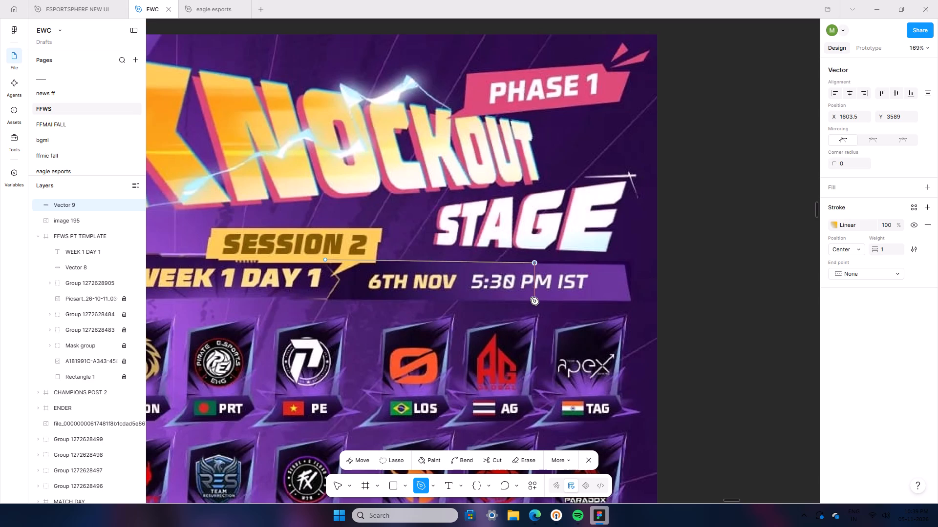
pyautogui.click(550, 300)
pyautogui.click(327, 299)
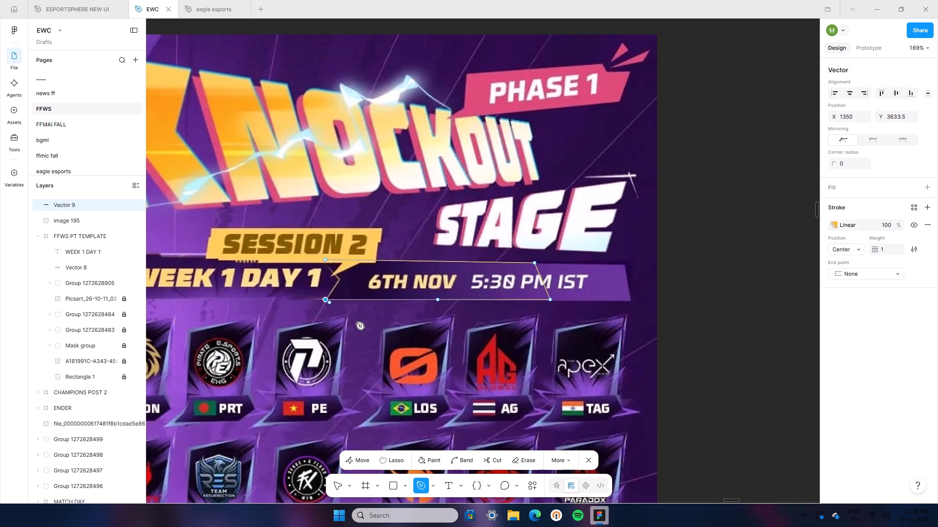
pyautogui.click(325, 259)
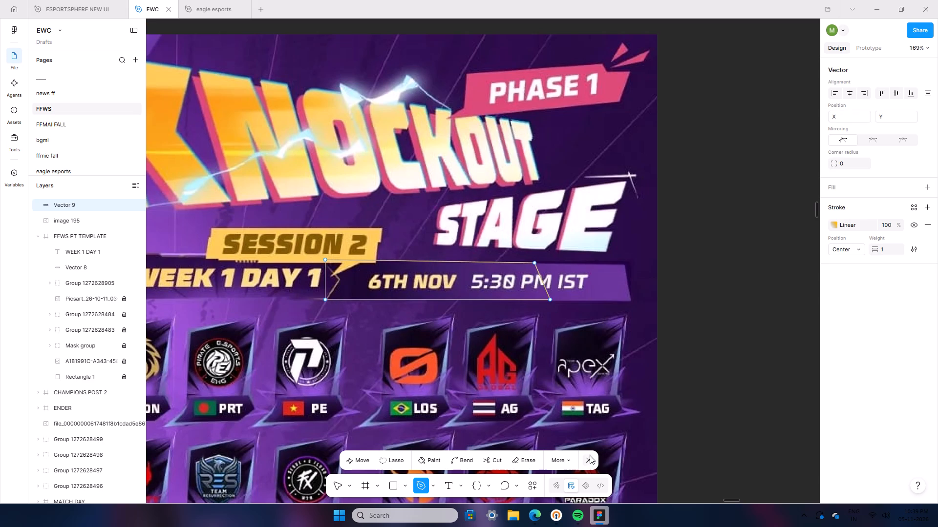
pyautogui.click(590, 455)
# Move the four-sided shape into the FFWS PT TEMPLATE frame beside the WEEK 1 DAY 1 banner, at X 326, Y 392.
pyautogui.keyDown('ctrl'); pyautogui.scroll(-12, 438, 288); pyautogui.keyUp('ctrl')
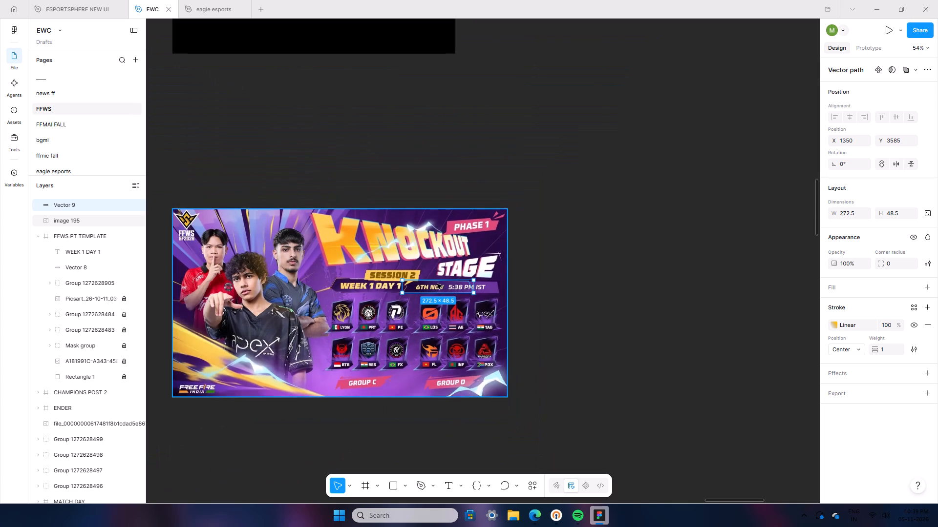
pyautogui.moveTo(438, 288); pyautogui.dragTo(46, 190)
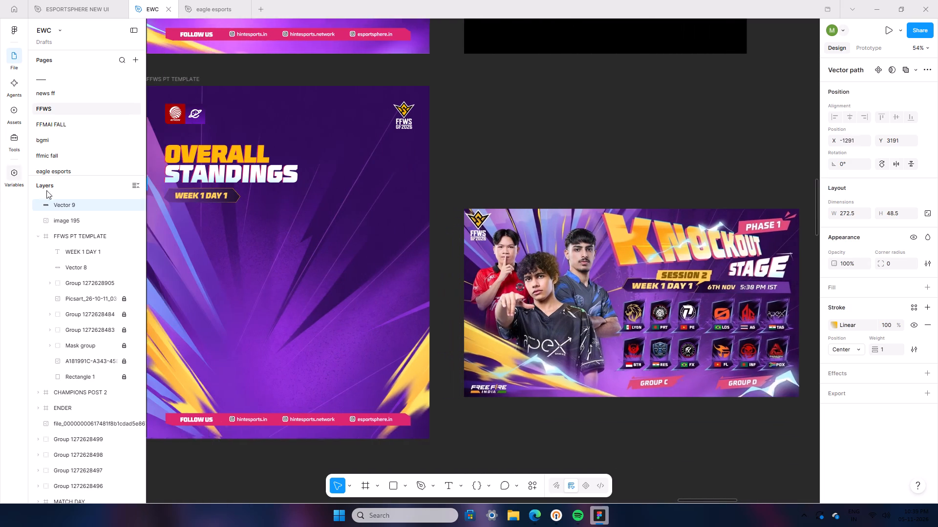
pyautogui.moveTo(46, 190); pyautogui.dragTo(332, 197)
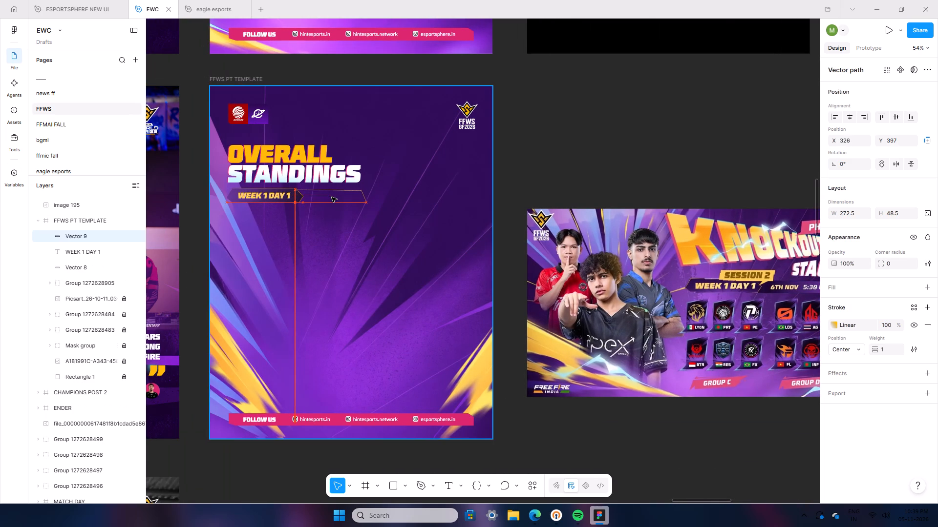
pyautogui.moveTo(332, 197); pyautogui.dragTo(331, 196)
pyautogui.scroll(13, 293, 220)
pyautogui.keyDown('ctrl'); pyautogui.scroll(5, 293, 220); pyautogui.keyUp('ctrl')
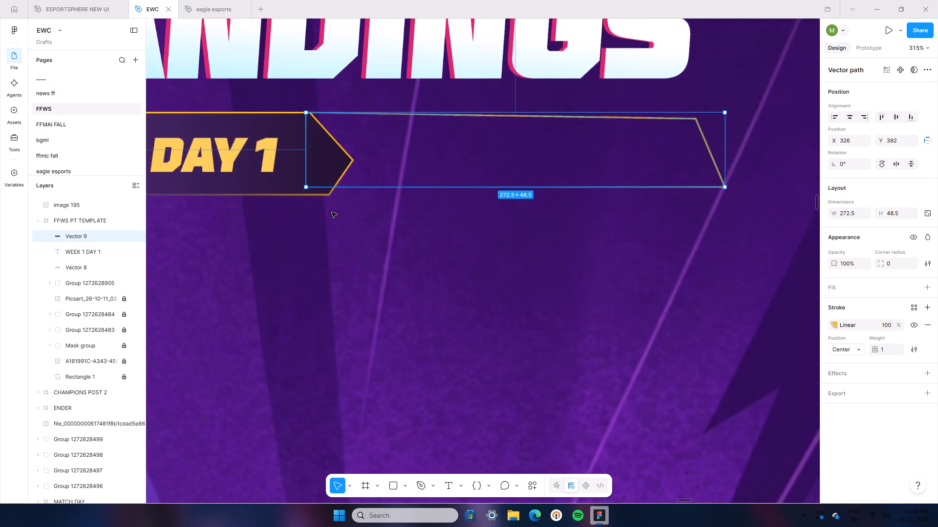
# Stretch the shape to height 54 to match the banner and raise its upper slanted-end corner to Y 392, levelling the top edge.
pyautogui.moveTo(448, 188); pyautogui.dragTo(447, 196)
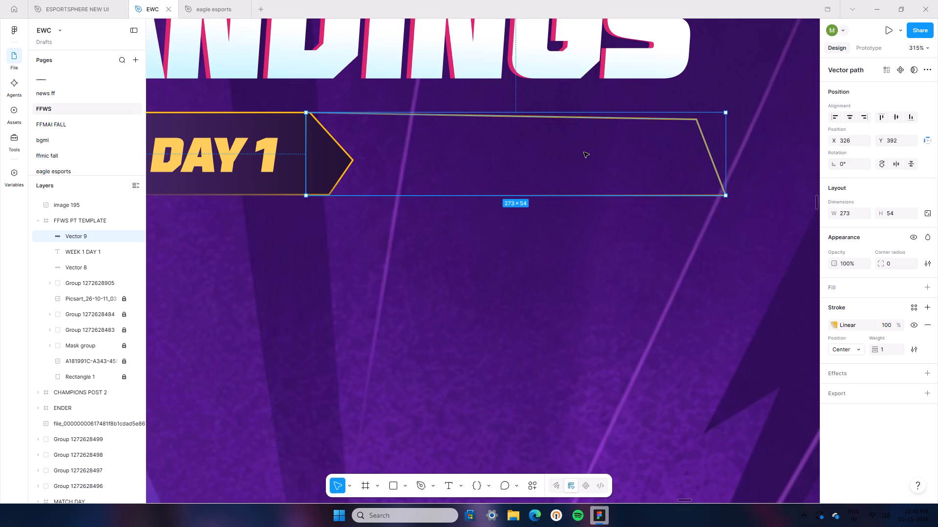
pyautogui.doubleClick(620, 155)
pyautogui.doubleClick(689, 121)
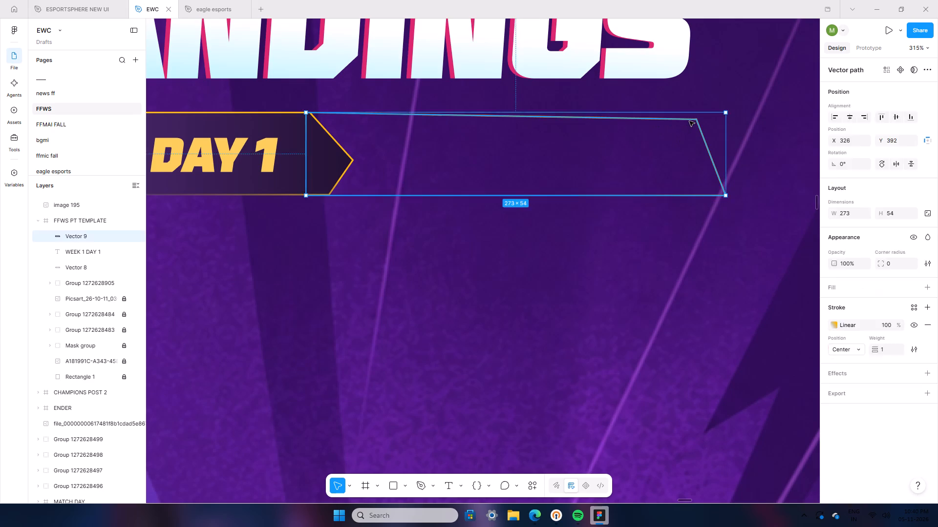
pyautogui.moveTo(696, 120); pyautogui.dragTo(696, 112)
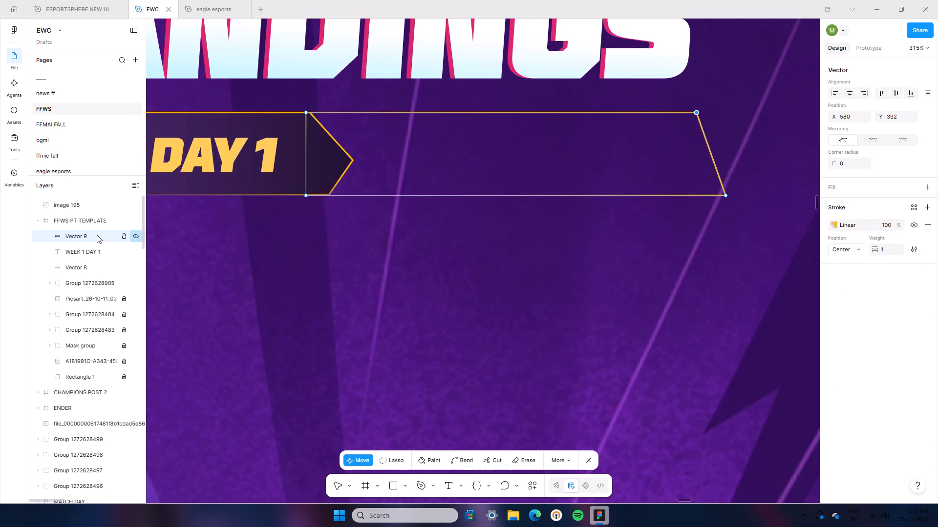
# Place the four-sided shape beneath the WEEK 1 DAY 1 banner in the layer order.
pyautogui.moveTo(96, 235); pyautogui.dragTo(88, 270)
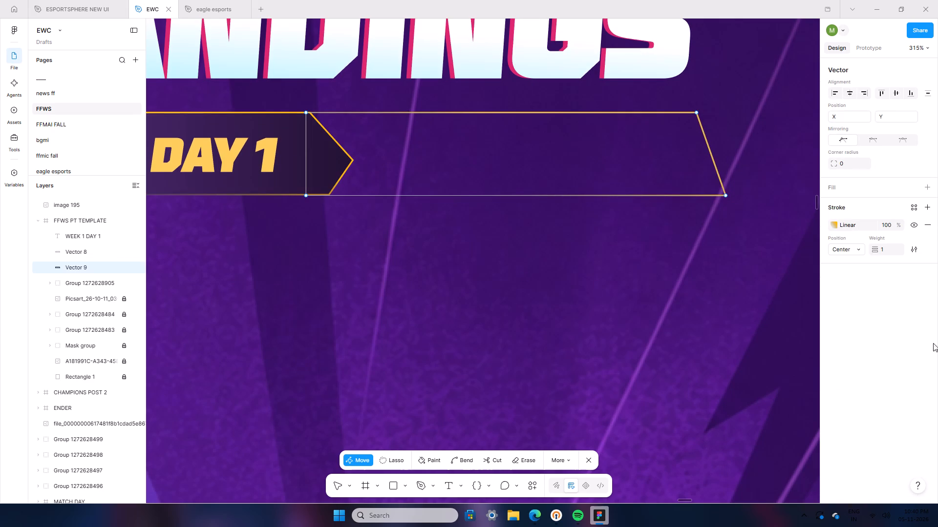
# Remove the shape's gradient stroke and give it a solid fill, 381D52, sampled from the WEEK 1 DAY 1 banner.
pyautogui.click(926, 228)
pyautogui.click(932, 186)
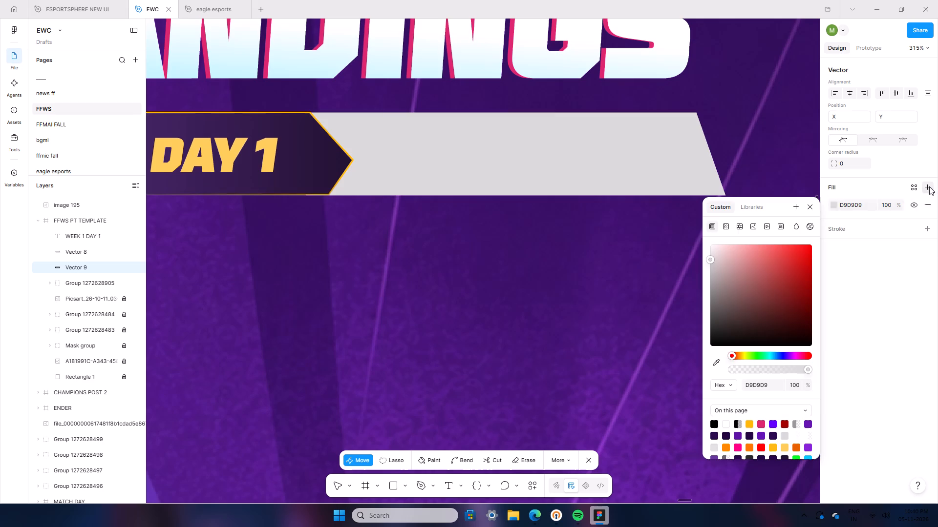
pyautogui.click(713, 367)
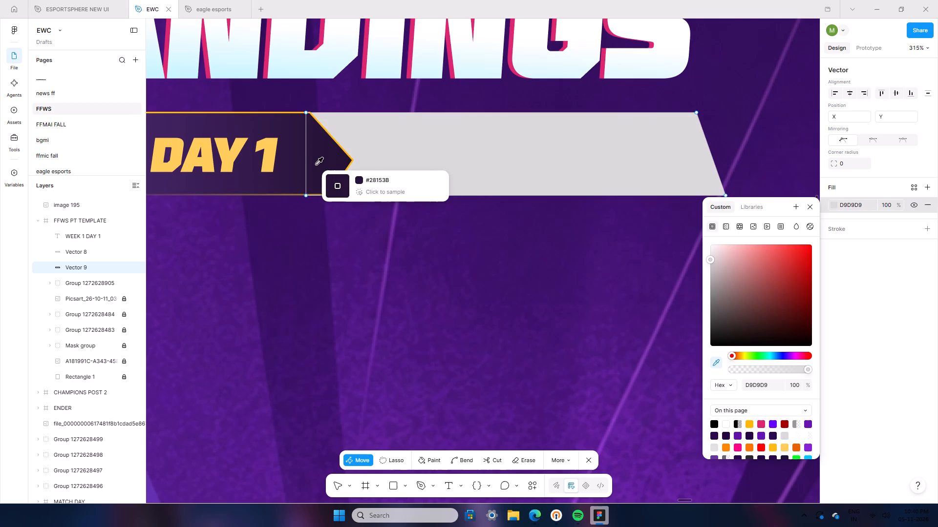
pyautogui.click(213, 182)
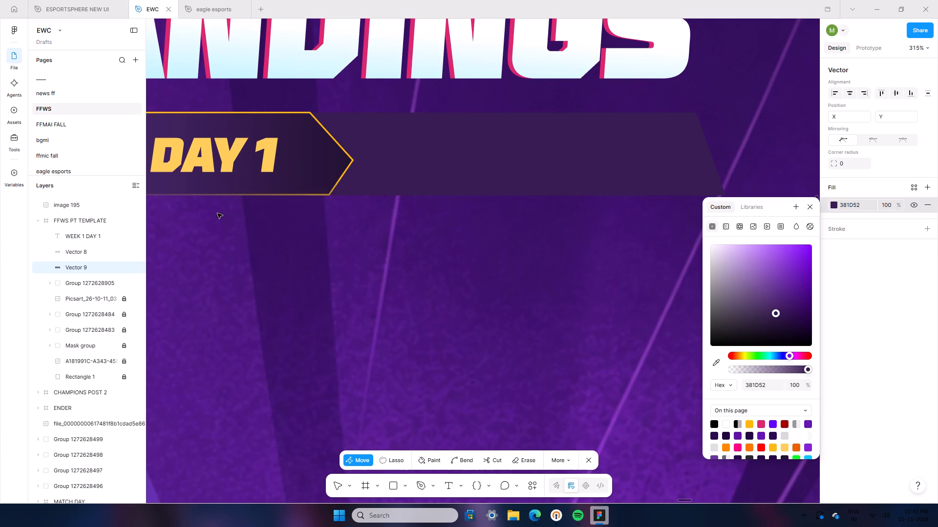
# Change the shape's fill to the brighter purple 541A89 sampled from the template background.
pyautogui.keyDown('ctrl'); pyautogui.scroll(-6, 276, 301); pyautogui.keyUp('ctrl')
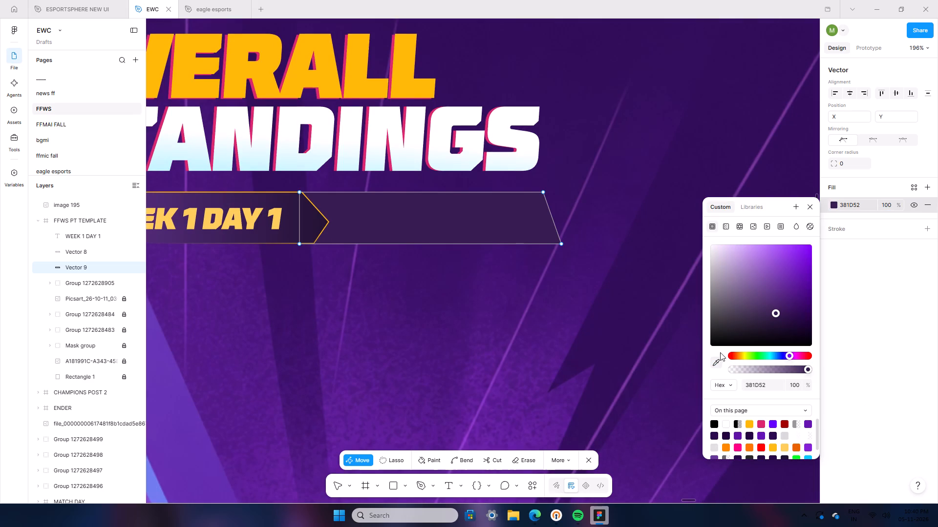
pyautogui.click(713, 360)
pyautogui.click(233, 413)
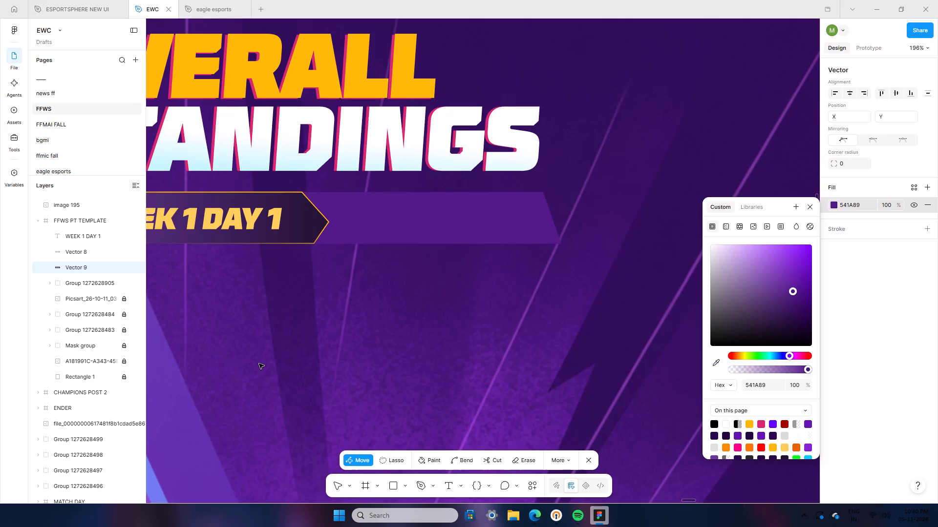
pyautogui.click(259, 363)
pyautogui.click(811, 202)
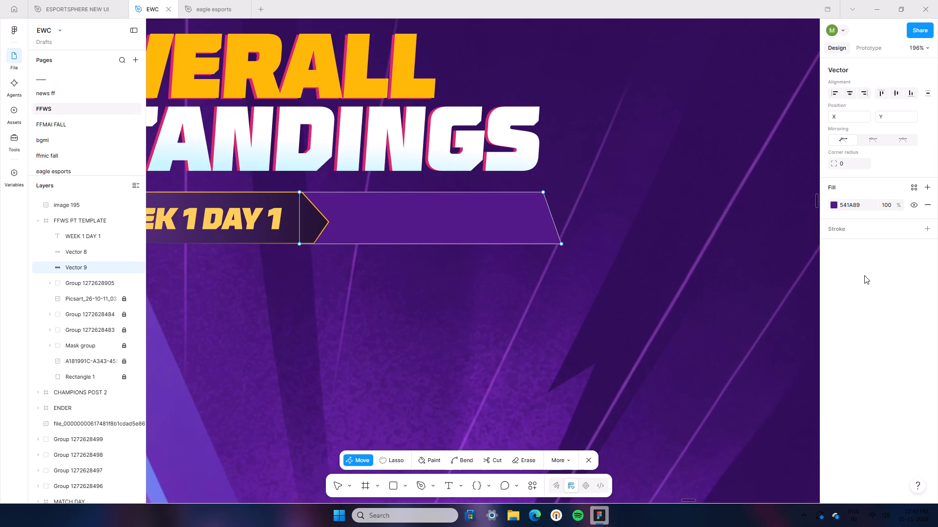
pyautogui.click(877, 316)
pyautogui.click(691, 320)
pyautogui.scroll(-8, 691, 320)
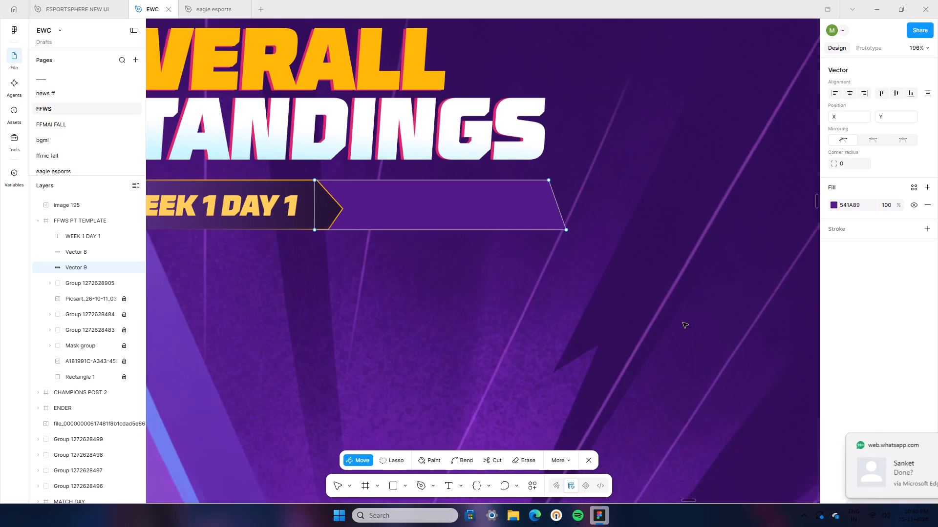
# Add the text SESSION 1 and place it on the purple bar beside WEEK 1 DAY 1, at about X 385, Y 400.
pyautogui.scroll(-3, 683, 323)
pyautogui.doubleClick(240, 233)
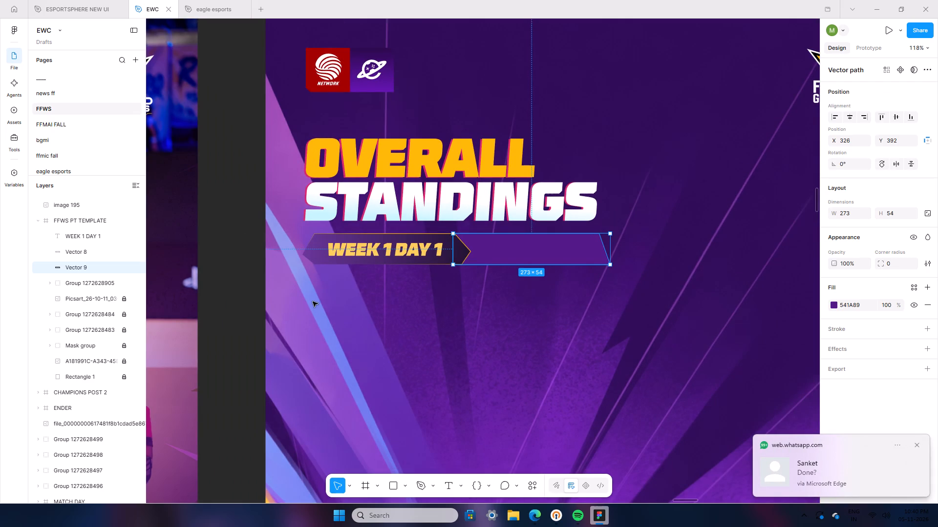
pyautogui.click(234, 253)
pyautogui.click(452, 491)
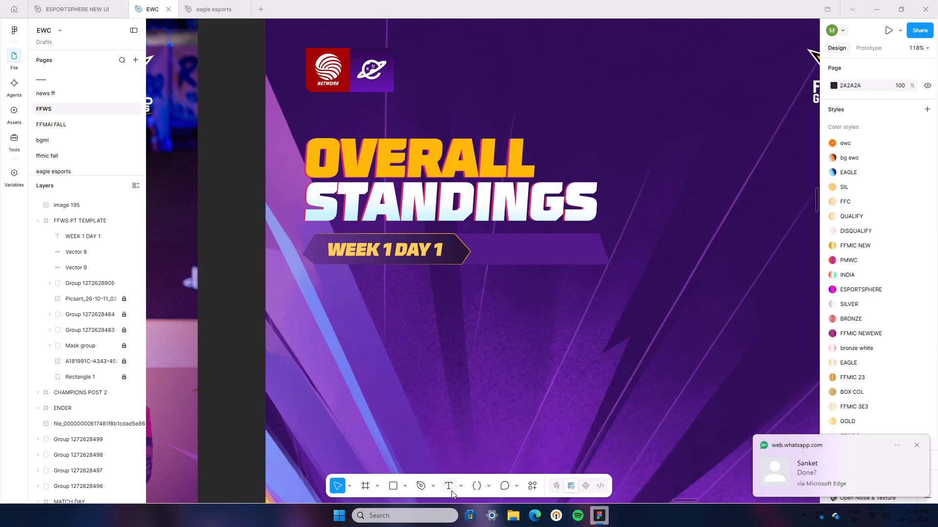
pyautogui.click(245, 286)
pyautogui.write('SESSION')
pyautogui.press('space')
pyautogui.press('1')
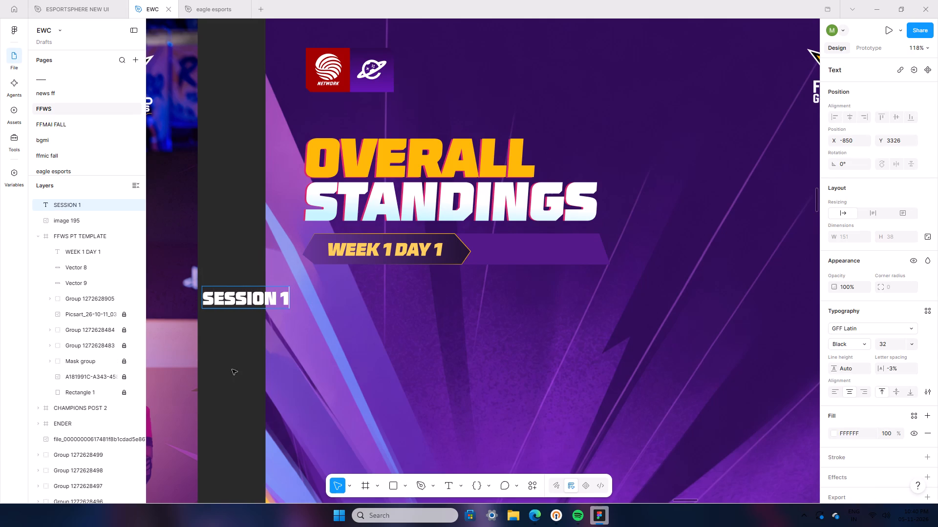
pyautogui.click(226, 385)
pyautogui.moveTo(242, 297); pyautogui.dragTo(526, 250)
# Set the SESSION 1 text's font weight to ExtraBold.
pyautogui.keyDown('ctrl'); pyautogui.scroll(-10, 640, 382); pyautogui.keyUp('ctrl')
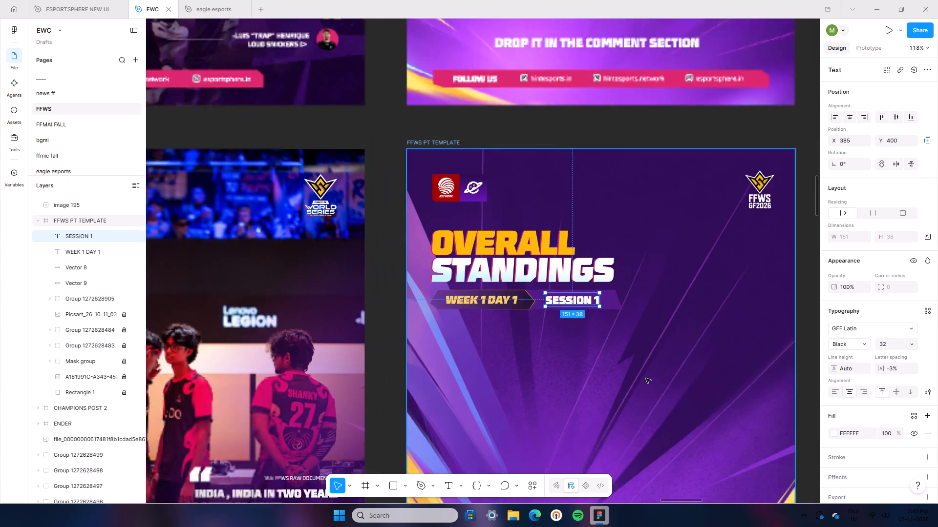
pyautogui.keyDown('ctrl'); pyautogui.scroll(-6, 646, 378); pyautogui.keyUp('ctrl')
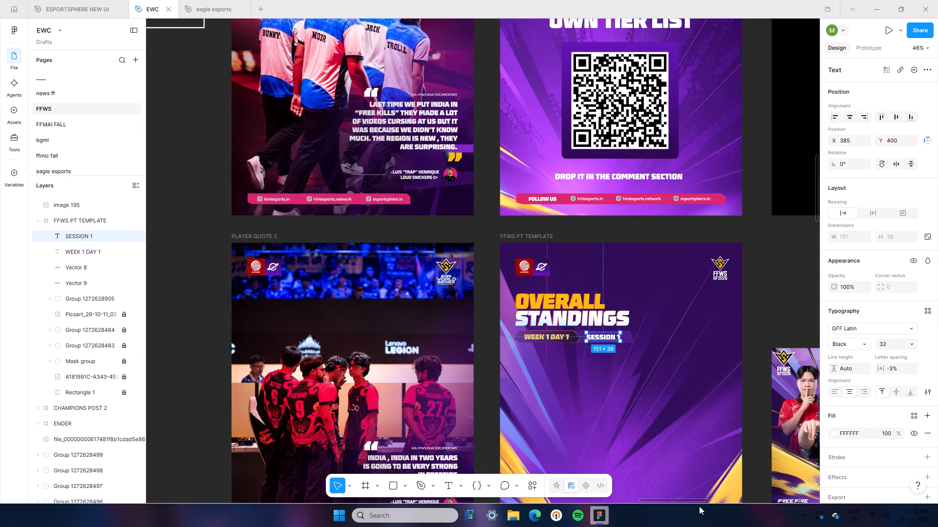
pyautogui.moveTo(698, 502); pyautogui.dragTo(715, 513)
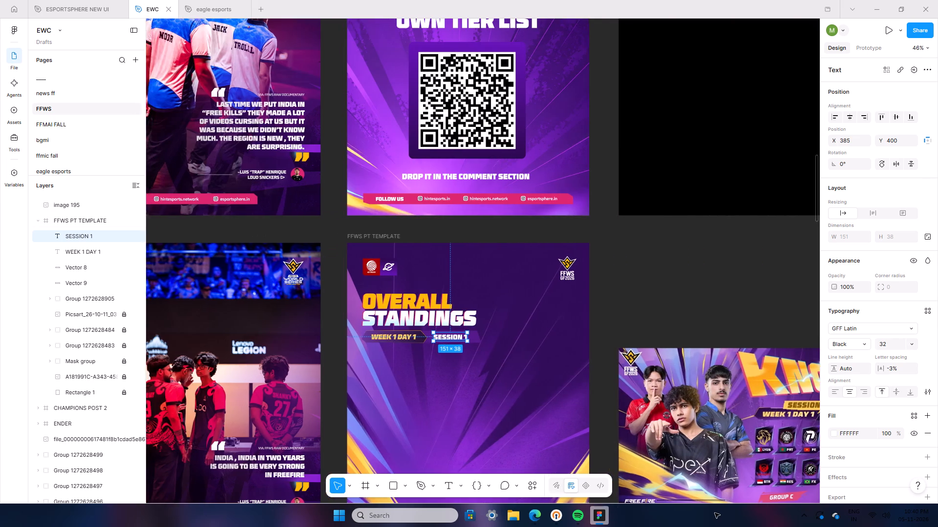
pyautogui.moveTo(715, 513); pyautogui.dragTo(706, 514)
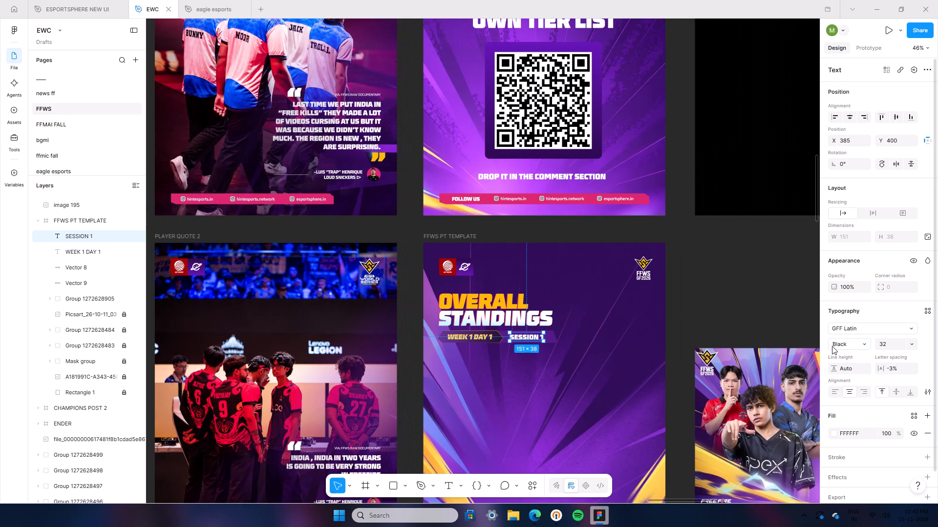
pyautogui.click(859, 346)
pyautogui.click(854, 336)
pyautogui.click(735, 324)
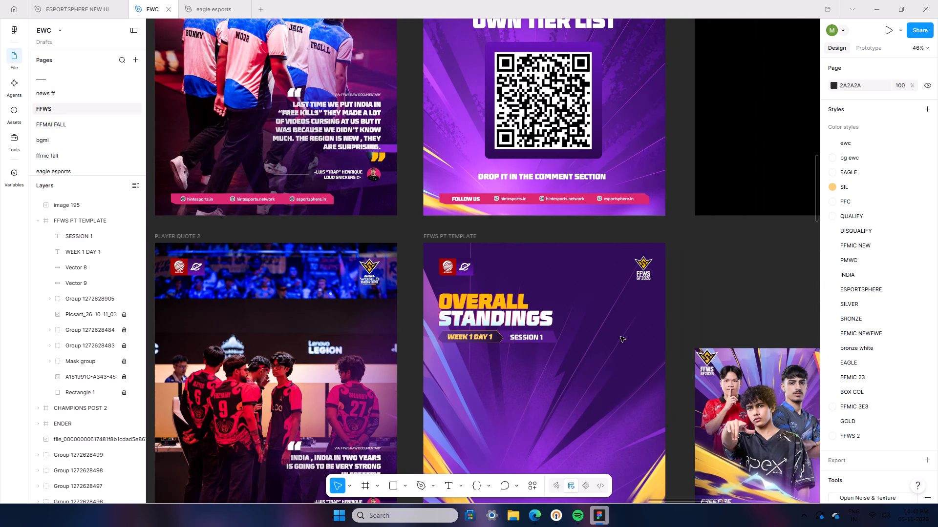
# Change the bar behind SESSION 1 to fill 61338E, sampled from the lighter end of the WEEK 1 DAY 1 banner.
pyautogui.keyDown('ctrl'); pyautogui.scroll(11, 617, 339); pyautogui.keyUp('ctrl')
pyautogui.click(484, 338)
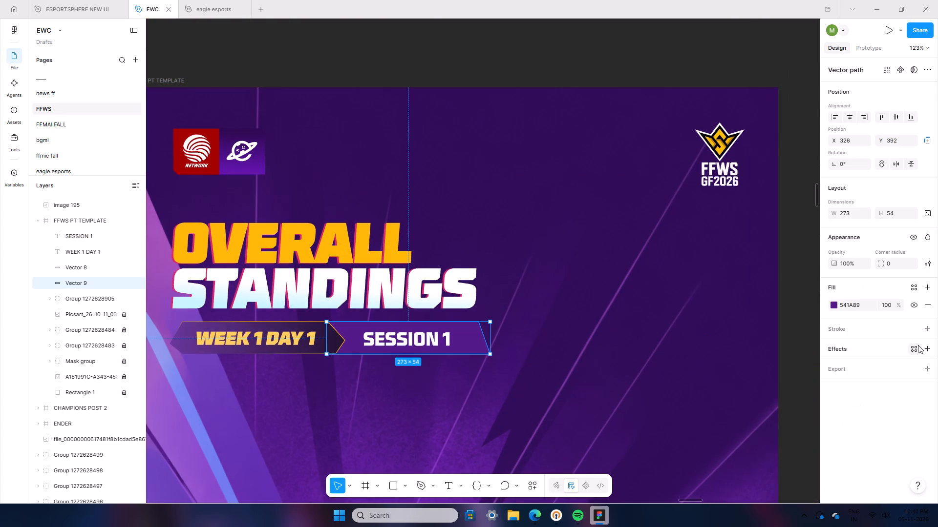
pyautogui.click(833, 304)
pyautogui.click(714, 395)
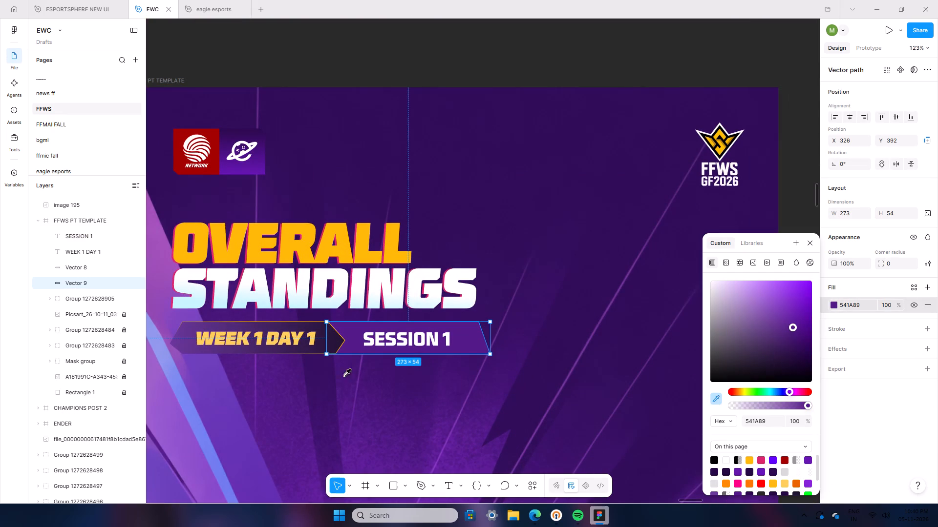
pyautogui.click(188, 326)
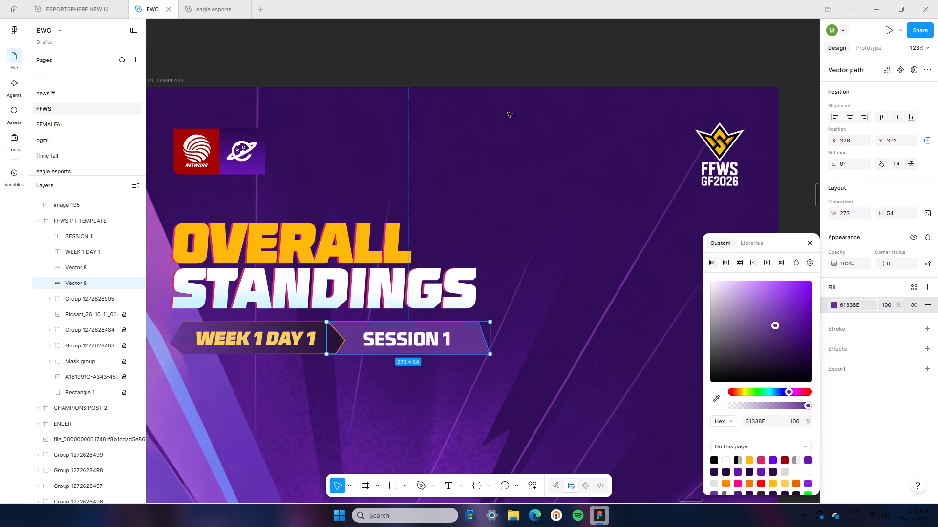
pyautogui.click(496, 71)
# Hide the pink shadow copy of OVERALL in the title group, keeping the yellow OVERALL text visible.
pyautogui.keyDown('ctrl'); pyautogui.scroll(-5, 490, 88); pyautogui.keyUp('ctrl')
pyautogui.click(383, 202)
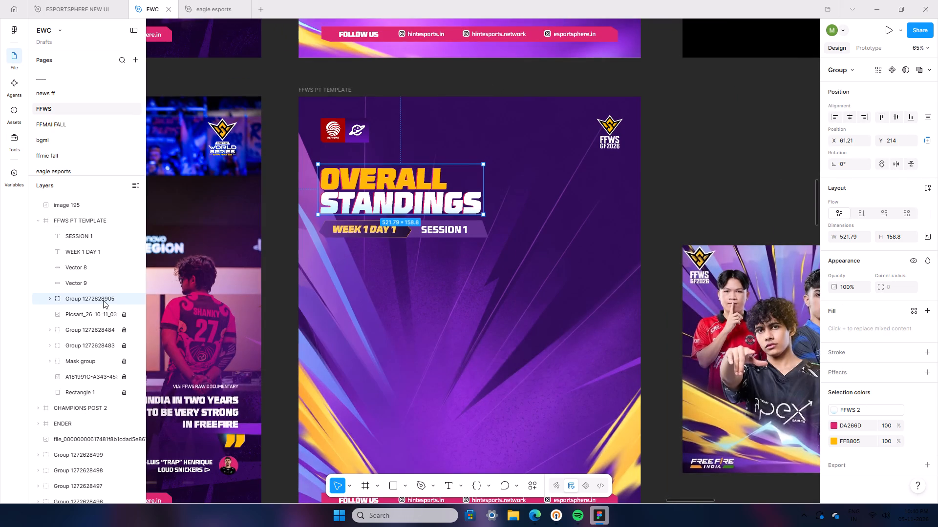
pyautogui.click(50, 298)
pyautogui.click(136, 328)
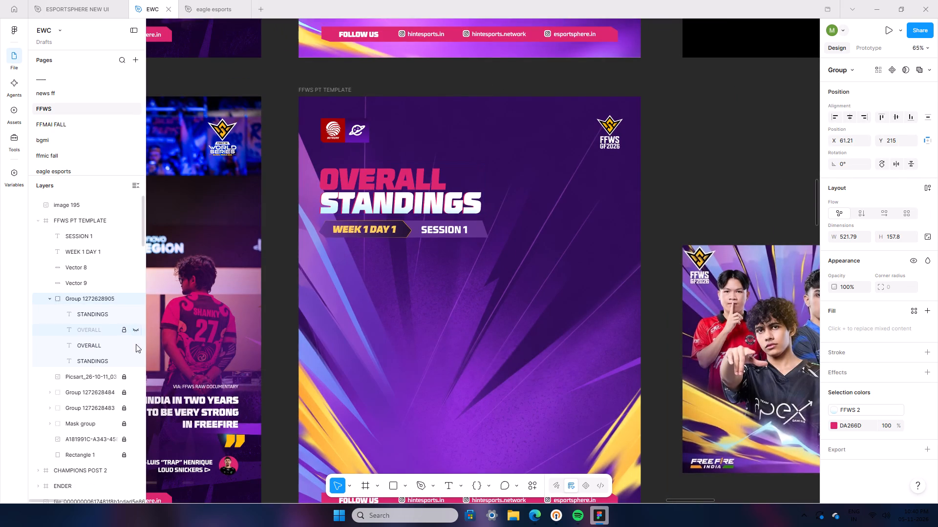
pyautogui.click(133, 331)
pyautogui.click(135, 342)
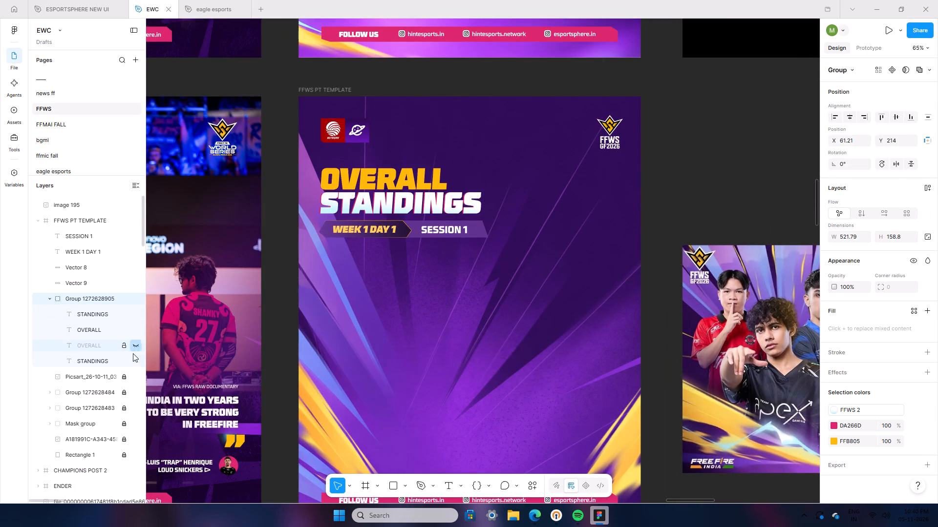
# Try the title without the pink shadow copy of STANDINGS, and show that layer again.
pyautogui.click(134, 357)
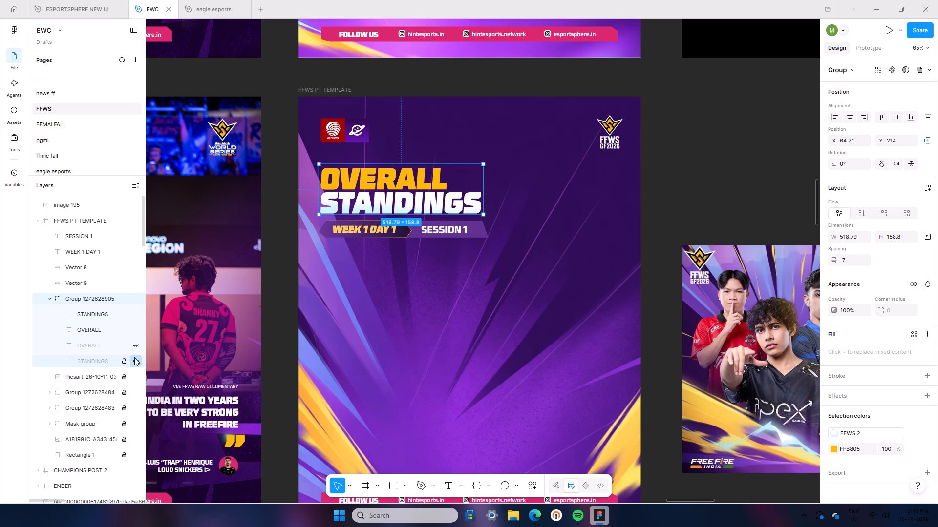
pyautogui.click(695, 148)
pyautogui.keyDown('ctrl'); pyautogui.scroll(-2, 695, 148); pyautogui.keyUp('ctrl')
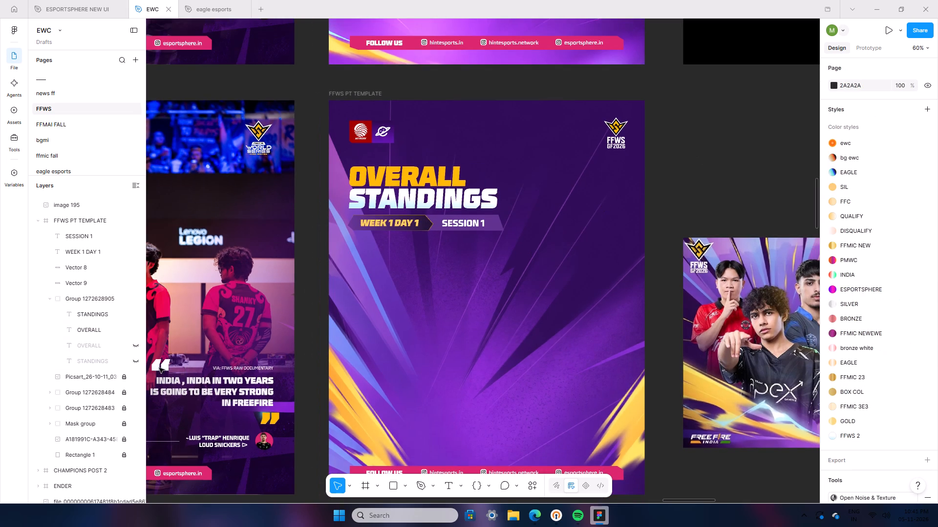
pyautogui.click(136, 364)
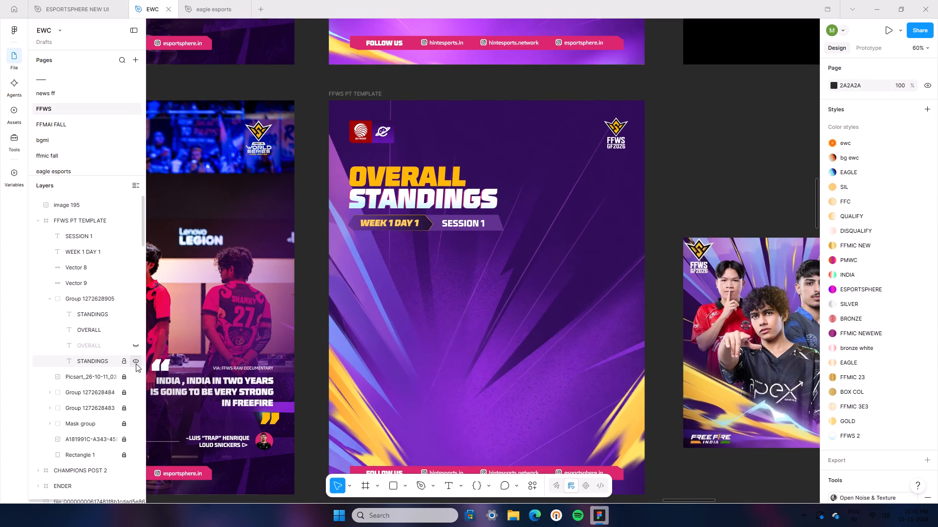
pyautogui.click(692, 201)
# Give the SESSION 1 bar a linear gradient fill, running from 1B0E28 beside the banner to 61338E at the slanted end.
pyautogui.scroll(-5, 692, 201)
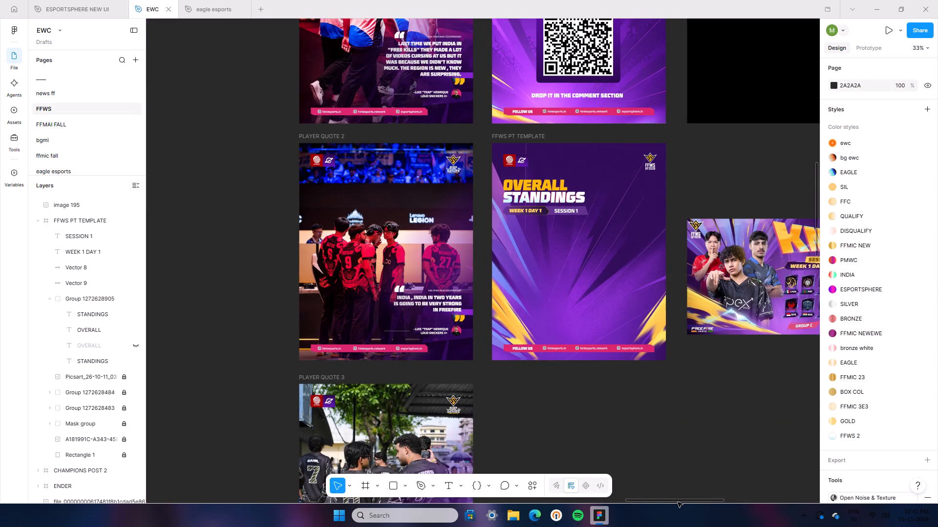
pyautogui.moveTo(678, 502); pyautogui.dragTo(632, 458)
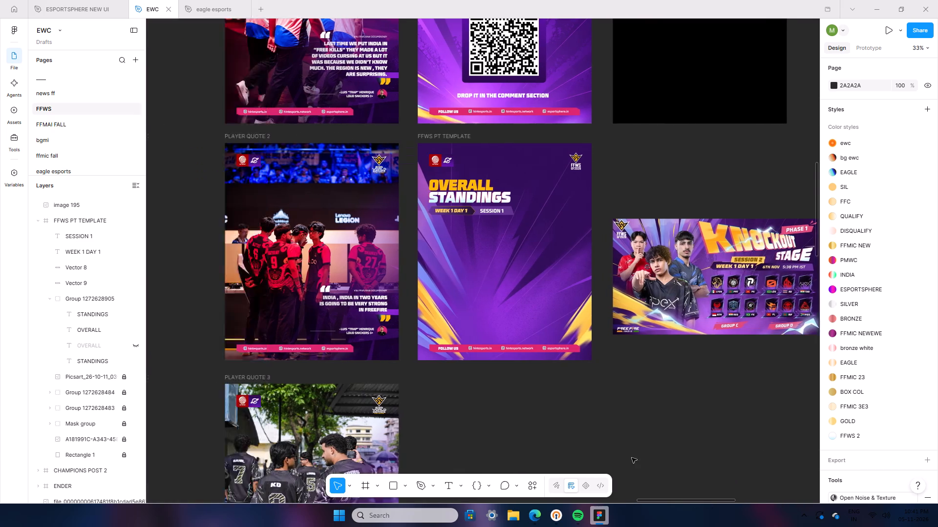
pyautogui.moveTo(632, 458); pyautogui.dragTo(684, 491)
pyautogui.keyDown('ctrl'); pyautogui.scroll(13, 595, 321); pyautogui.keyUp('ctrl')
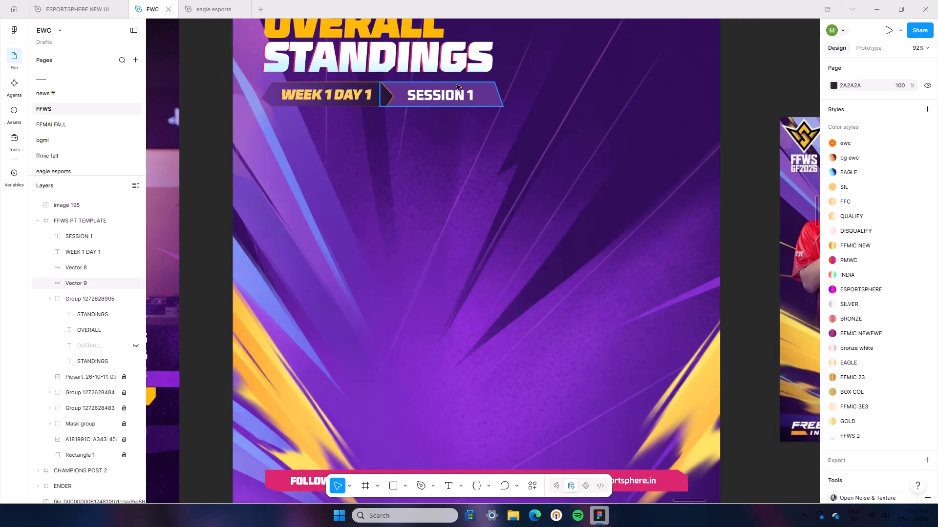
pyautogui.click(476, 98)
pyautogui.click(836, 302)
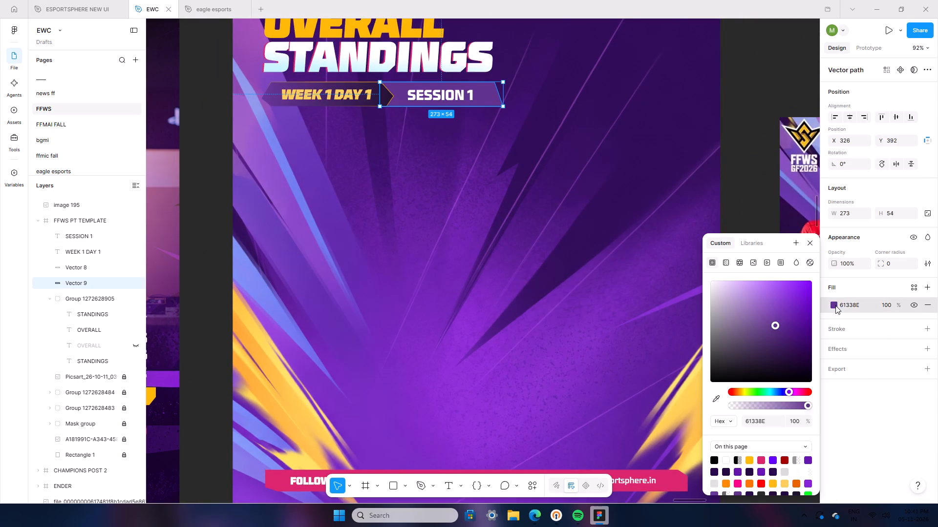
pyautogui.click(726, 263)
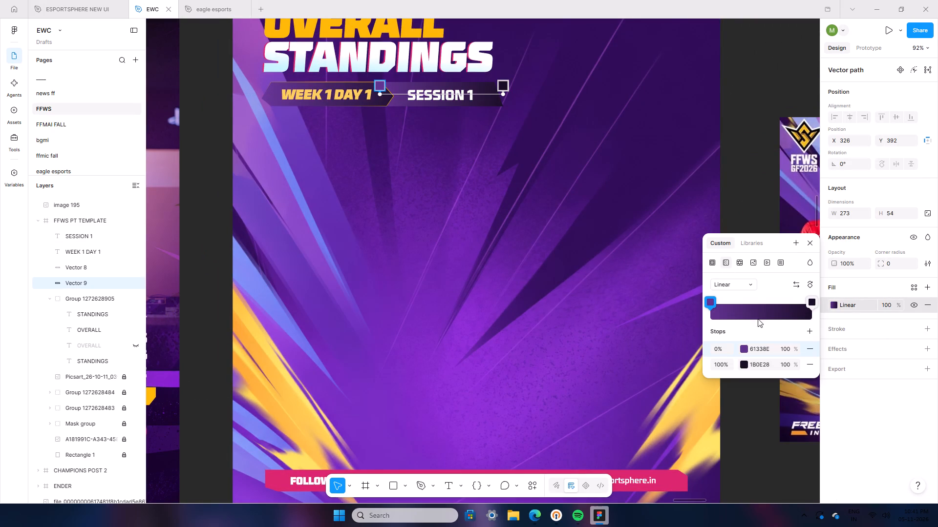
pyautogui.moveTo(381, 96); pyautogui.dragTo(548, 58)
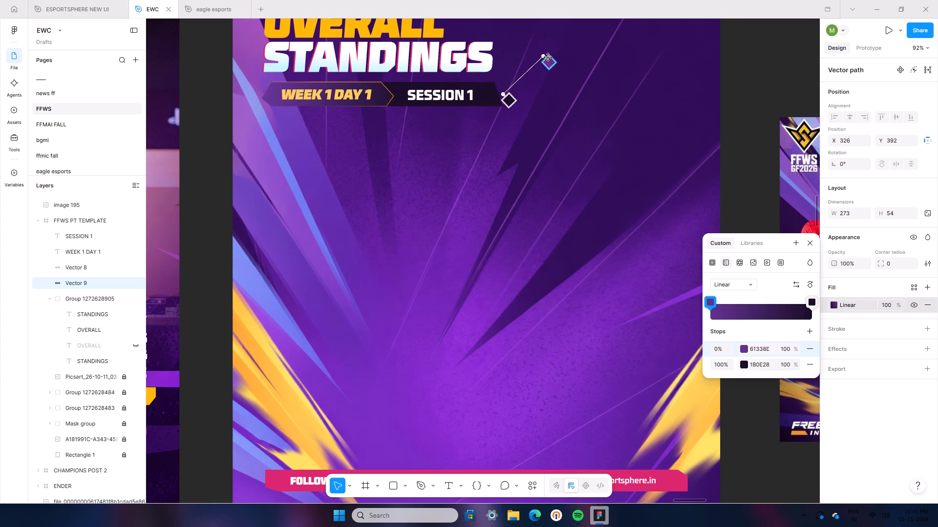
pyautogui.moveTo(548, 58); pyautogui.dragTo(560, 69)
pyautogui.moveTo(503, 97); pyautogui.dragTo(403, 108)
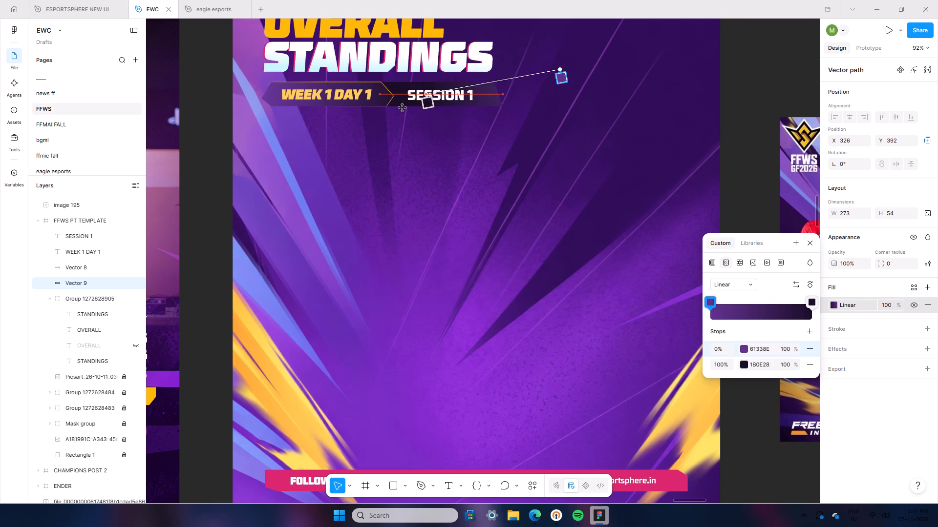
pyautogui.moveTo(403, 108); pyautogui.dragTo(380, 98)
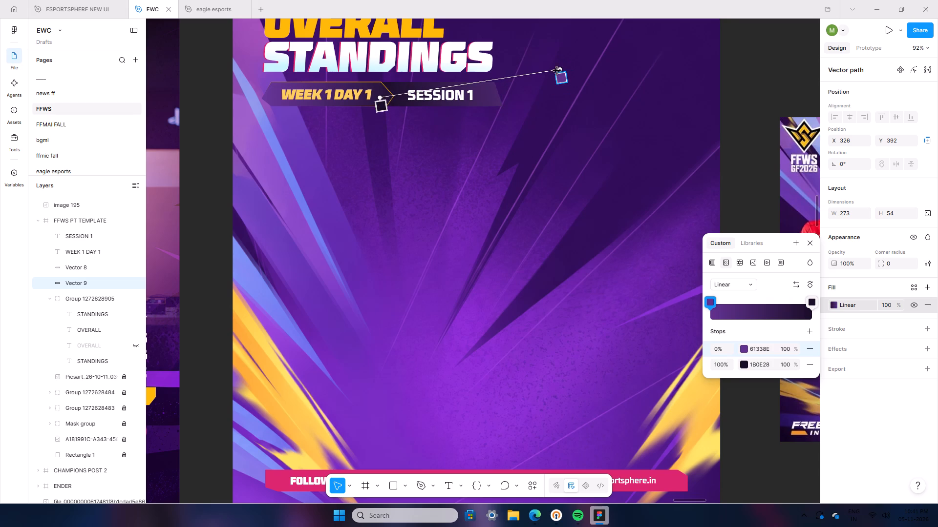
pyautogui.moveTo(560, 68); pyautogui.dragTo(501, 95)
pyautogui.click(715, 58)
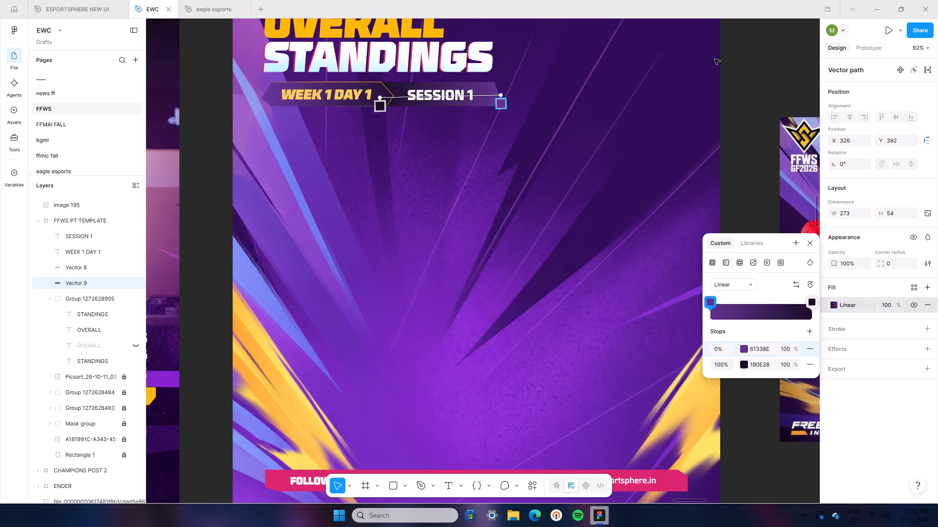
pyautogui.click(715, 61)
# Skew the SESSION 1 text horizontally by a small negative angle with the Skews plugin, giving it an italic slant.
pyautogui.scroll(5, 522, 211)
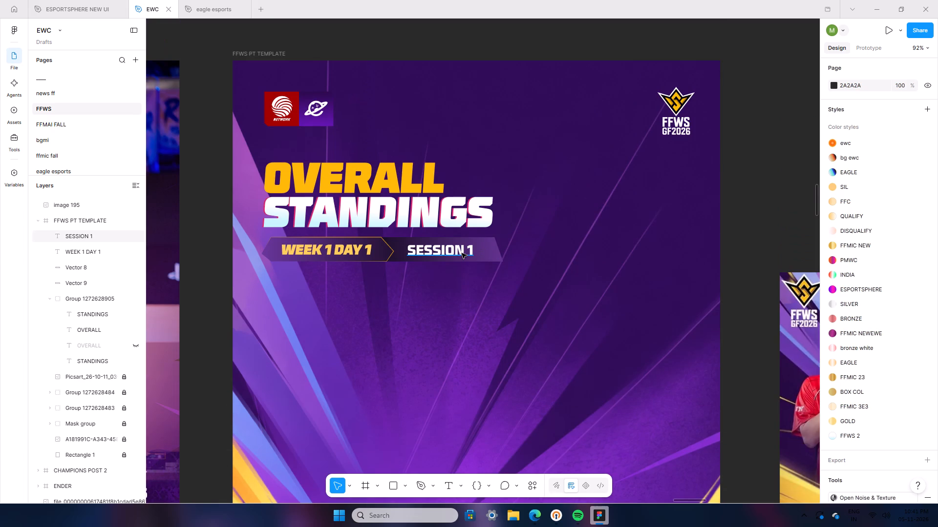
pyautogui.click(462, 253)
pyautogui.hotkey('ctrl', '/')
pyautogui.click(397, 355)
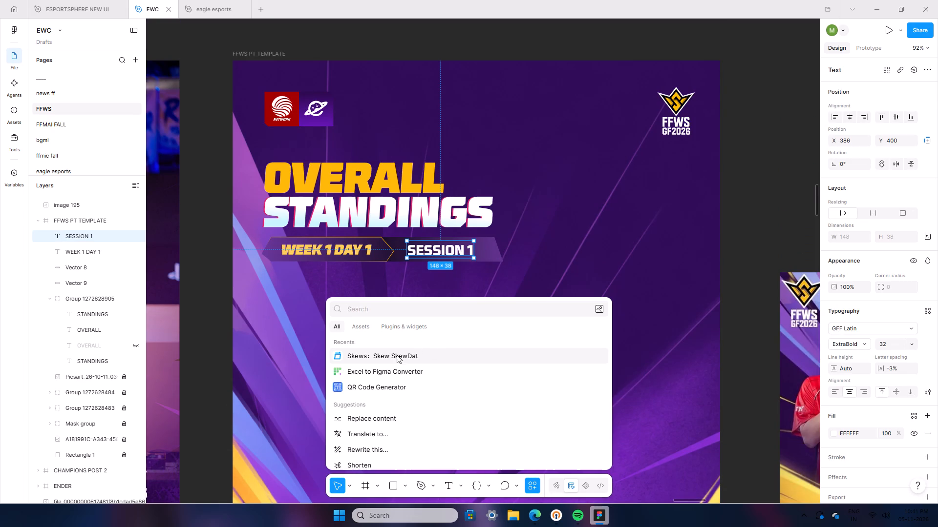
pyautogui.moveTo(446, 262); pyautogui.dragTo(441, 261)
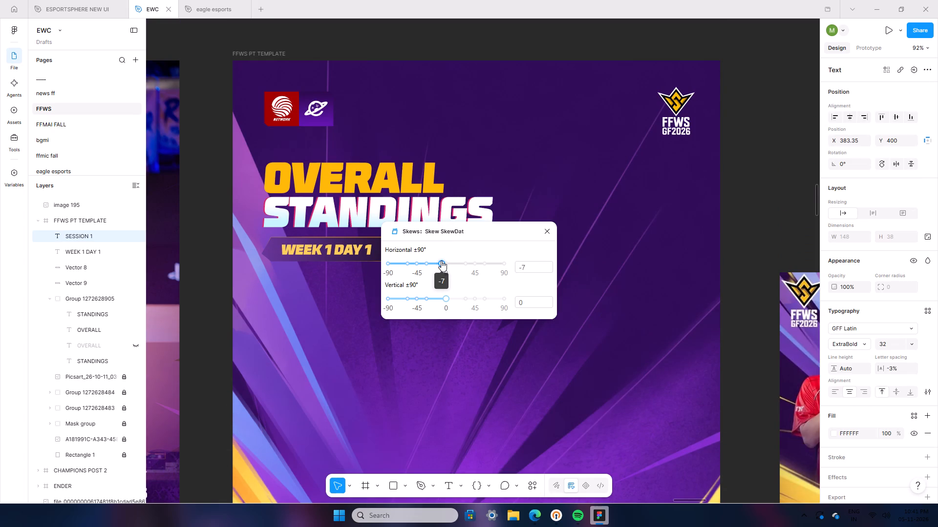
pyautogui.moveTo(441, 261); pyautogui.dragTo(441, 261)
pyautogui.click(542, 231)
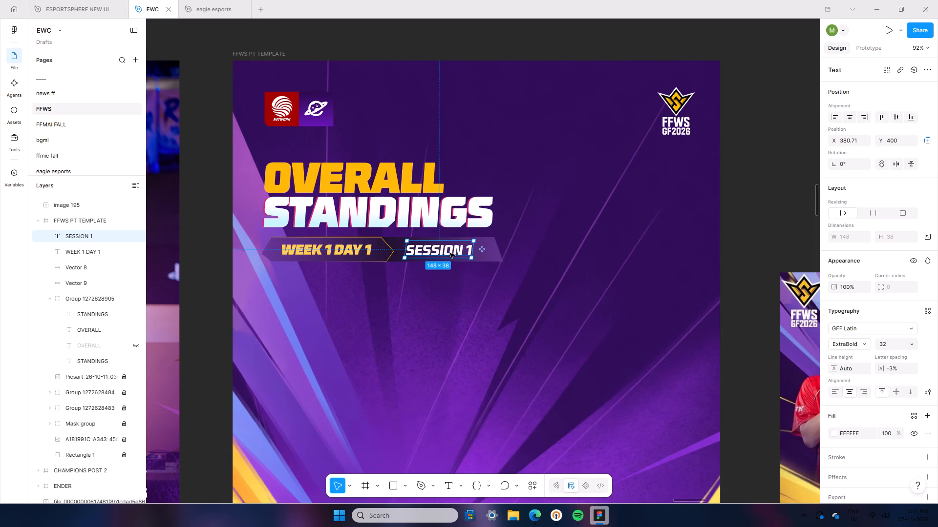
# Set the SESSION 1 text size to 24 and recentre it on its bar at about X 404, Y 405.
pyautogui.click(441, 252)
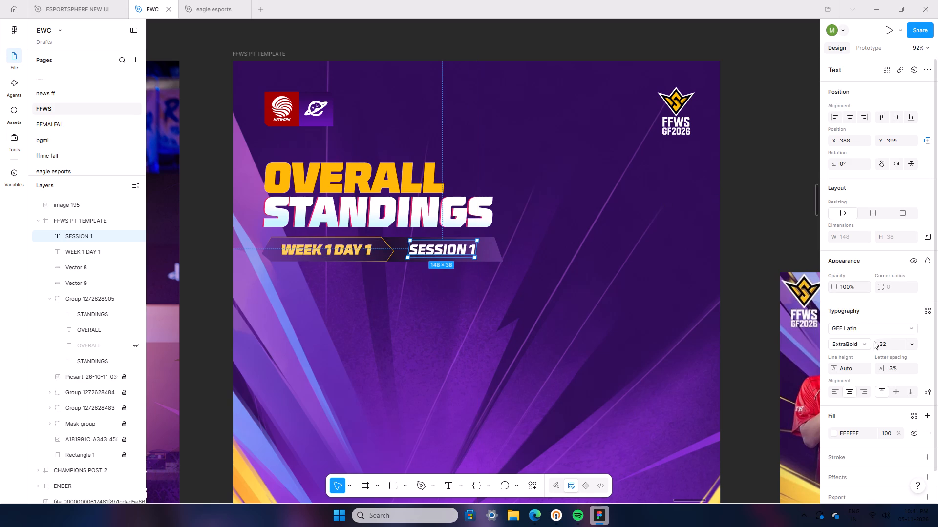
pyautogui.click(909, 347)
pyautogui.click(904, 332)
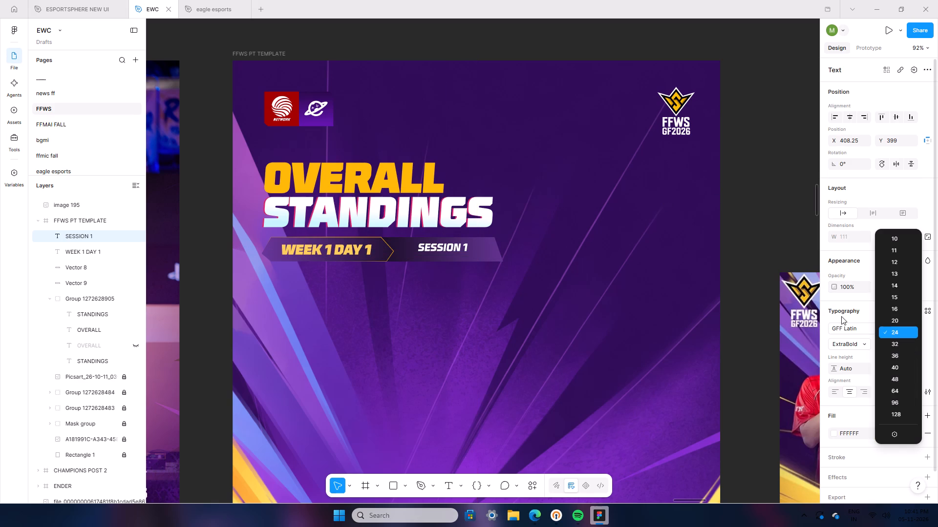
pyautogui.moveTo(444, 243); pyautogui.dragTo(444, 247)
pyautogui.click(444, 247)
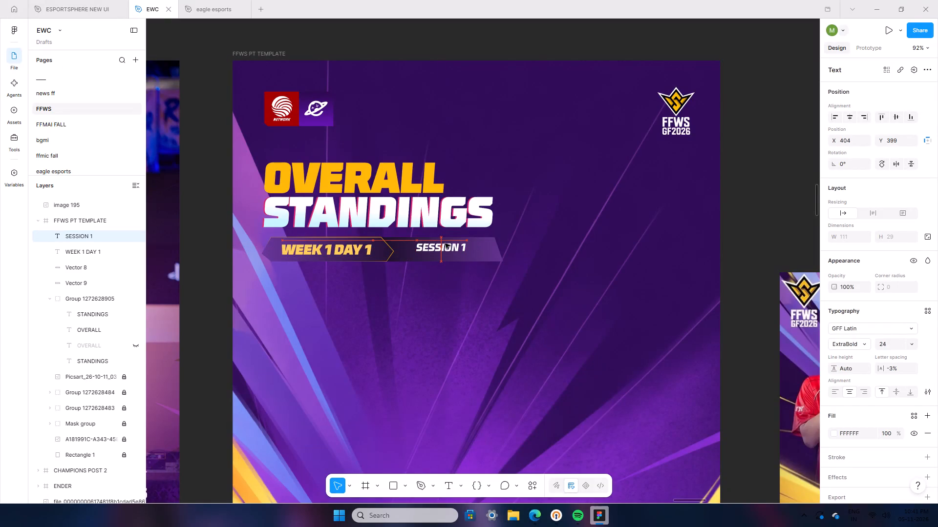
pyautogui.click(813, 197)
# Undo the SESSION 1 text's change to size 24 and its recentring on the bar, and leave the text deselected.
pyautogui.keyDown('ctrl'); pyautogui.scroll(-10, 761, 202); pyautogui.keyUp('ctrl')
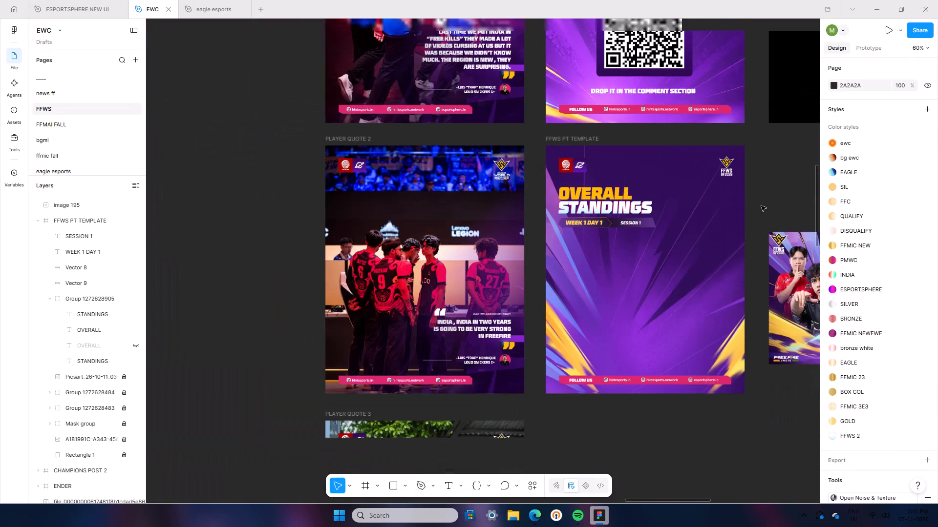
pyautogui.hotkey('ctrl', 'z')
pyautogui.hotkey('ctrl', 'z')
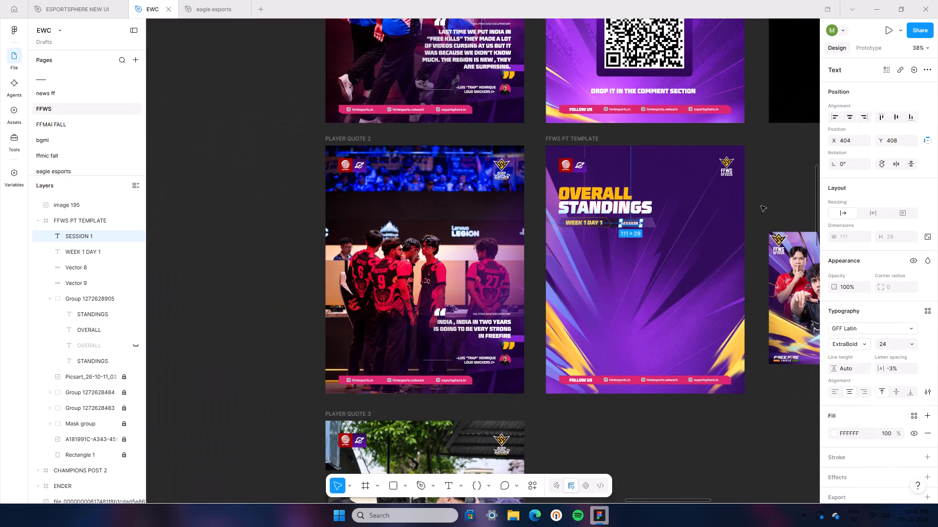
pyautogui.hotkey('ctrl', 'z')
pyautogui.hotkey('ctrl', 'z')
pyautogui.click(761, 206)
# Examine the OVERALL STANDINGS title with its WEEK 1 DAY 1 and SESSION 1 bars, both close up and against the whole template.
pyautogui.keyDown('ctrl'); pyautogui.scroll(8, 740, 218); pyautogui.keyUp('ctrl')
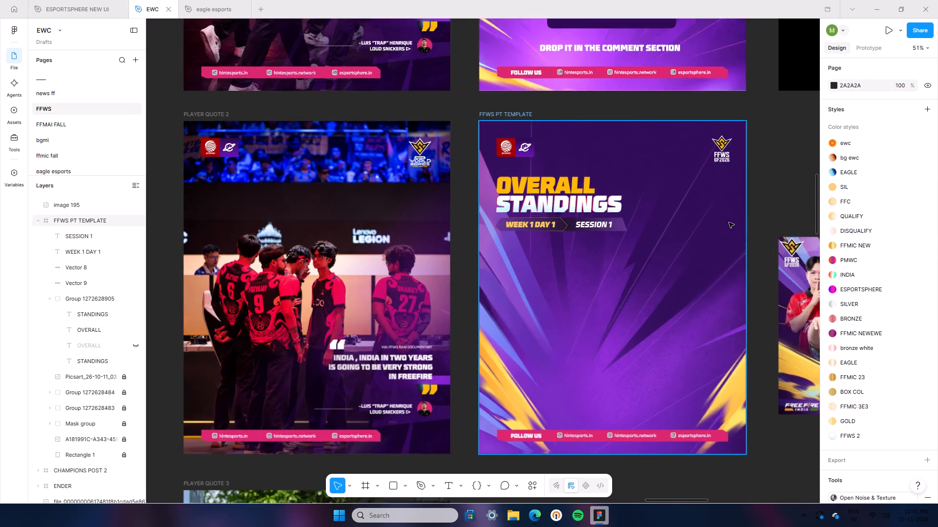
pyautogui.keyDown('ctrl'); pyautogui.scroll(4, 729, 223); pyautogui.keyUp('ctrl')
pyautogui.scroll(-6, 488, 245)
pyautogui.keyDown('ctrl'); pyautogui.scroll(-9, 487, 250); pyautogui.keyUp('ctrl')
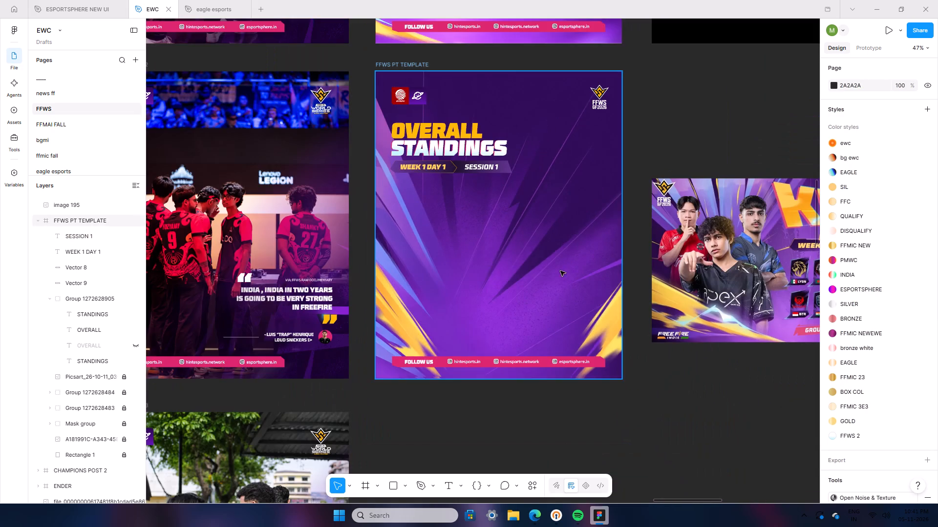
pyautogui.scroll(4, 604, 213)
pyautogui.keyDown('ctrl'); pyautogui.scroll(4, 676, 242); pyautogui.keyUp('ctrl')
pyautogui.scroll(-5, 662, 251)
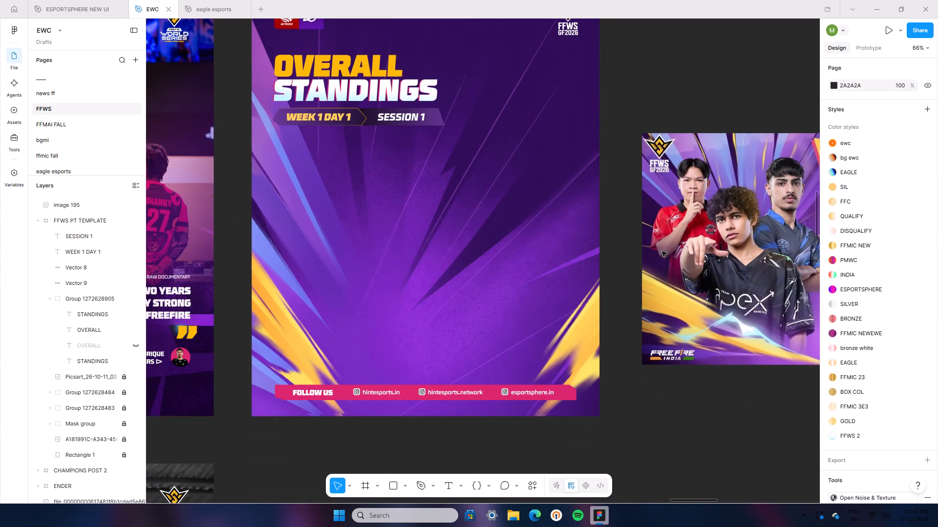
pyautogui.keyDown('ctrl'); pyautogui.scroll(3, 659, 406); pyautogui.keyUp('ctrl')
pyautogui.scroll(7, 542, 372)
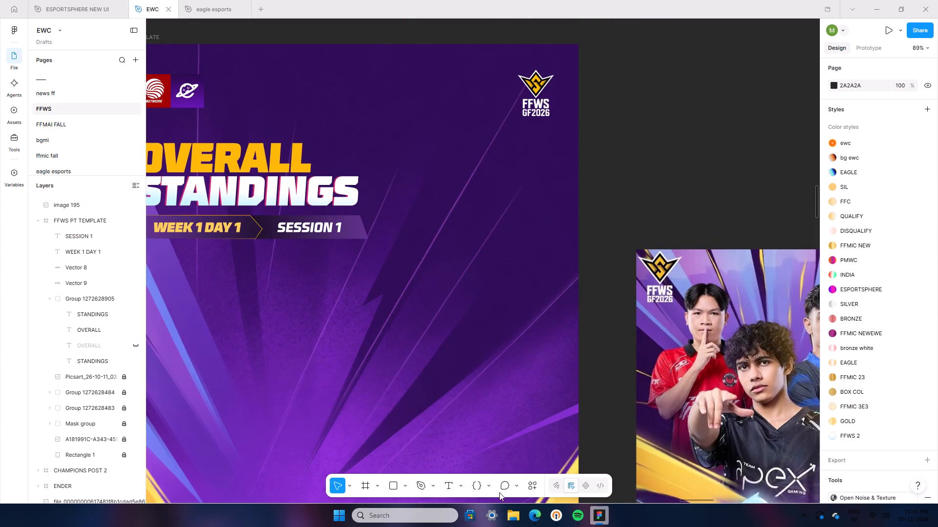
pyautogui.keyDown('ctrl'); pyautogui.scroll(-1, 441, 403); pyautogui.keyUp('ctrl')
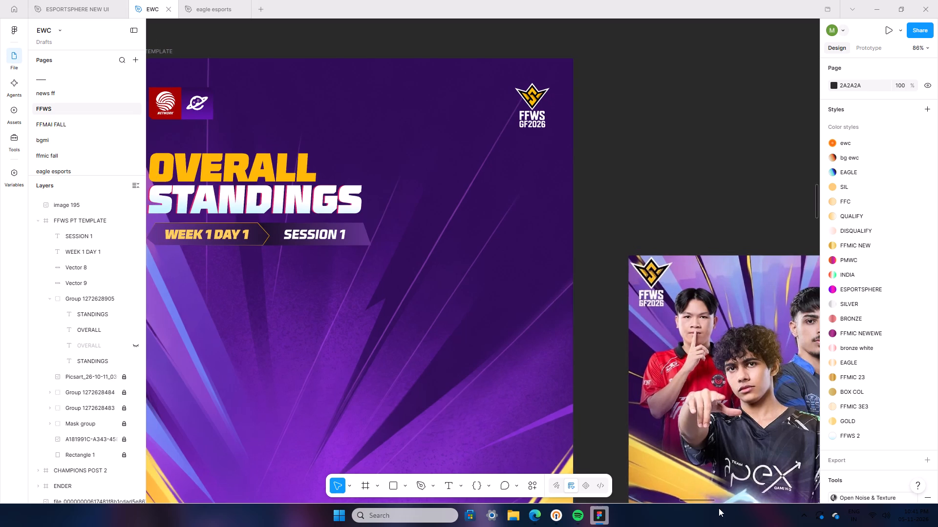
pyautogui.moveTo(706, 501); pyautogui.dragTo(696, 502)
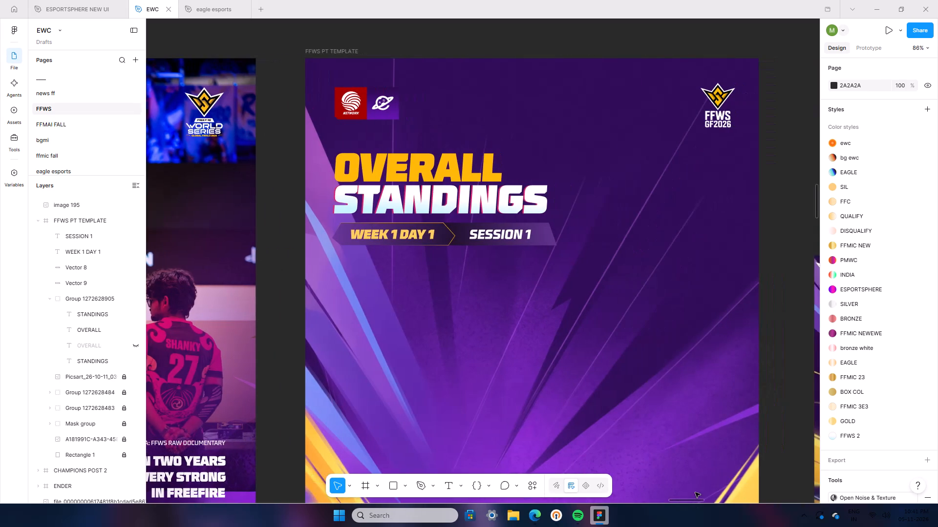
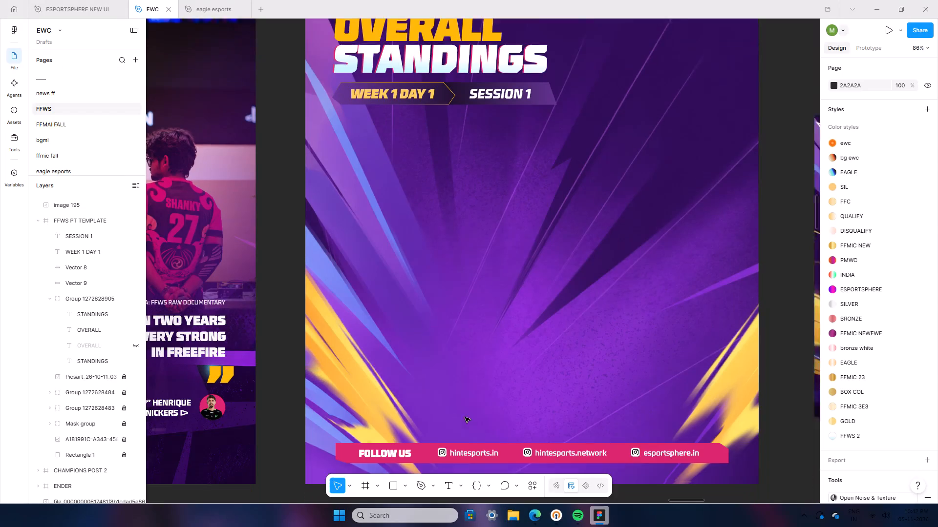
# Draw a rectangular bar about 685 × 41 and place it below the WEEK 1 DAY 1 banner at about X 64, Y 486.
pyautogui.keyDown('ctrl'); pyautogui.scroll(-3, 618, 446); pyautogui.keyUp('ctrl')
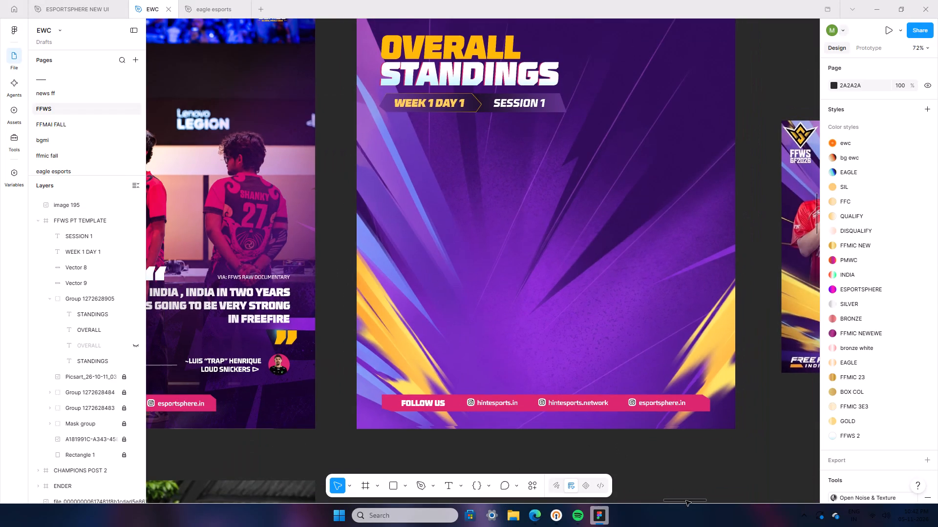
pyautogui.moveTo(684, 501); pyautogui.dragTo(720, 508)
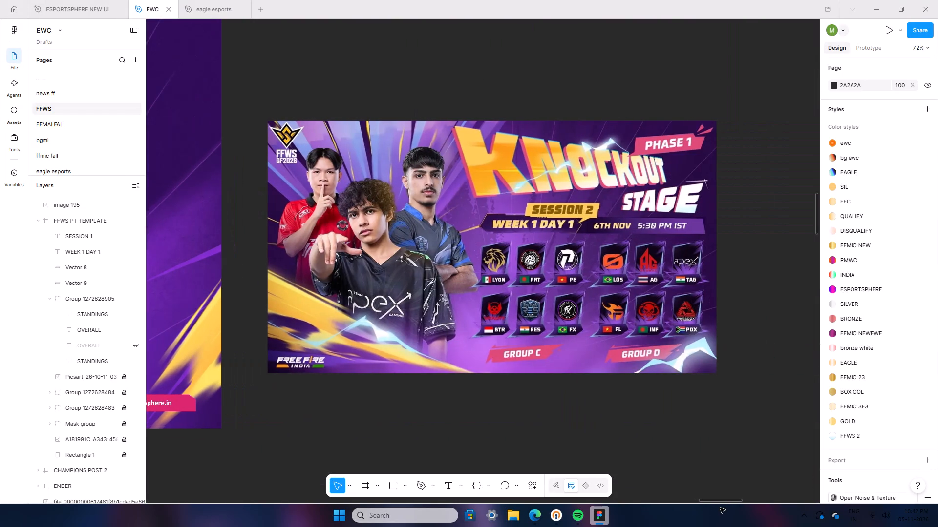
pyautogui.moveTo(720, 508); pyautogui.dragTo(690, 514)
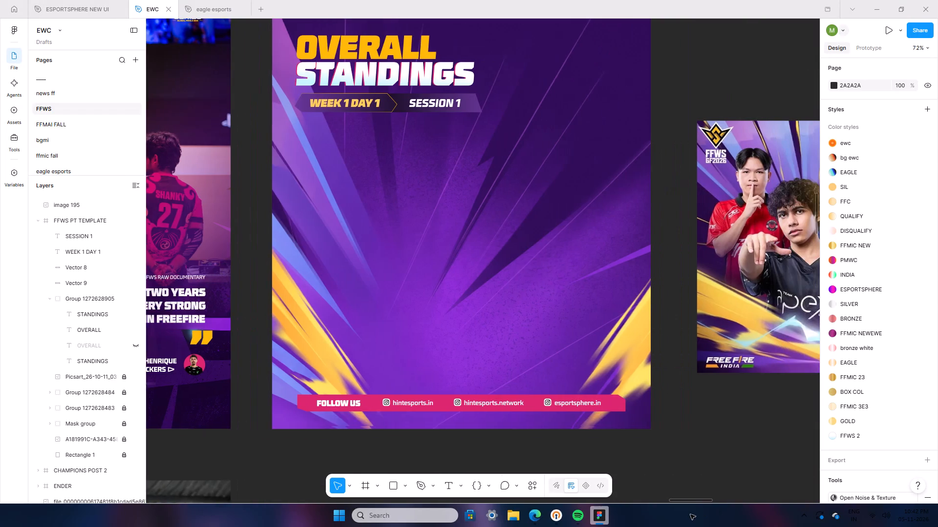
pyautogui.moveTo(690, 514); pyautogui.dragTo(687, 514)
pyautogui.click(395, 483)
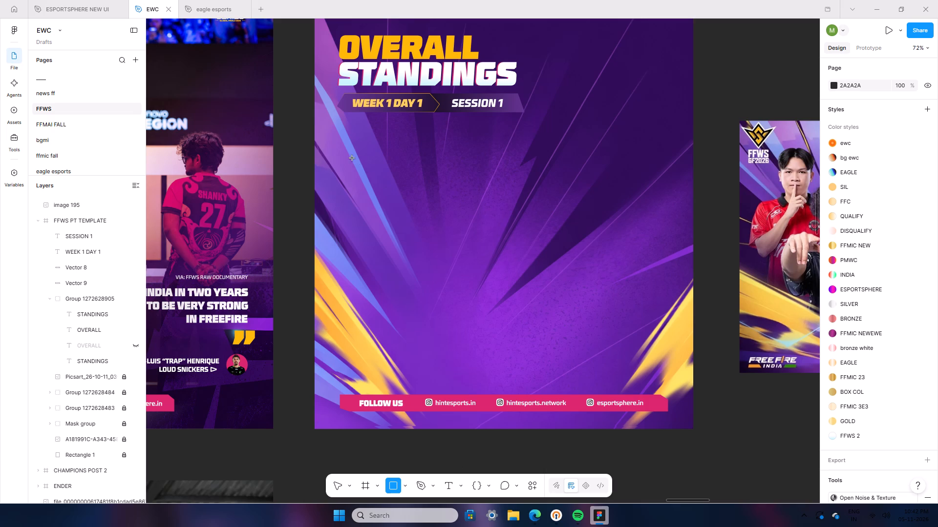
pyautogui.moveTo(340, 149); pyautogui.dragTo(557, 161)
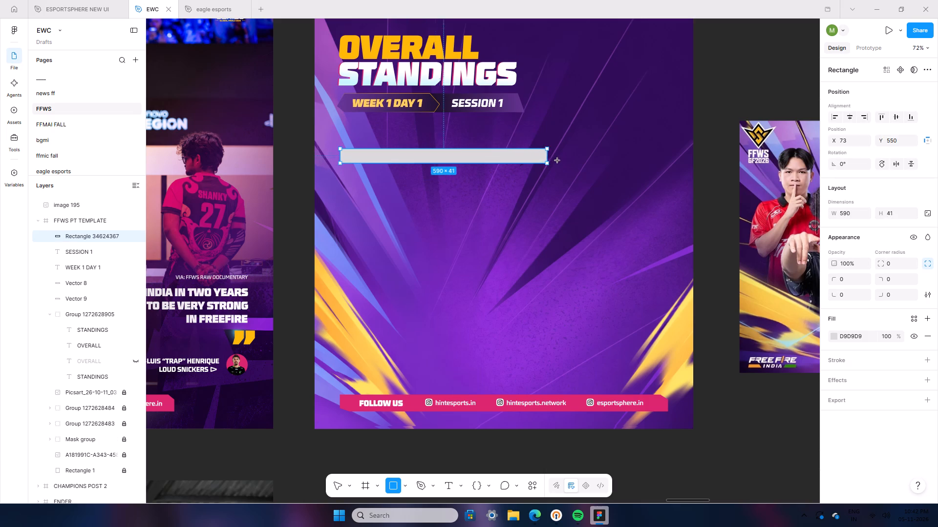
pyautogui.moveTo(557, 161); pyautogui.dragTo(576, 162)
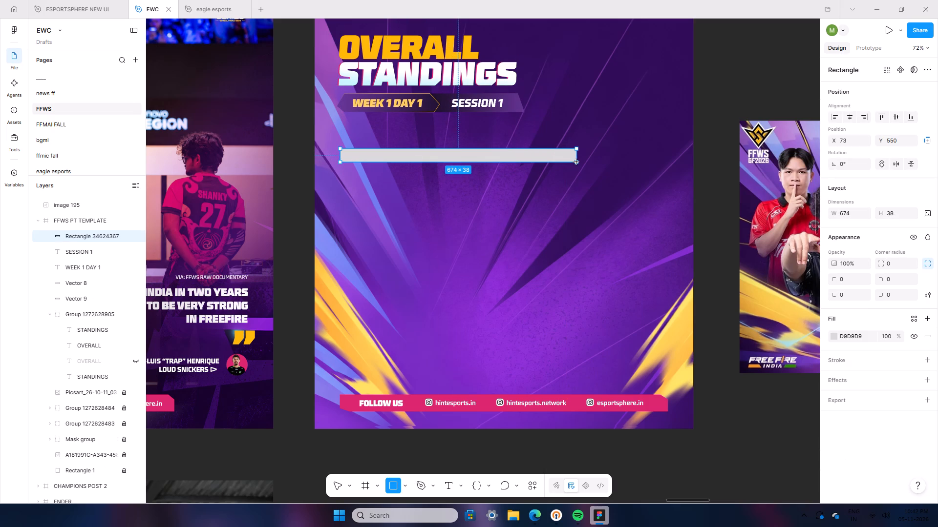
pyautogui.moveTo(576, 162); pyautogui.dragTo(580, 163)
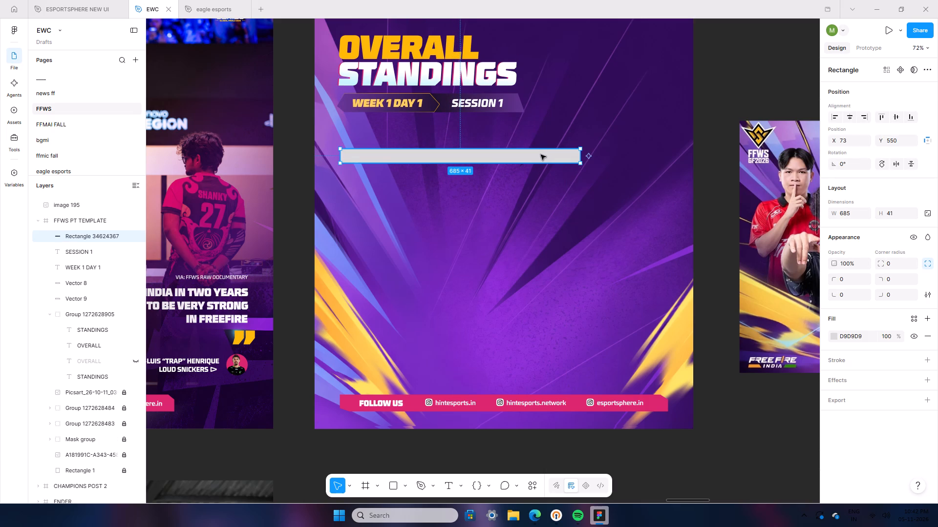
pyautogui.moveTo(540, 155); pyautogui.dragTo(539, 134)
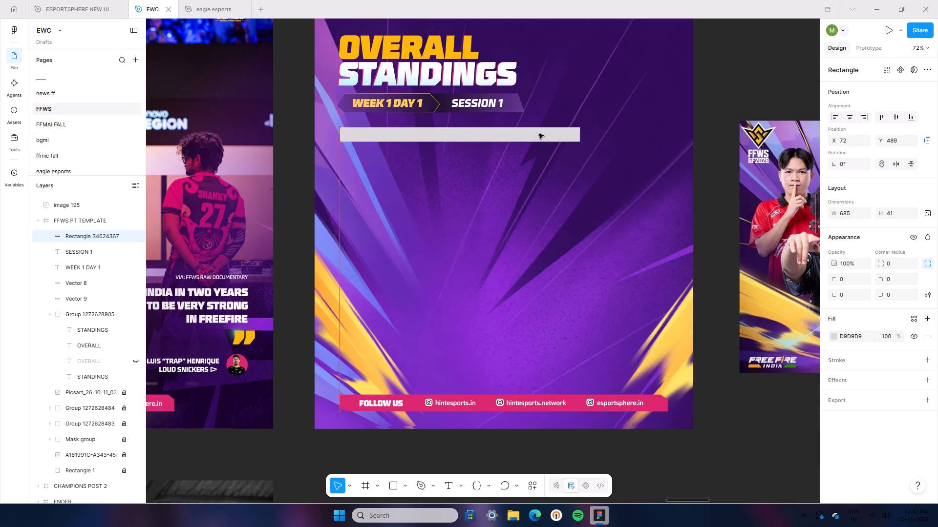
pyautogui.moveTo(539, 134); pyautogui.dragTo(537, 133)
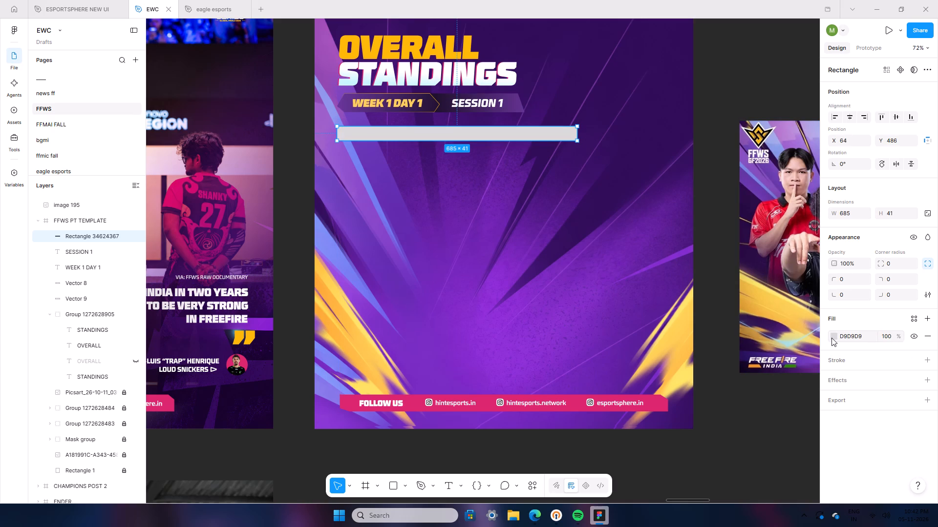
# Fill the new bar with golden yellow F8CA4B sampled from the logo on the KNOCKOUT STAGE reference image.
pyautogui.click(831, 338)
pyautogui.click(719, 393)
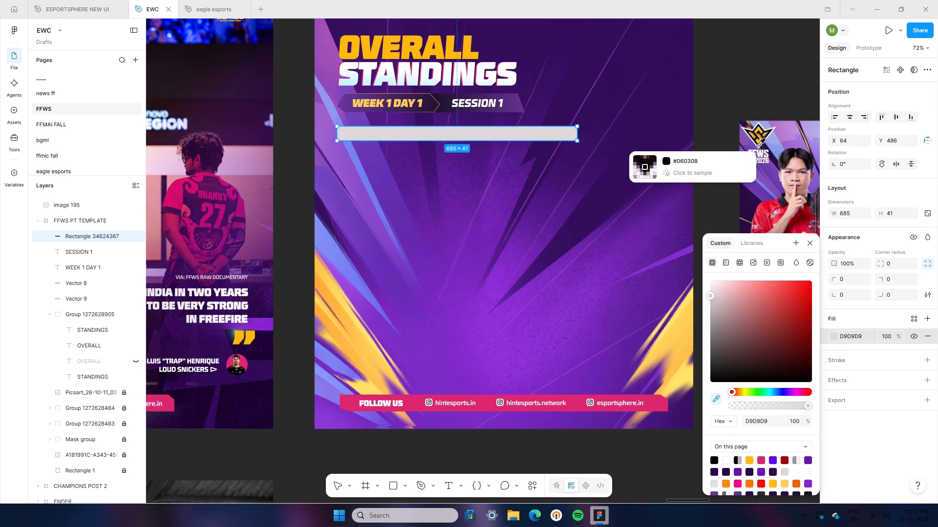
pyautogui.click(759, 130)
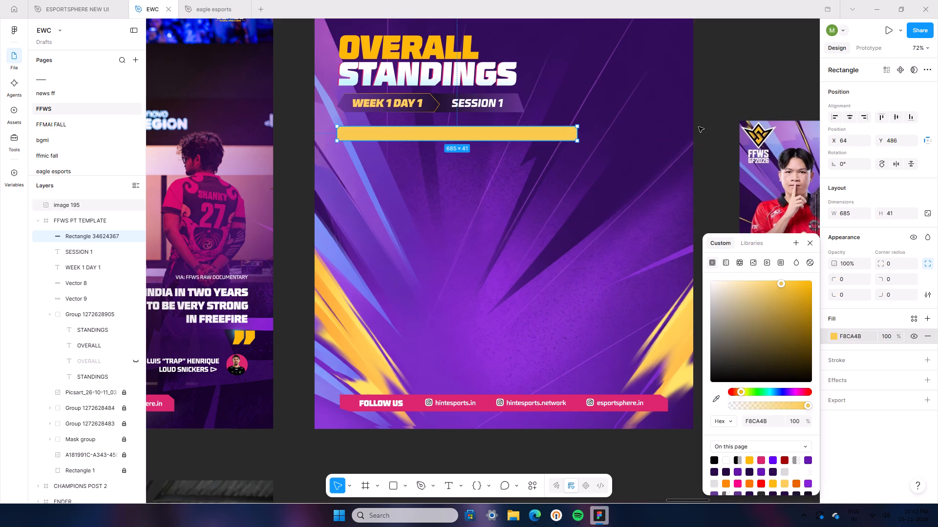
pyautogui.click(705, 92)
# Change the bar's fill to yellow FDCD59 sampled from the WEEK 1 DAY 1 text and leave it deselected.
pyautogui.keyDown('ctrl'); pyautogui.scroll(-5, 713, 141); pyautogui.keyUp('ctrl')
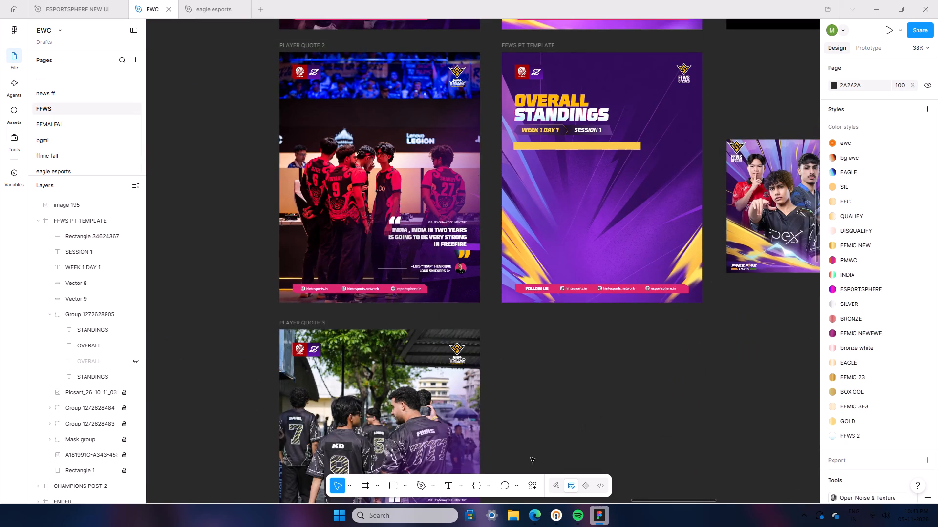
pyautogui.click(588, 145)
pyautogui.keyDown('ctrl'); pyautogui.scroll(6, 590, 219); pyautogui.keyUp('ctrl')
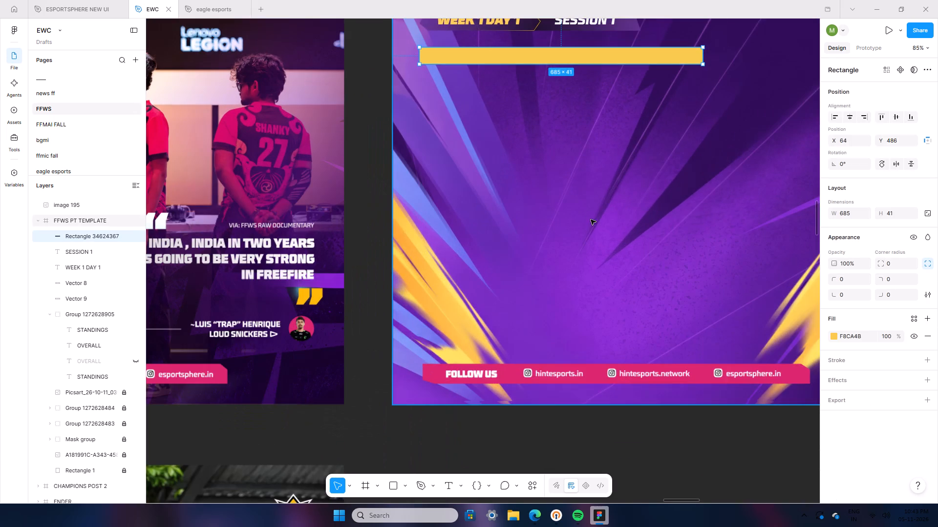
pyautogui.scroll(7, 588, 233)
pyautogui.click(836, 334)
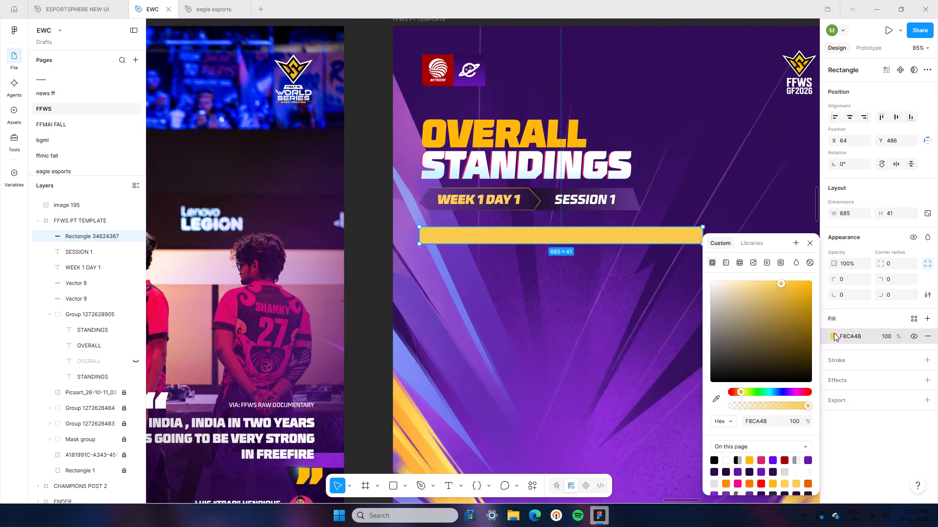
pyautogui.click(716, 399)
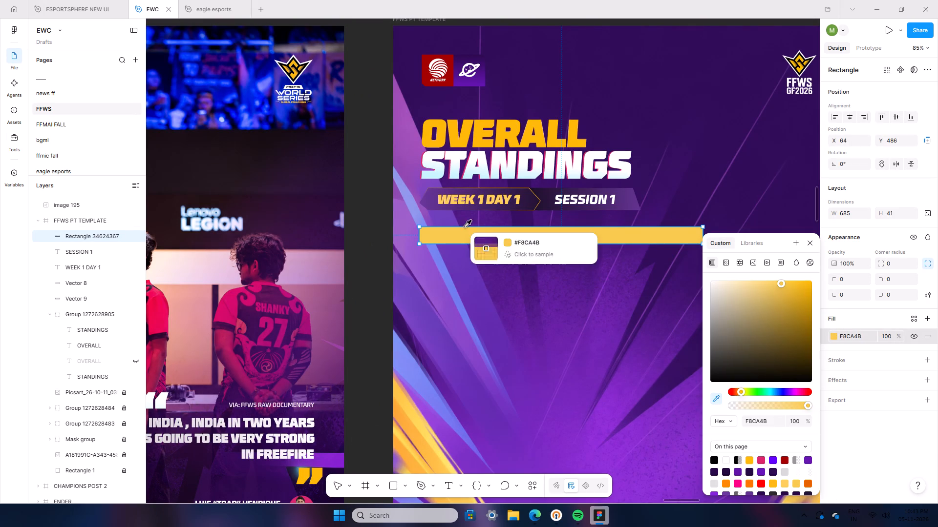
pyautogui.click(488, 202)
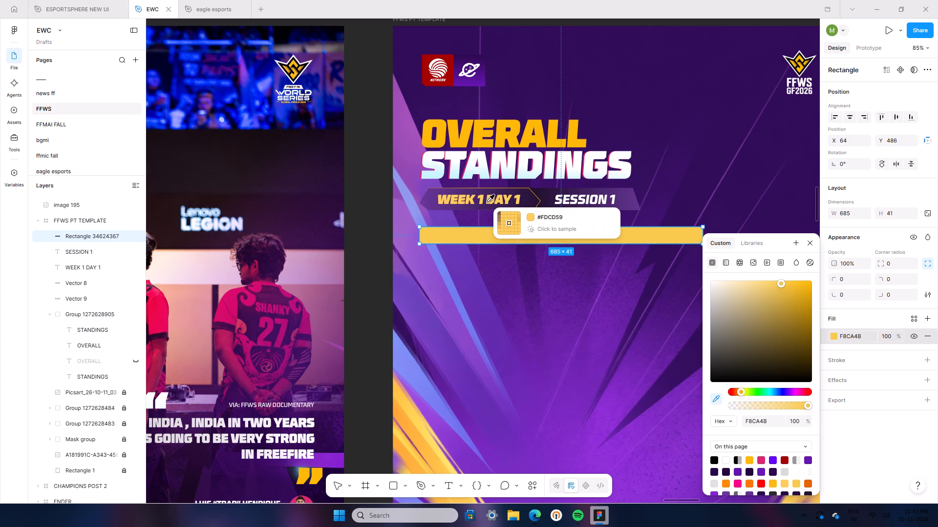
pyautogui.click(377, 228)
# Duplicate the yellow bar and place the copy directly beneath the original, left-aligned with it at about X 64, Y 546.
pyautogui.keyDown('ctrl'); pyautogui.scroll(-5, 521, 229); pyautogui.keyUp('ctrl')
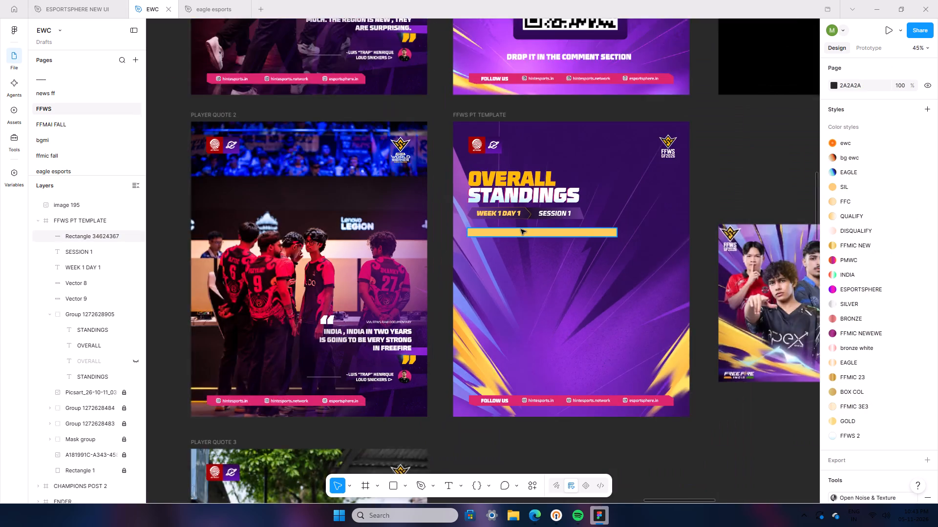
pyautogui.keyDown('ctrl'); pyautogui.scroll(-5, 521, 229); pyautogui.keyUp('ctrl')
pyautogui.scroll(4, 774, 345)
pyautogui.keyDown('ctrl'); pyautogui.scroll(2, 796, 409); pyautogui.keyUp('ctrl')
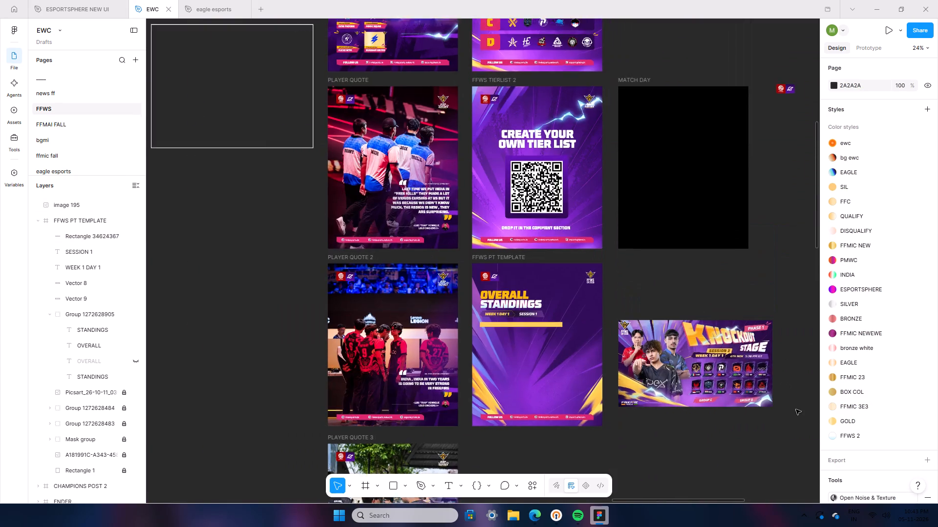
pyautogui.keyDown('ctrl'); pyautogui.scroll(4, 796, 409); pyautogui.keyUp('ctrl')
pyautogui.keyDown('ctrl'); pyautogui.scroll(1, 722, 318); pyautogui.keyUp('ctrl')
pyautogui.keyDown('ctrl'); pyautogui.scroll(-5, 722, 318); pyautogui.keyUp('ctrl')
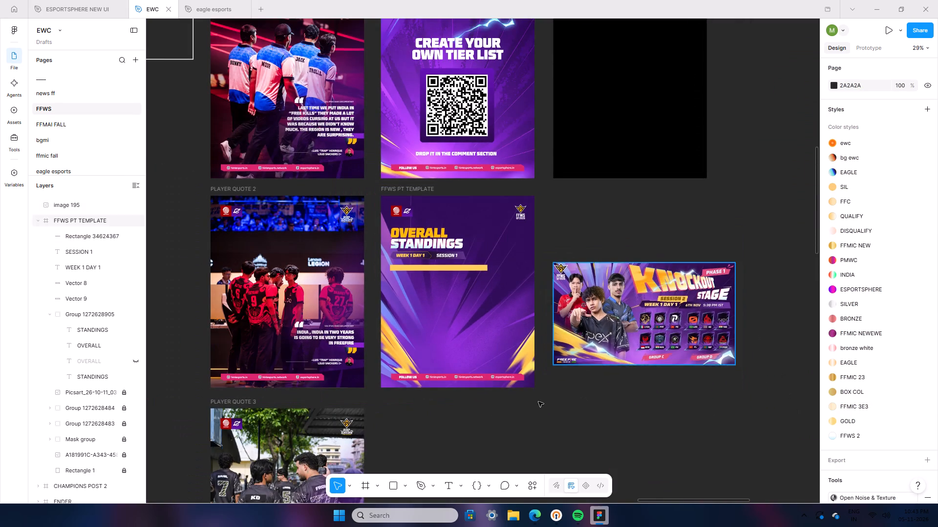
pyautogui.keyDown('ctrl'); pyautogui.scroll(6, 429, 399); pyautogui.keyUp('ctrl')
pyautogui.click(461, 154)
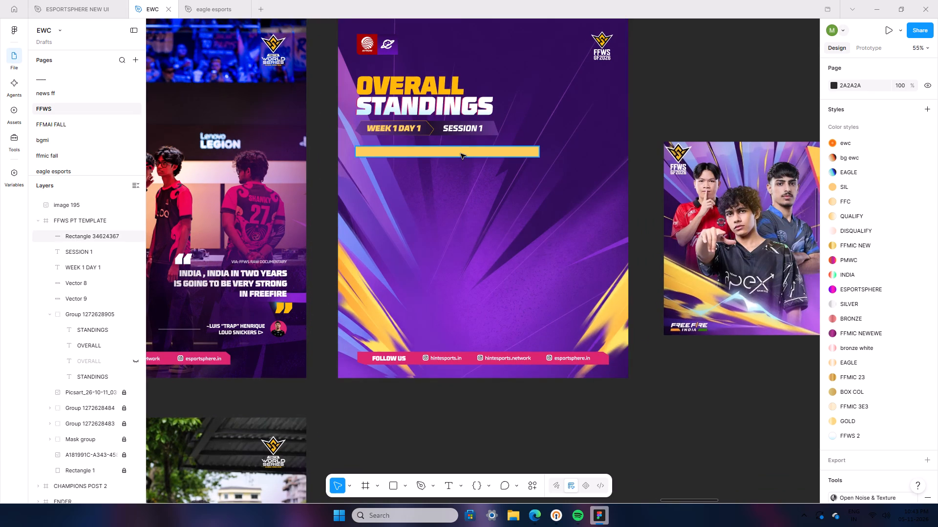
pyautogui.rightClick(463, 155)
pyautogui.click(489, 148)
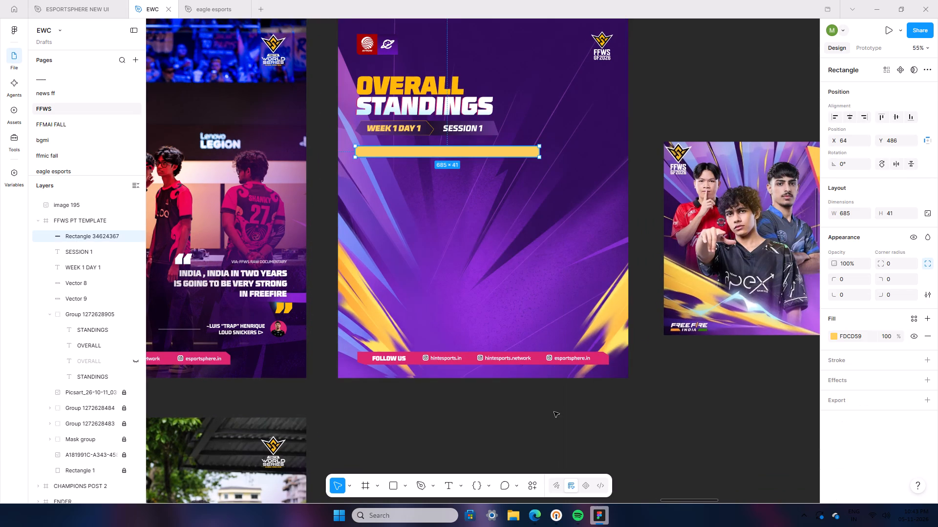
pyautogui.rightClick(554, 412)
pyautogui.click(579, 372)
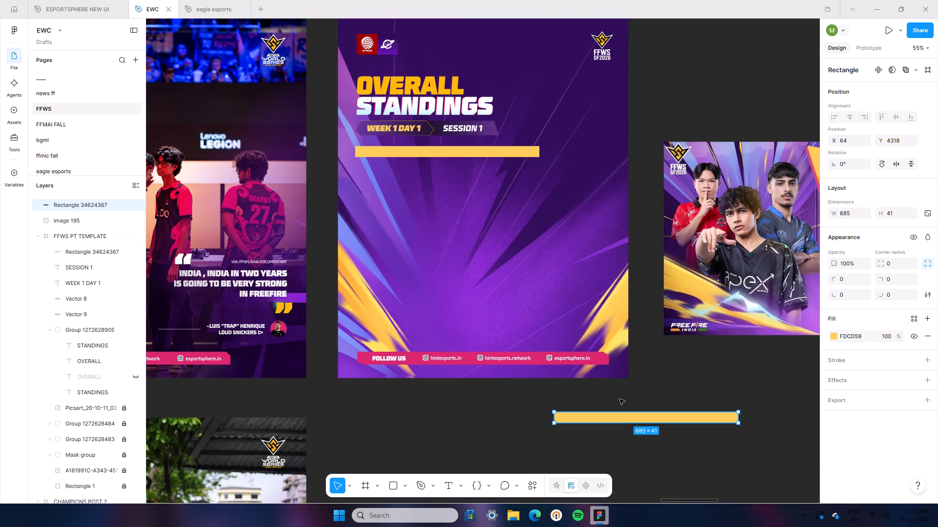
pyautogui.moveTo(622, 413); pyautogui.dragTo(426, 162)
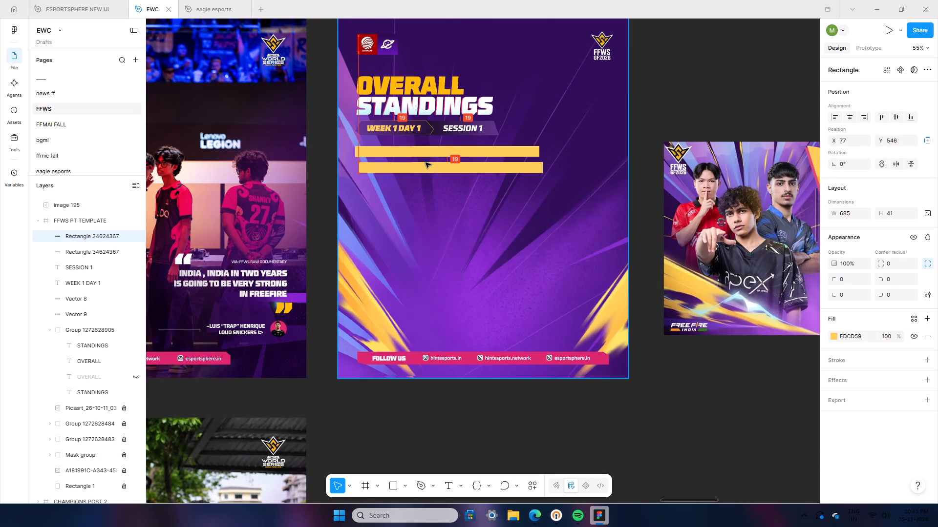
pyautogui.moveTo(426, 162); pyautogui.dragTo(423, 162)
# Enlarge the lower bar's height to about 47 and move it down to about Y 567.
pyautogui.click(432, 172)
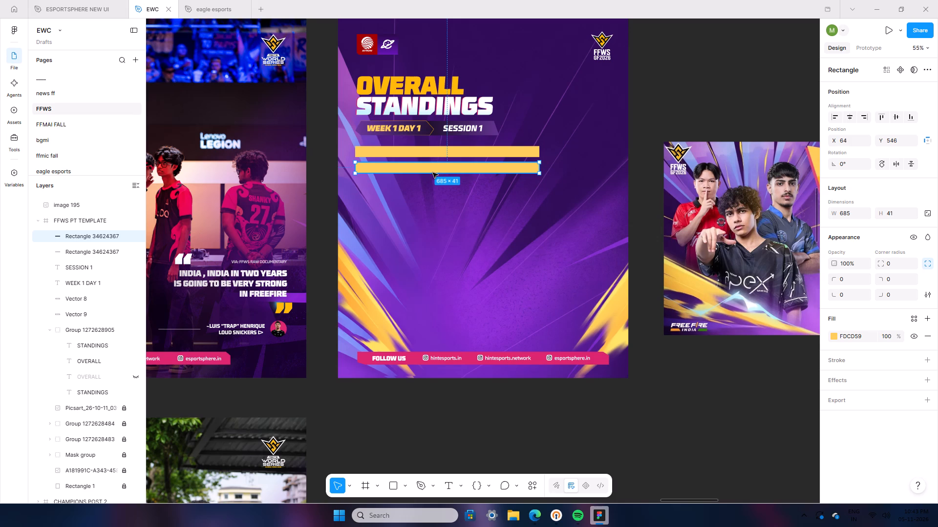
pyautogui.click(436, 174)
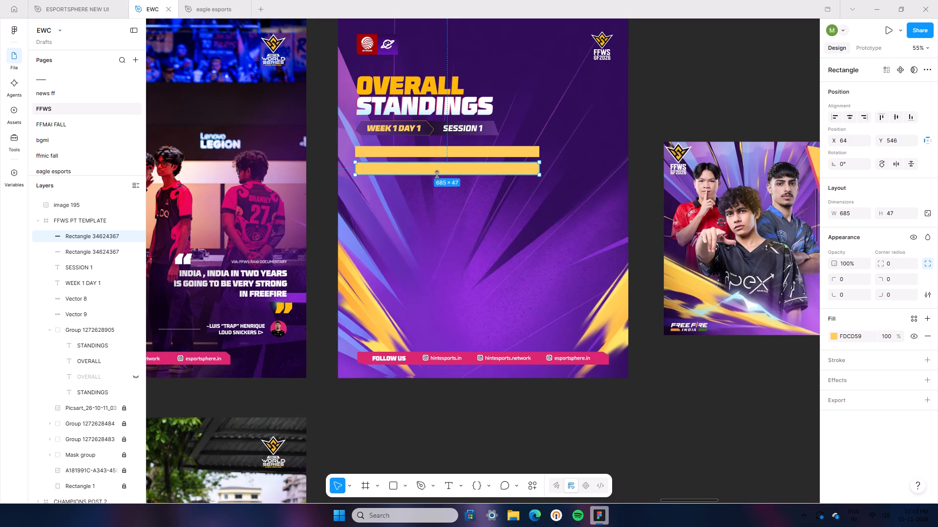
pyautogui.click(437, 166)
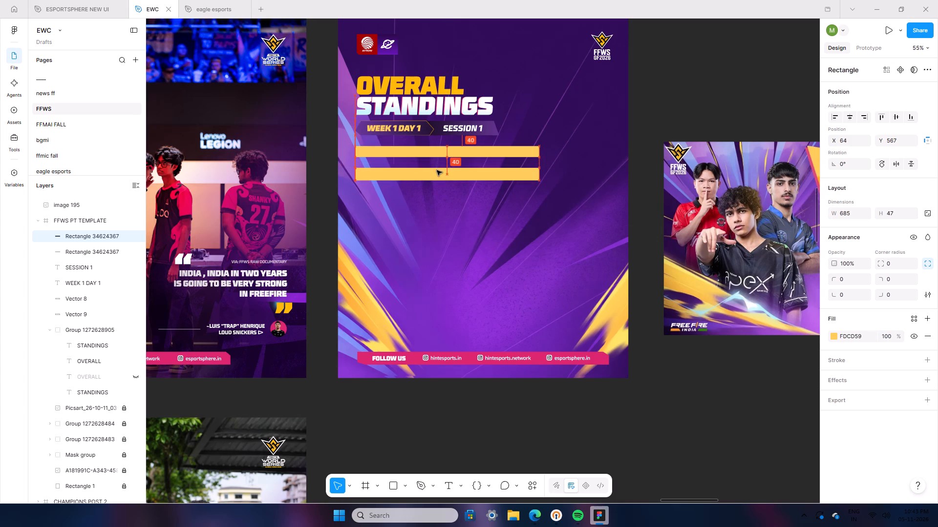
# Change the lower bar's fill to white FFFFFF.
pyautogui.click(835, 332)
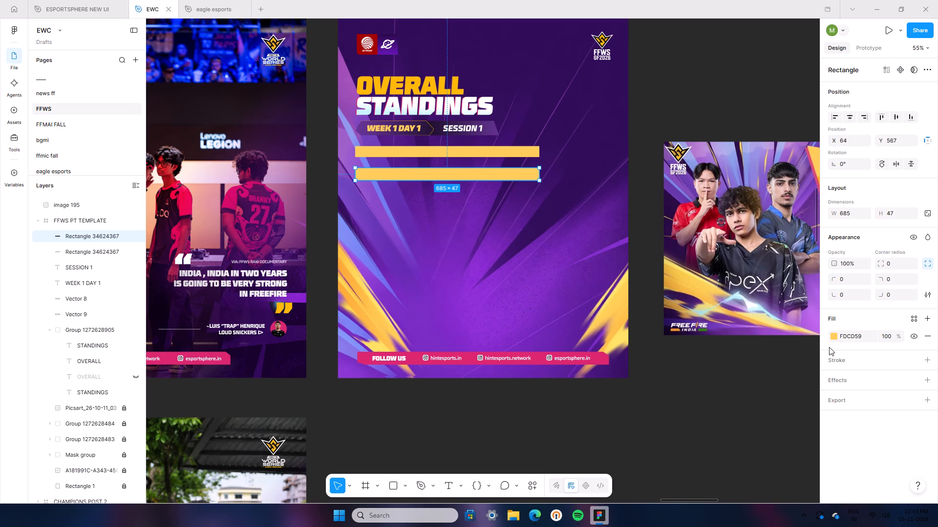
pyautogui.click(833, 335)
pyautogui.moveTo(738, 306); pyautogui.dragTo(664, 195)
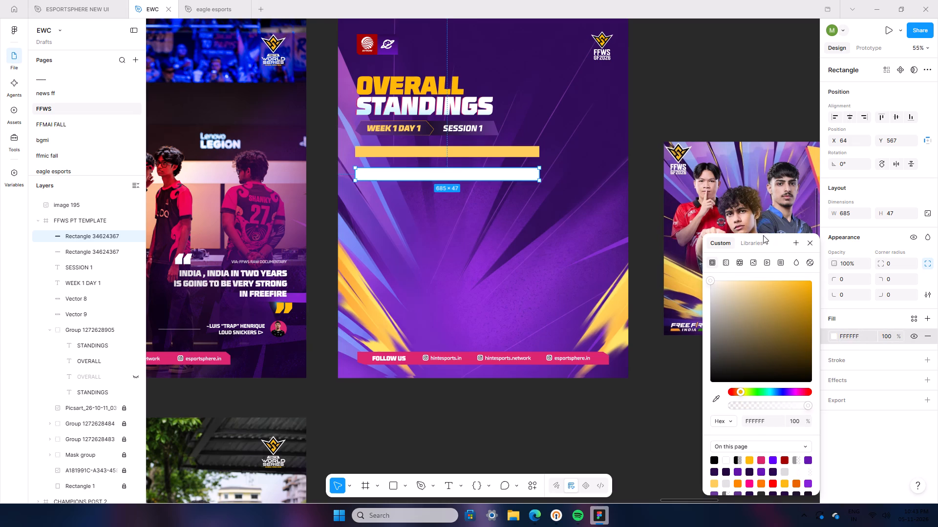
pyautogui.click(806, 244)
# Skew the white bar horizontally by -4 with the Skews plugin and realign it at about X 64, Y 568.
pyautogui.hotkey('ctrl', '/')
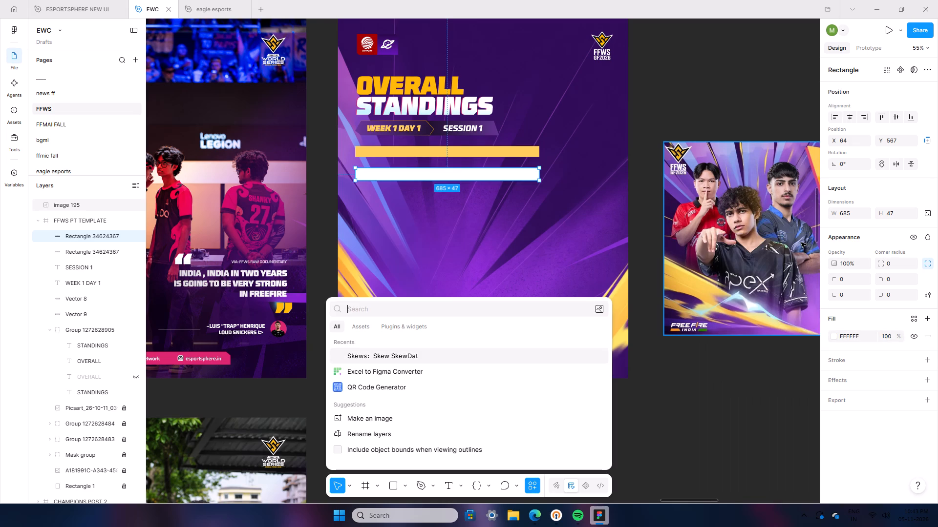
pyautogui.click(415, 359)
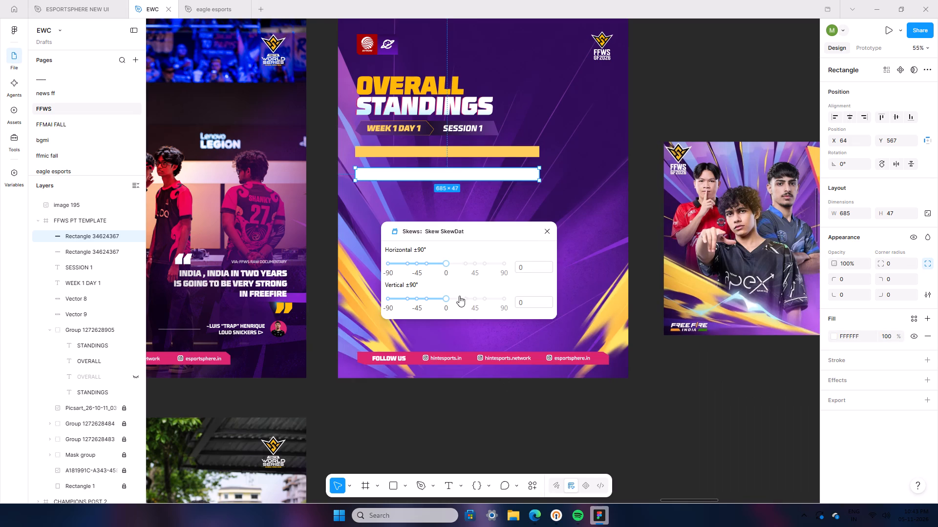
pyautogui.click(447, 264)
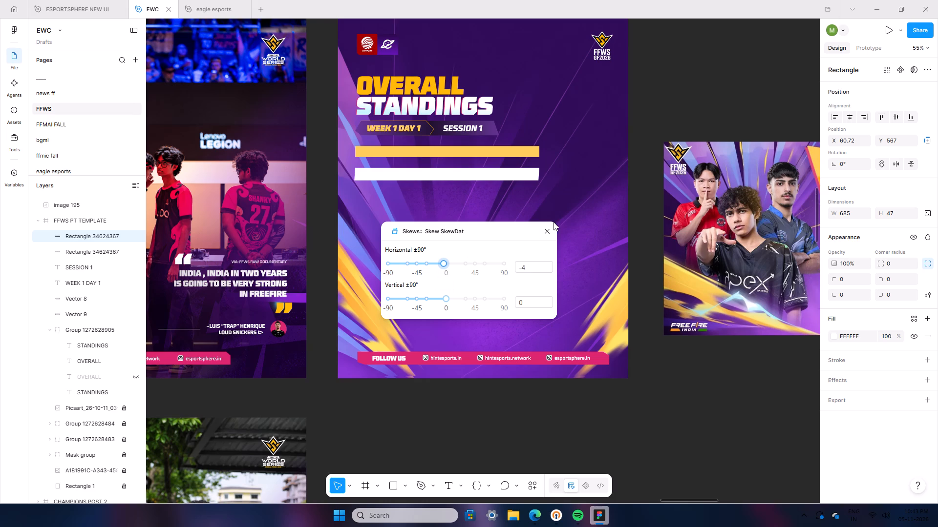
pyautogui.click(548, 228)
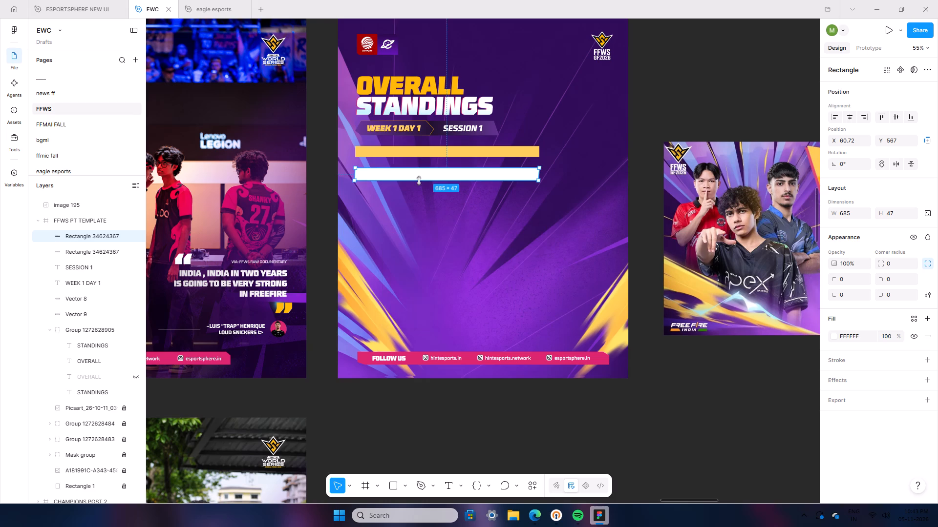
pyautogui.click(418, 178)
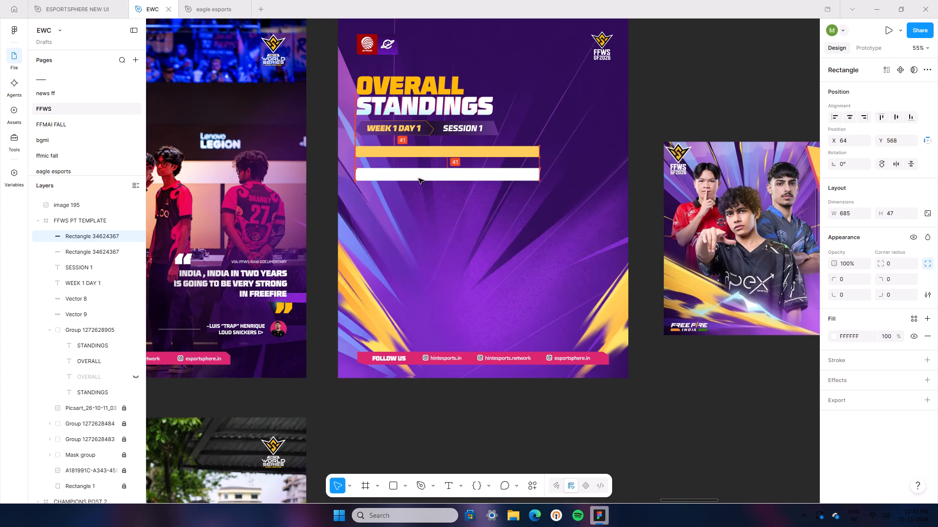
# Add a second fill to the white bar as a linear gradient from 000000 to 666666 at 20% opacity.
pyautogui.click(928, 318)
pyautogui.click(727, 264)
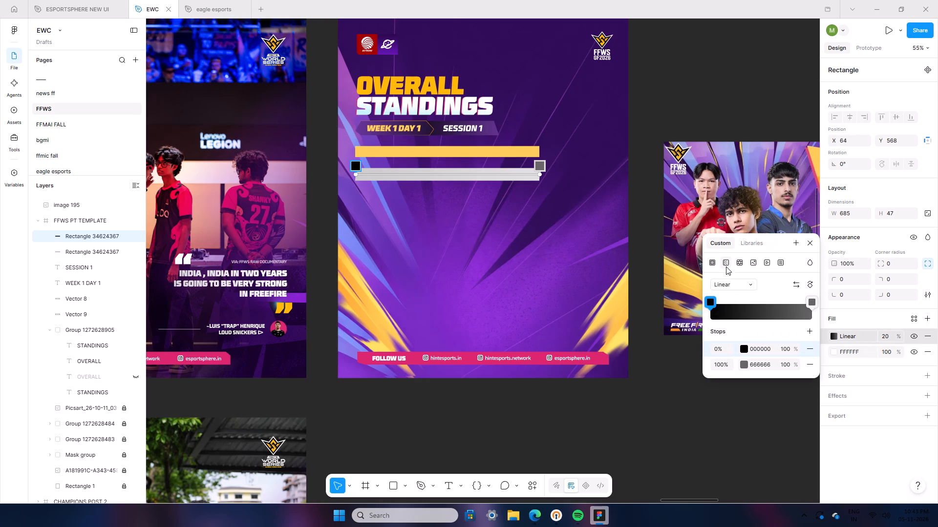
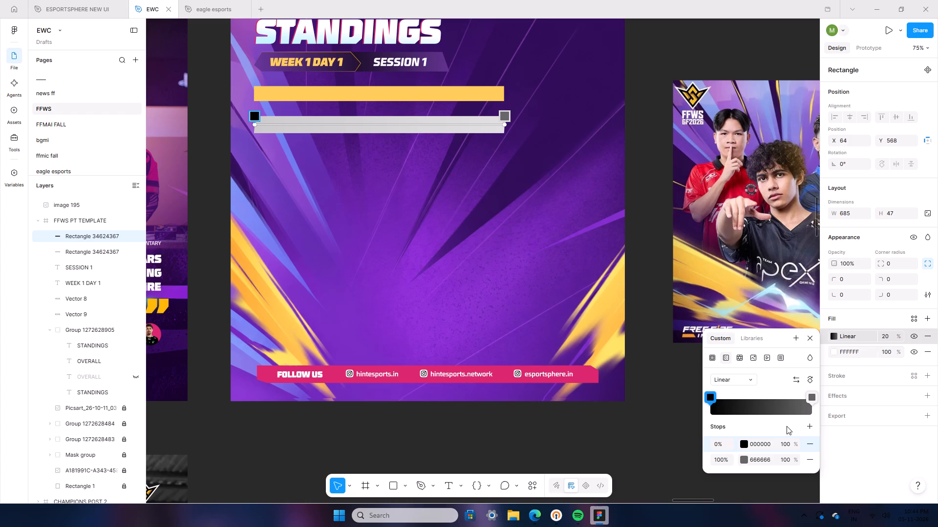
# Remove the white fill from the lower bar and set its linear gradient fill to 100% opacity.
pyautogui.click(810, 343)
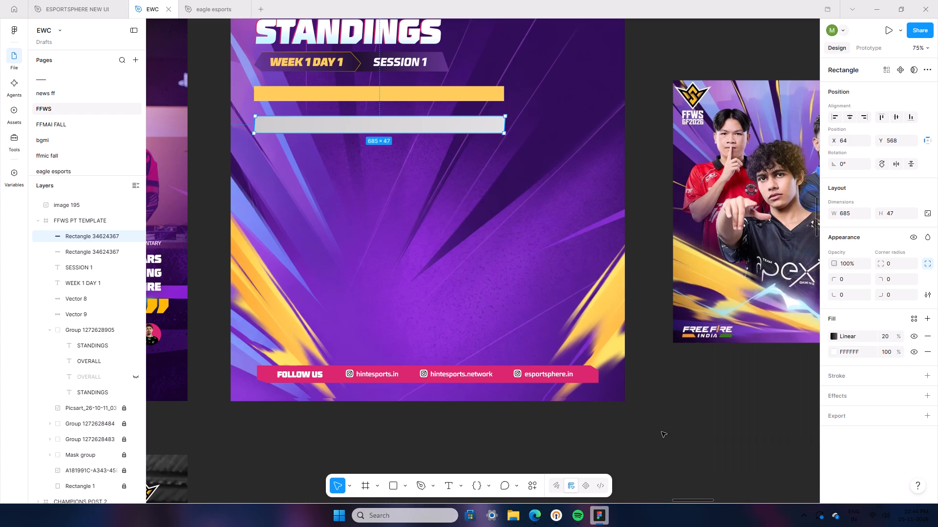
pyautogui.click(668, 442)
pyautogui.click(460, 131)
pyautogui.scroll(11, 771, 389)
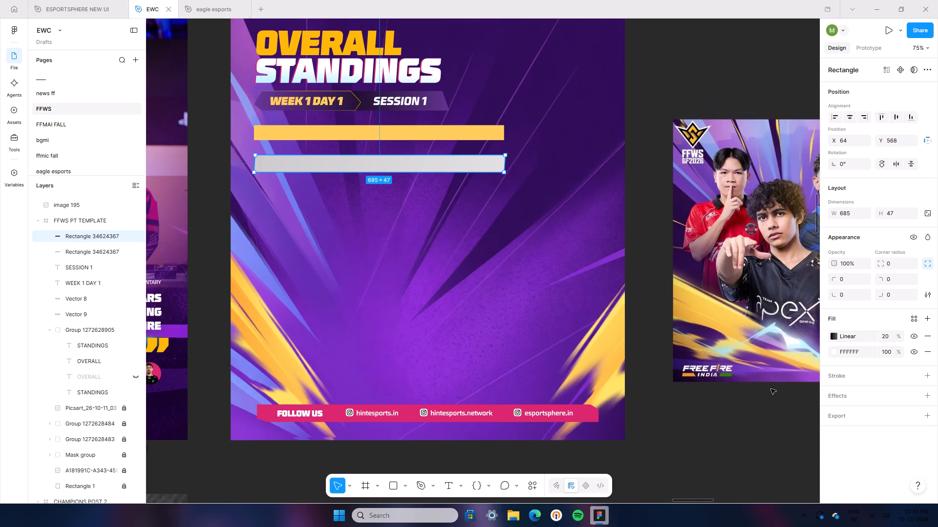
pyautogui.click(928, 352)
pyautogui.click(891, 337)
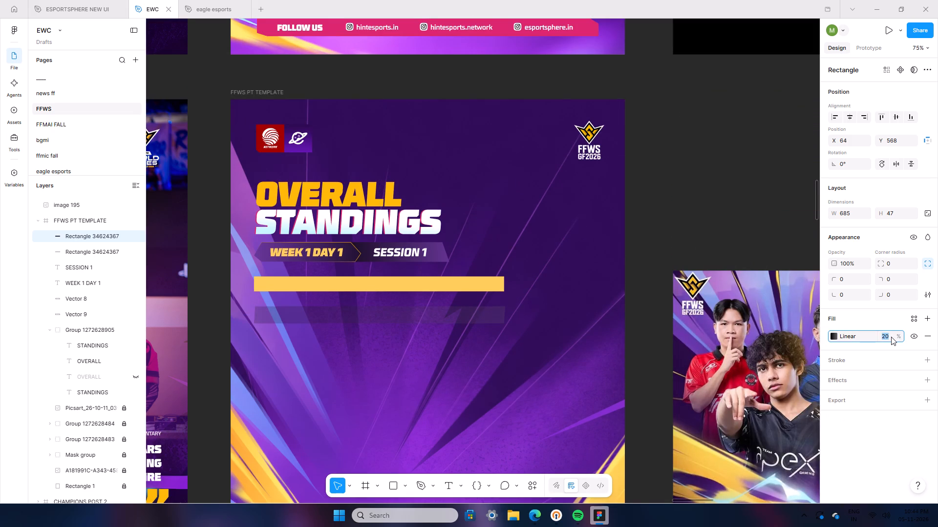
pyautogui.press('1')
pyautogui.press('0')
pyautogui.press('0')
pyautogui.click(891, 322)
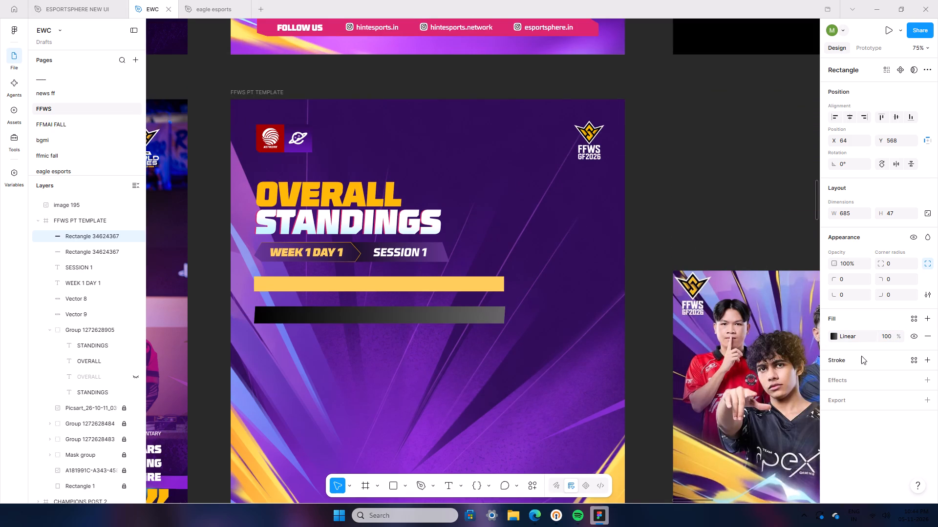
# Replace the bar's gradient with a solid fill sampled from the dark SESSION 1 banner, then lighten it to purple 7A38B9.
pyautogui.click(834, 333)
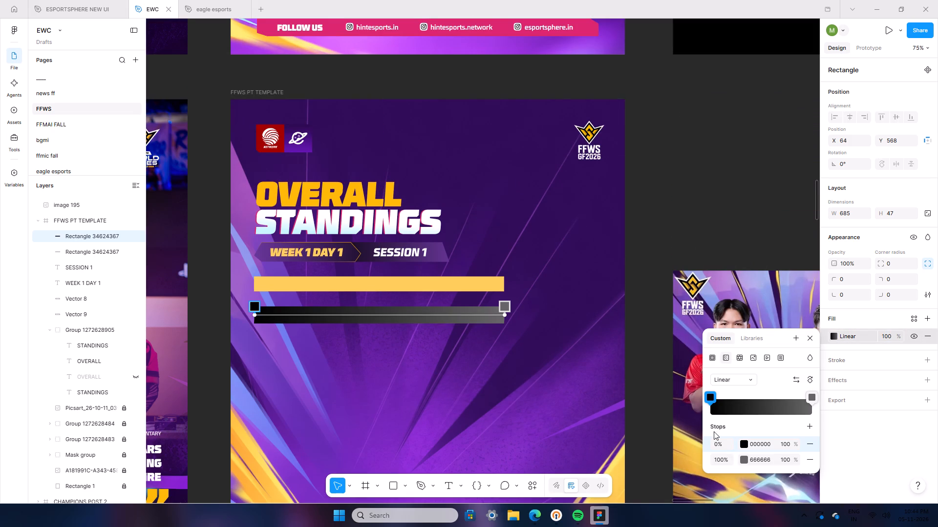
pyautogui.click(710, 362)
pyautogui.click(713, 397)
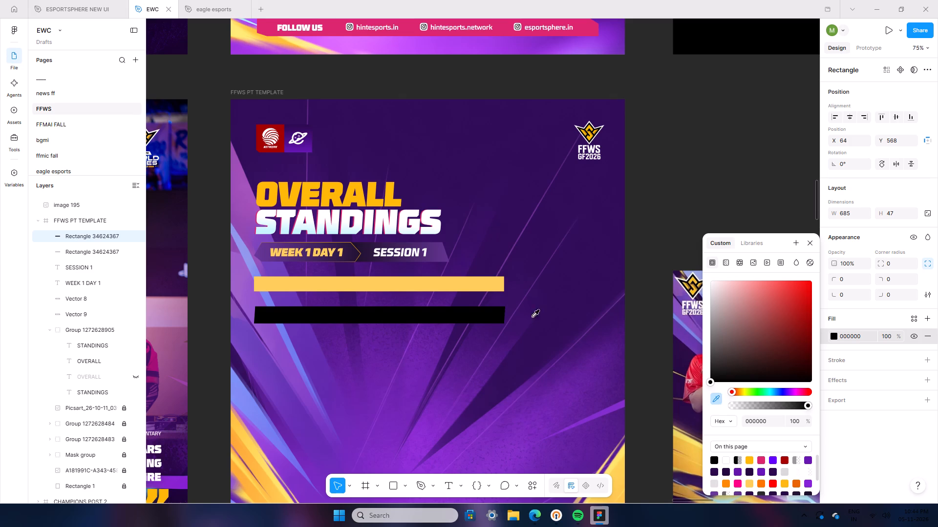
pyautogui.click(366, 248)
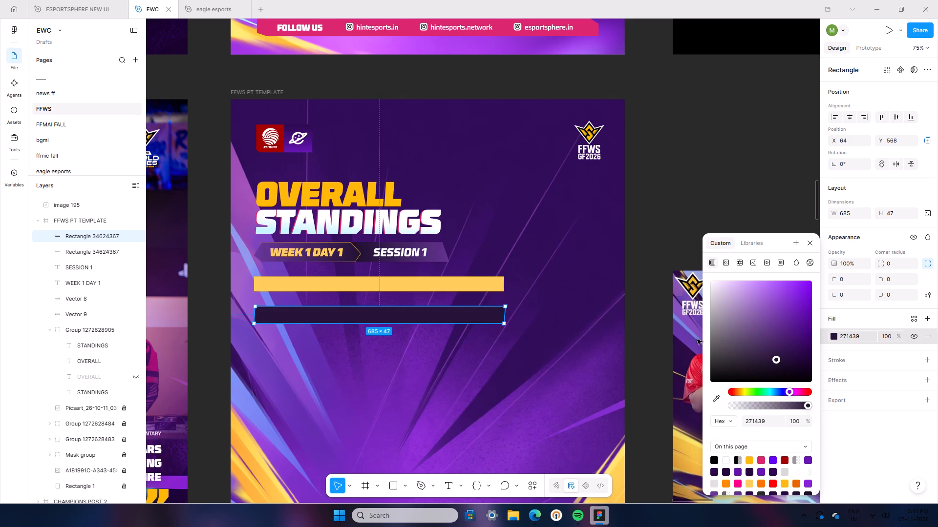
pyautogui.moveTo(775, 353); pyautogui.dragTo(781, 329)
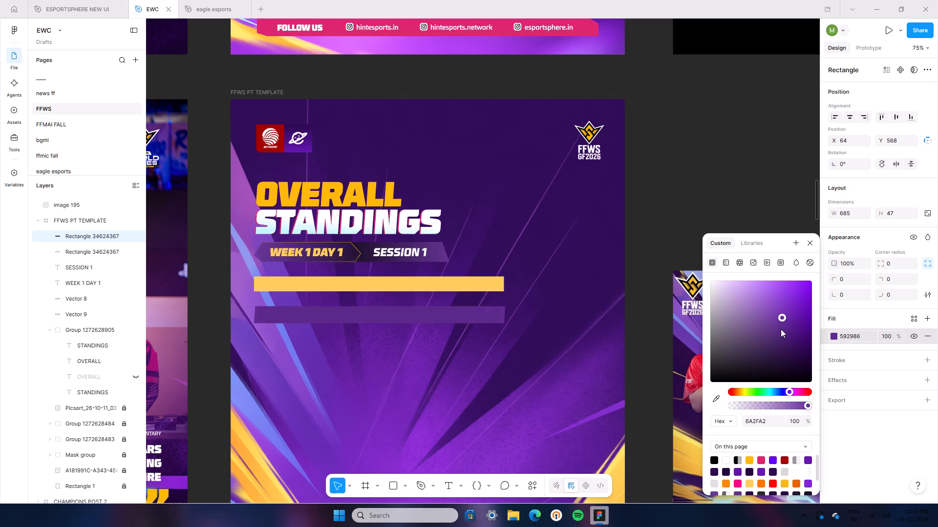
pyautogui.moveTo(781, 329); pyautogui.dragTo(781, 308)
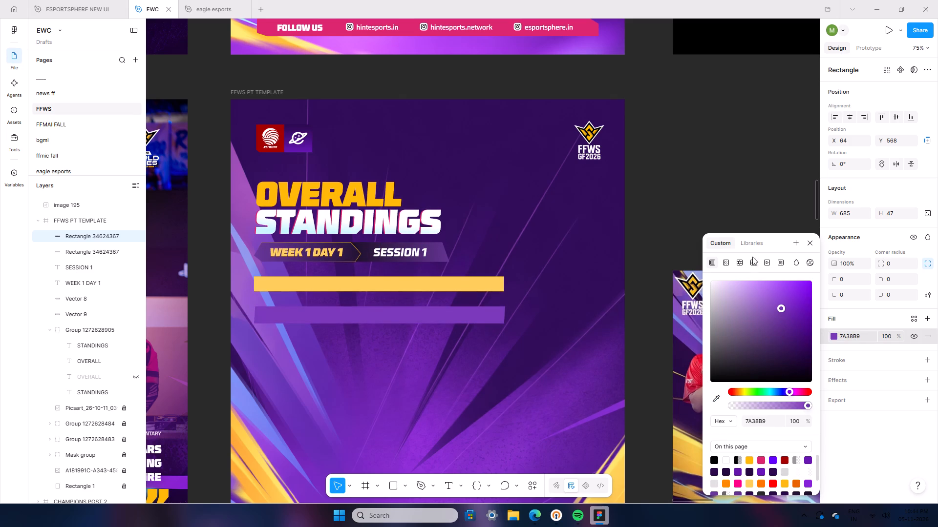
# Turn the bar's fill into a linear gradient with its end stop sampled from the purple background as 862BD0.
pyautogui.click(727, 257)
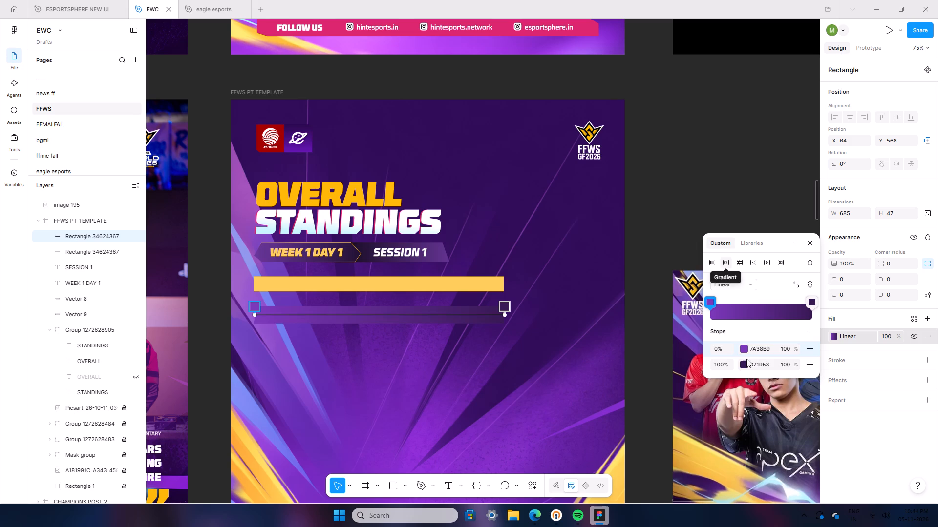
pyautogui.click(744, 362)
pyautogui.moveTo(670, 330); pyautogui.dragTo(706, 299)
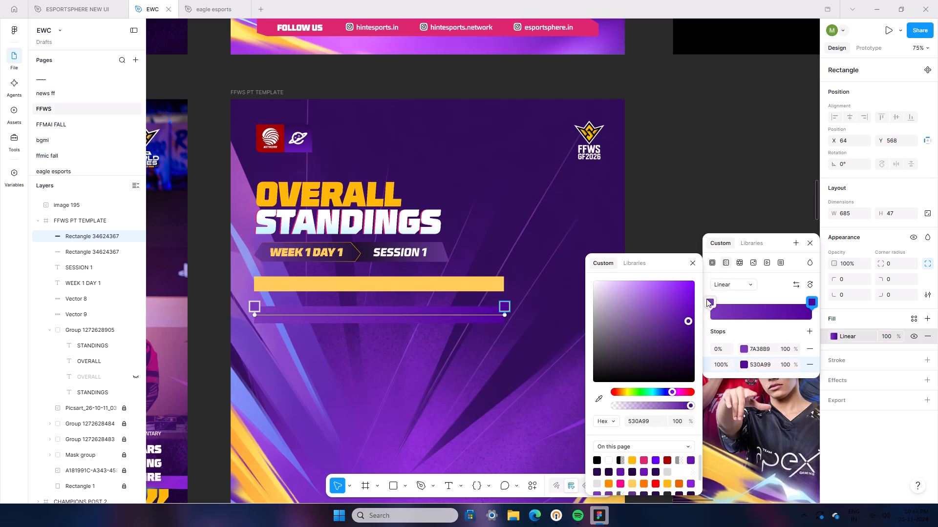
pyautogui.moveTo(706, 299); pyautogui.dragTo(722, 300)
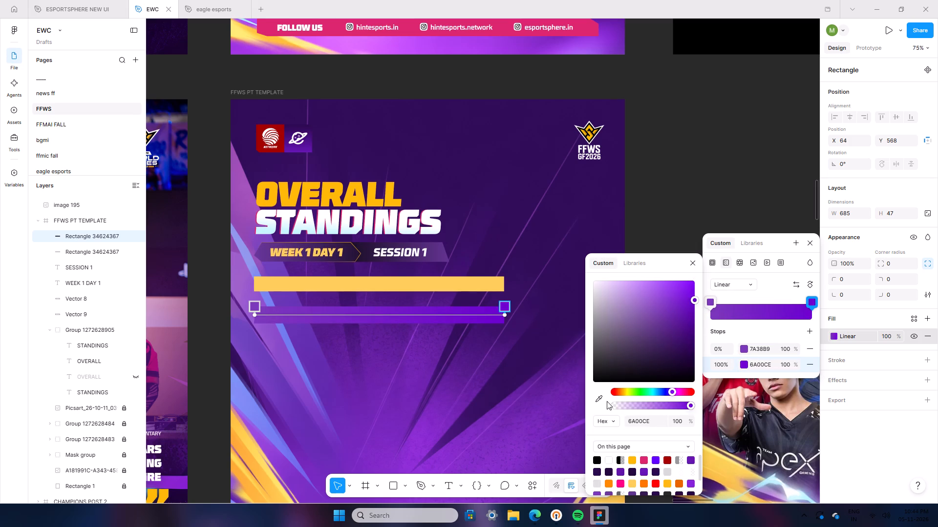
pyautogui.click(602, 399)
pyautogui.click(417, 448)
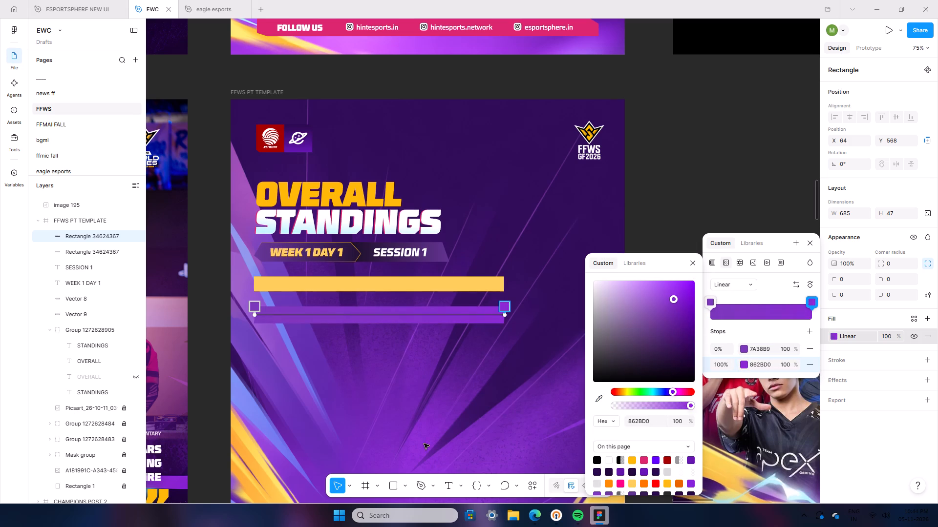
# Change the bar gradient's start stop to dark purple 3D2356.
pyautogui.click(743, 346)
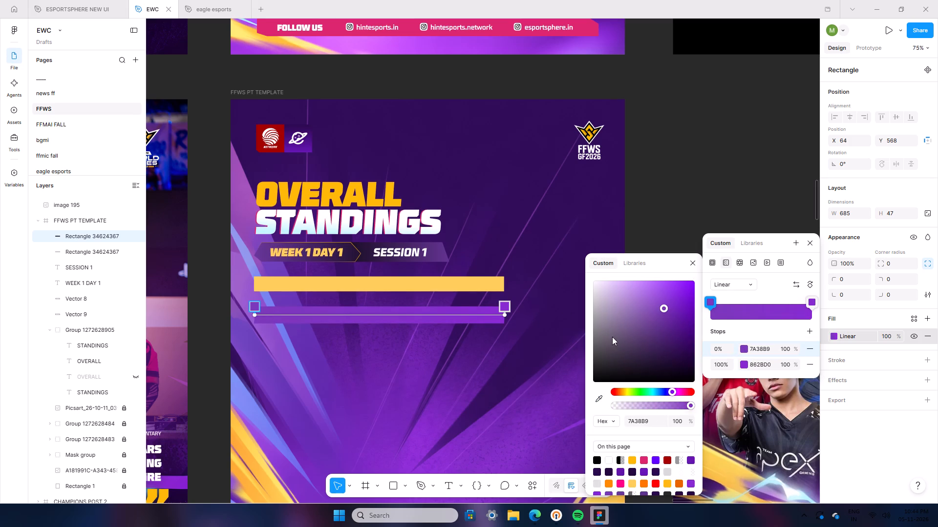
pyautogui.moveTo(615, 333); pyautogui.dragTo(546, 402)
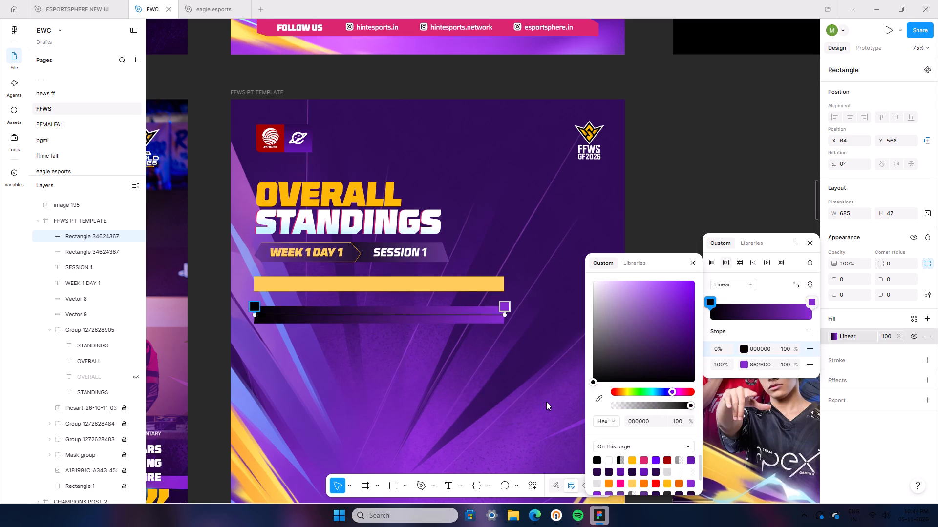
pyautogui.moveTo(546, 402); pyautogui.dragTo(534, 367)
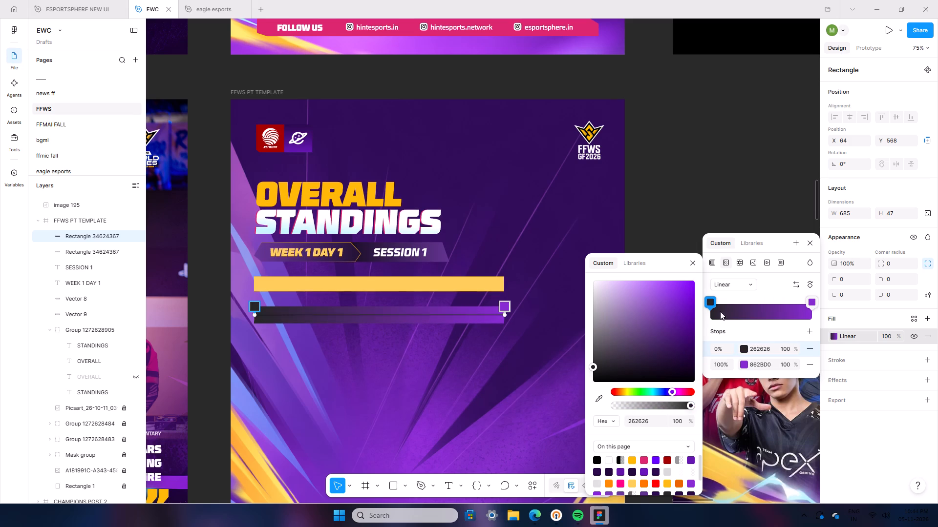
pyautogui.click(653, 348)
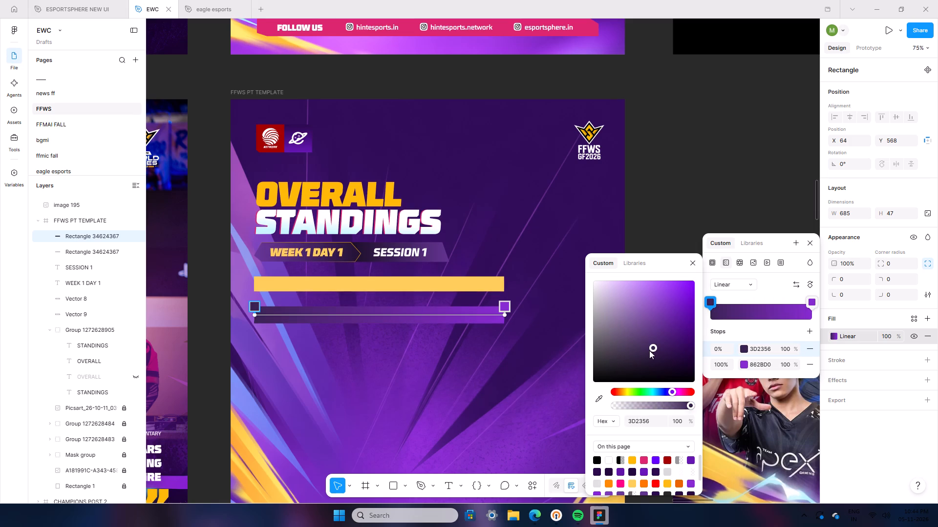
pyautogui.doubleClick(680, 214)
# Duplicate the purple gradient bar and place the copy directly beneath it at X 64, about Y 621.
pyautogui.scroll(-3, 450, 405)
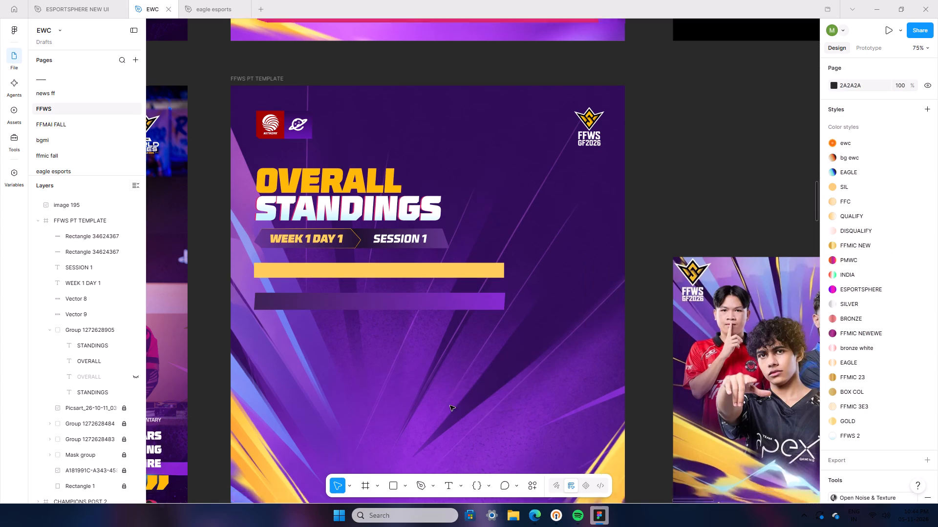
pyautogui.scroll(-2, 450, 405)
pyautogui.click(405, 217)
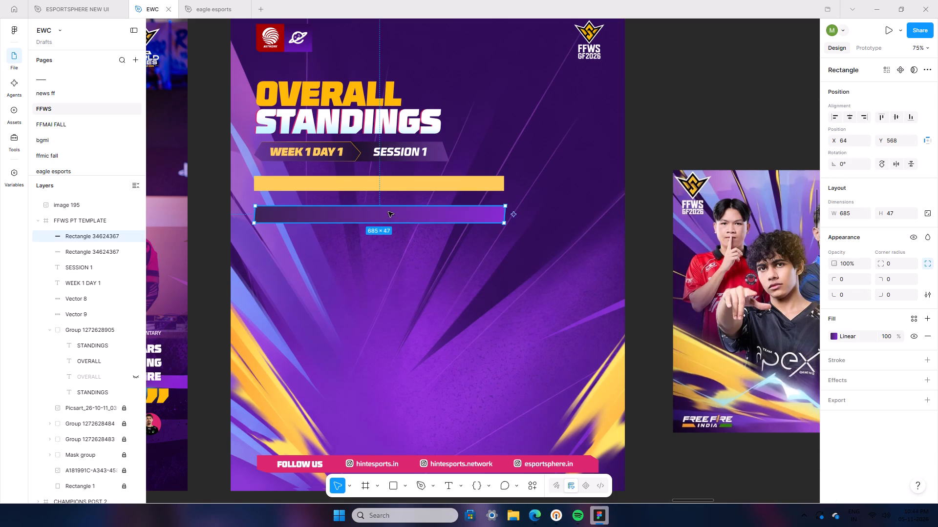
pyautogui.rightClick(360, 212)
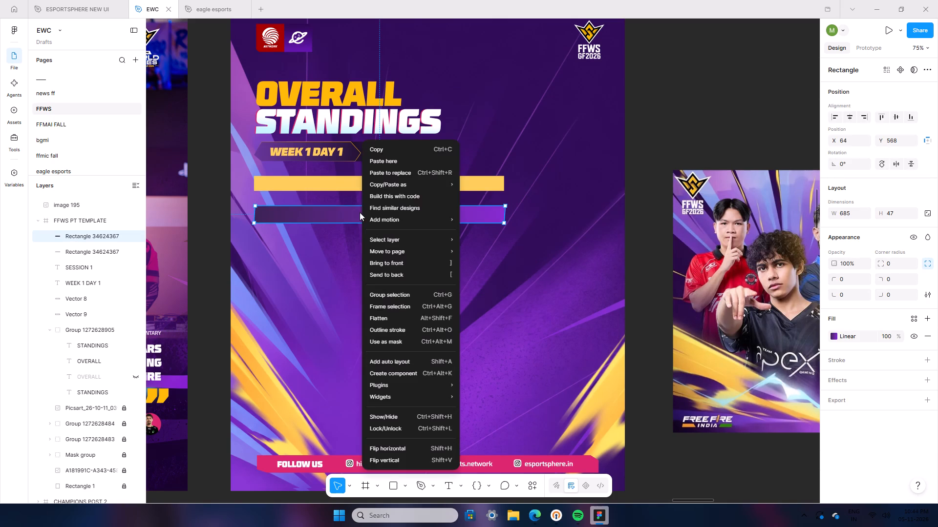
pyautogui.click(404, 152)
pyautogui.rightClick(676, 131)
pyautogui.click(701, 140)
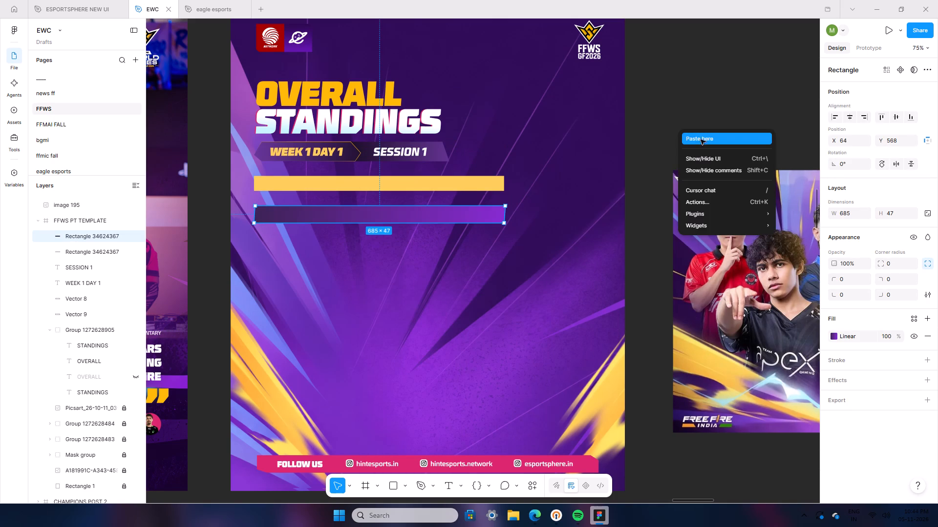
pyautogui.moveTo(711, 139); pyautogui.dragTo(292, 237)
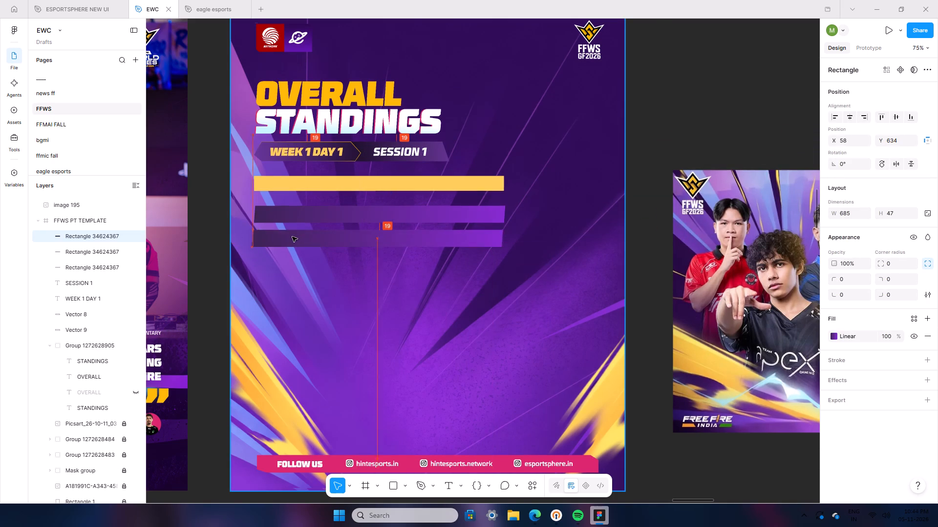
pyautogui.moveTo(292, 237); pyautogui.dragTo(290, 235)
pyautogui.press('Up')
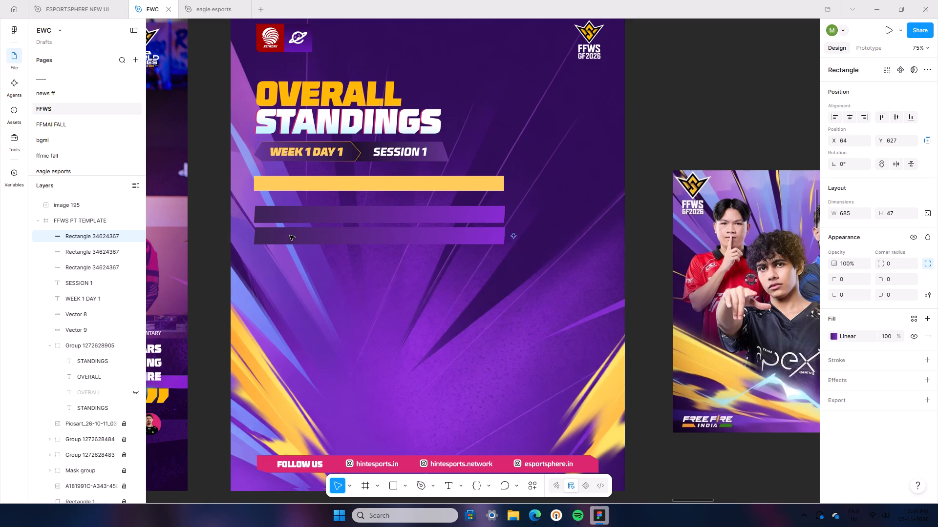
pyautogui.press('Up')
pyautogui.press('Up')
pyautogui.press('Up')
pyautogui.press('Up')
pyautogui.press('Up')
pyautogui.press('Up')
pyautogui.press('Up')
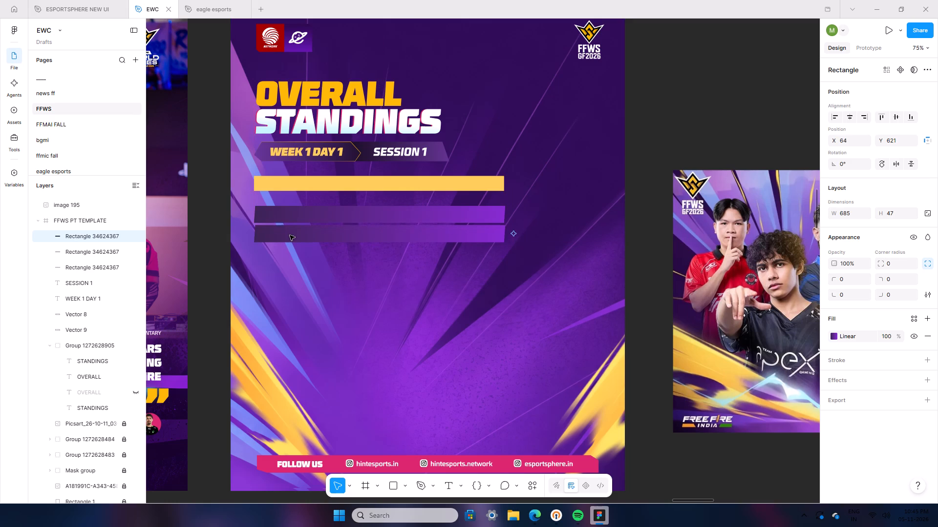
# Shift the second purple bar to about X 67, Y 620, just under the first one.
pyautogui.click(291, 235)
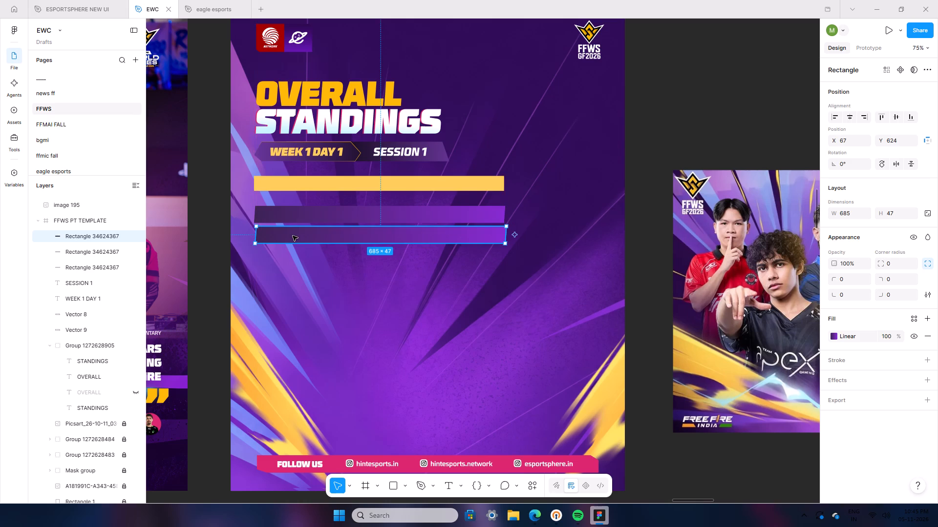
pyautogui.press('Up')
pyautogui.press('Up')
pyautogui.press('Up')
pyautogui.press('Up')
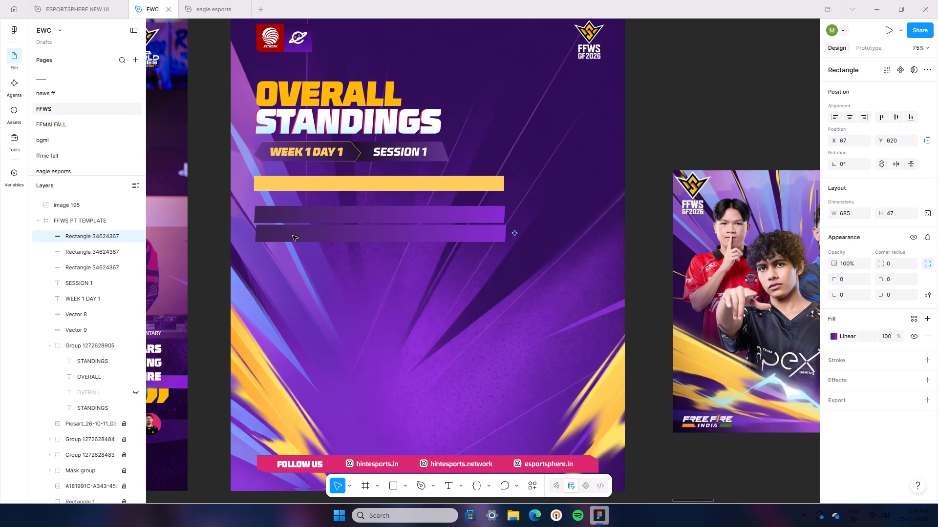
pyautogui.click(694, 90)
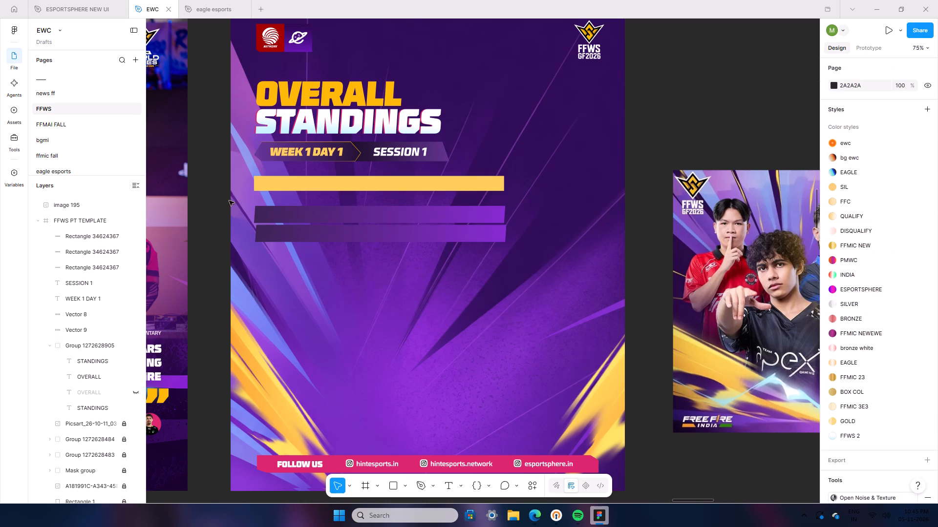
# Copy both purple bars together and paste the pair on the empty canvas above the neighbouring player poster.
pyautogui.moveTo(226, 200); pyautogui.dragTo(488, 245)
pyautogui.rightClick(454, 223)
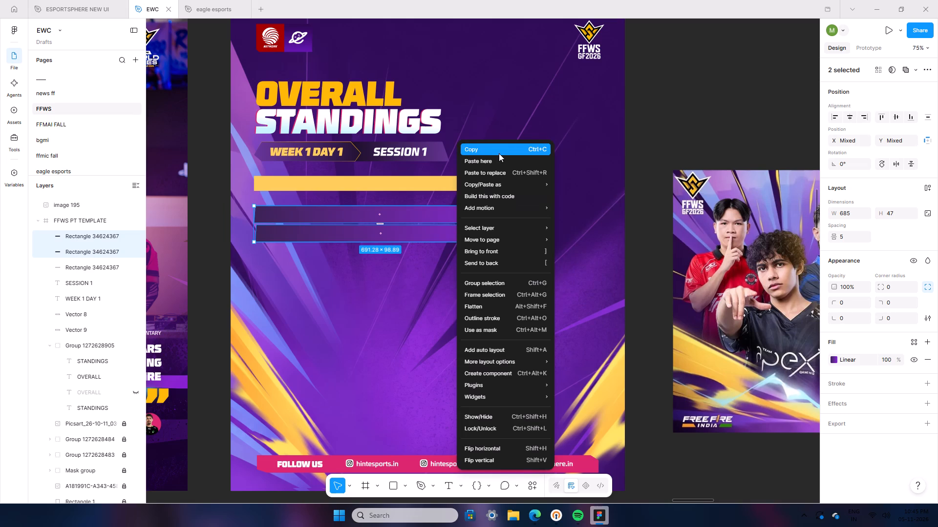
pyautogui.click(499, 153)
pyautogui.rightClick(650, 127)
pyautogui.click(681, 134)
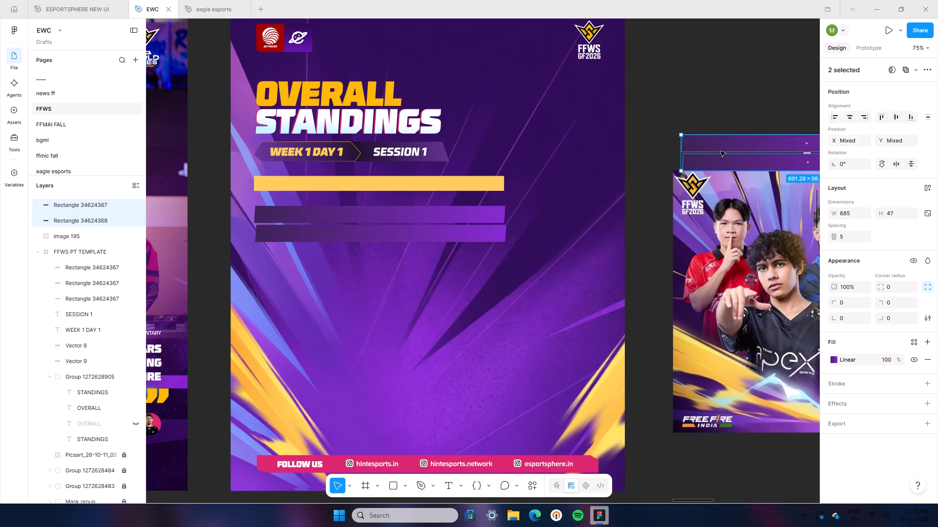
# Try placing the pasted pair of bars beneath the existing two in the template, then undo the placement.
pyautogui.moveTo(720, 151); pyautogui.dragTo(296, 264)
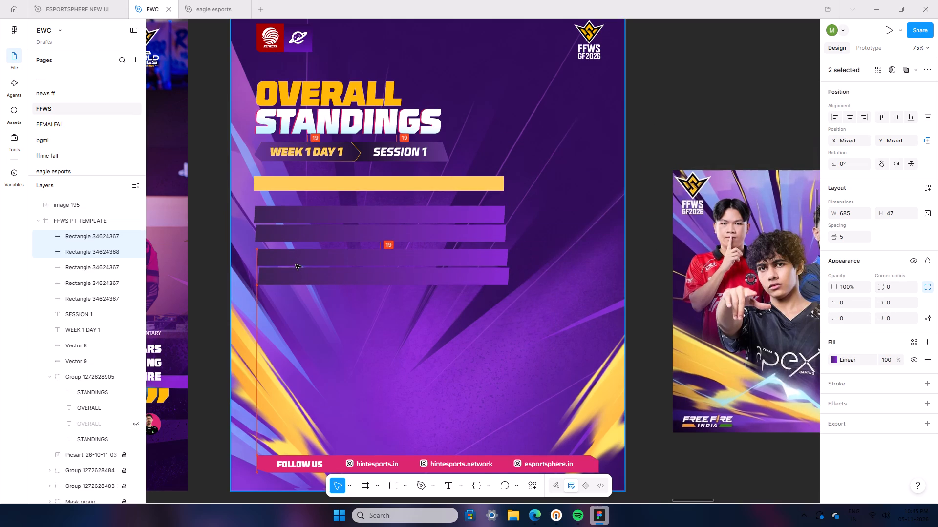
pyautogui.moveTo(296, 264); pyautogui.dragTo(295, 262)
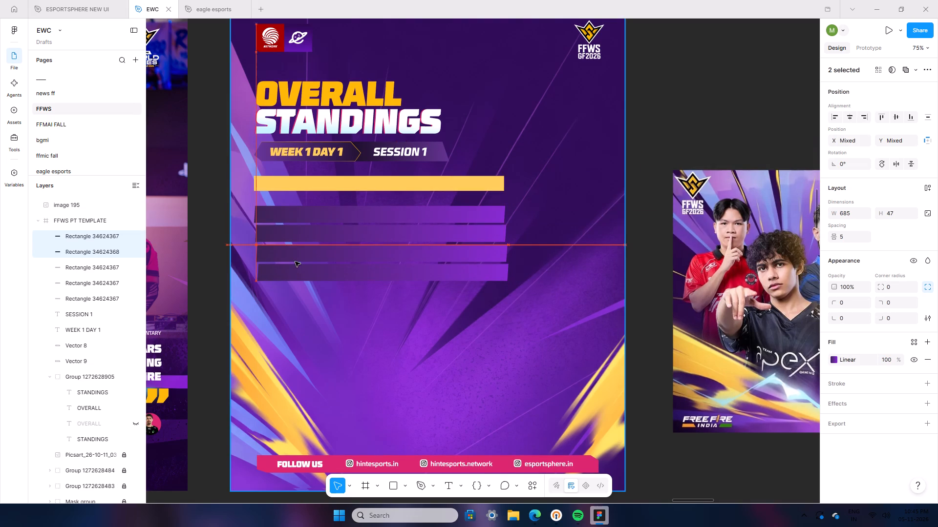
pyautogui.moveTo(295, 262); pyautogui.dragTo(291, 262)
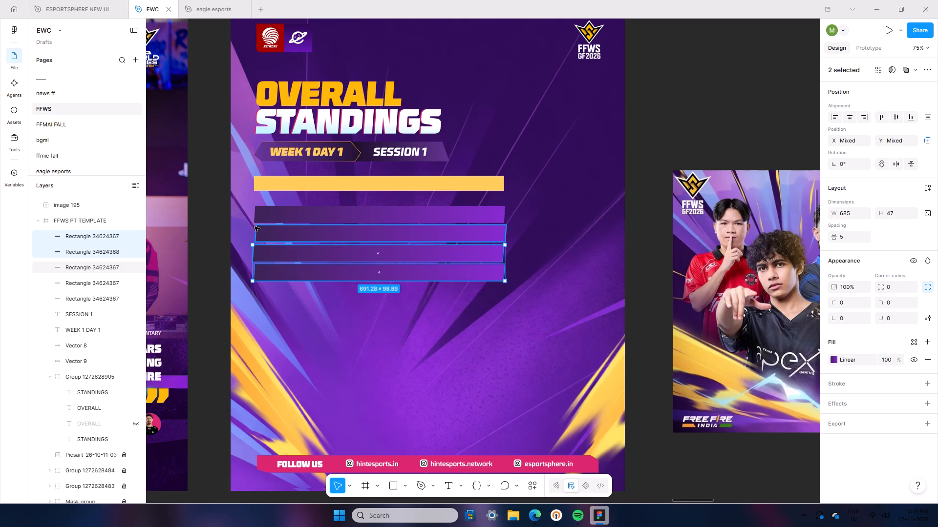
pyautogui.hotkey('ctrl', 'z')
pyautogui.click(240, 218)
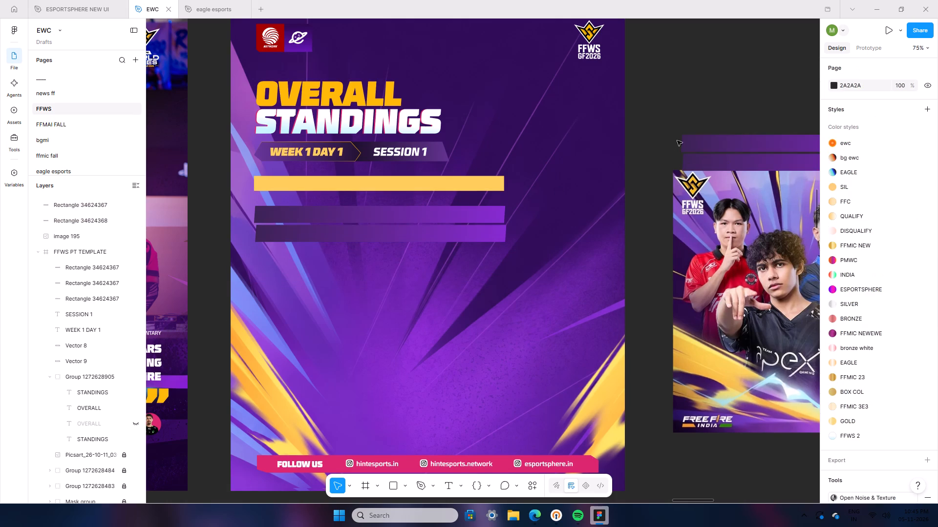
# Delete the pasted pair of purple bars from the empty canvas above the neighbouring player poster.
pyautogui.moveTo(672, 135); pyautogui.dragTo(750, 159)
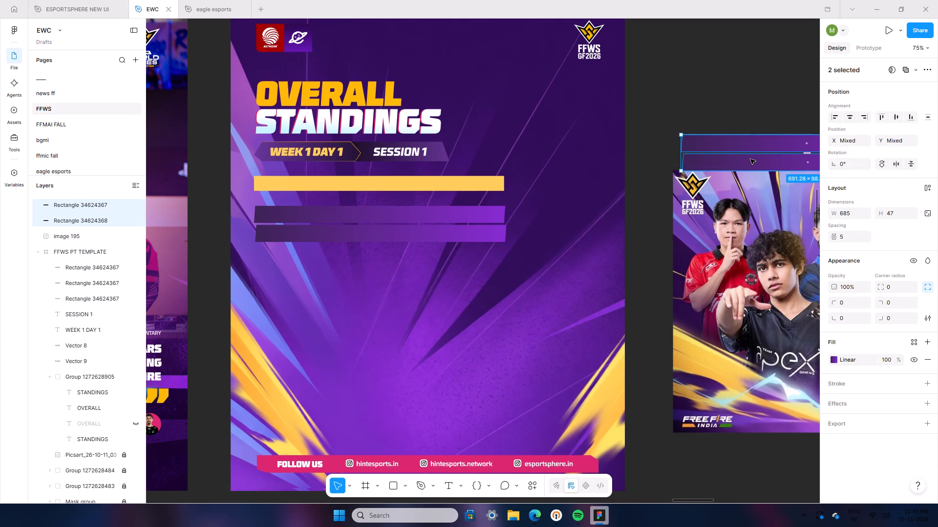
pyautogui.press('BackSpace')
pyautogui.click(688, 129)
# Set the horizontal skew of the template's two purple bars to 0 with the Skew SkewDat plugin.
pyautogui.moveTo(245, 197); pyautogui.dragTo(421, 227)
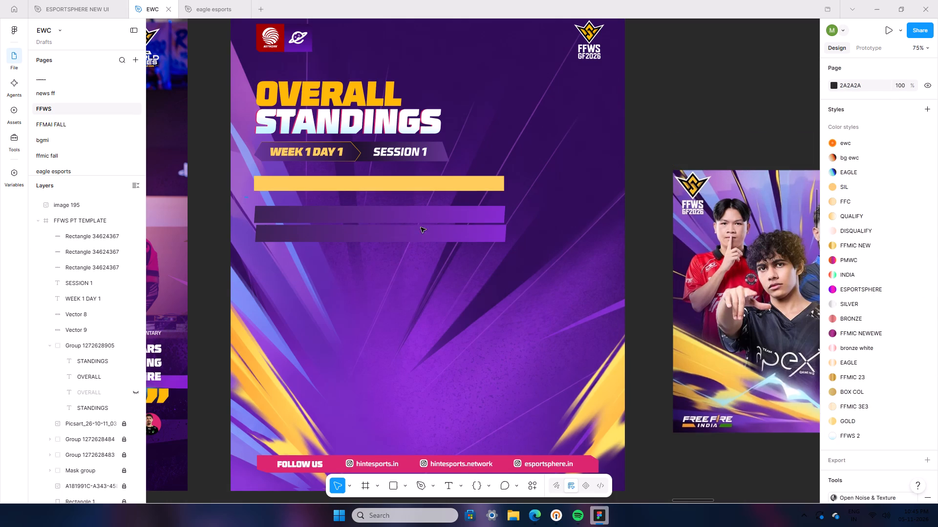
pyautogui.moveTo(421, 227); pyautogui.dragTo(521, 241)
pyautogui.hotkey('ctrl', '/')
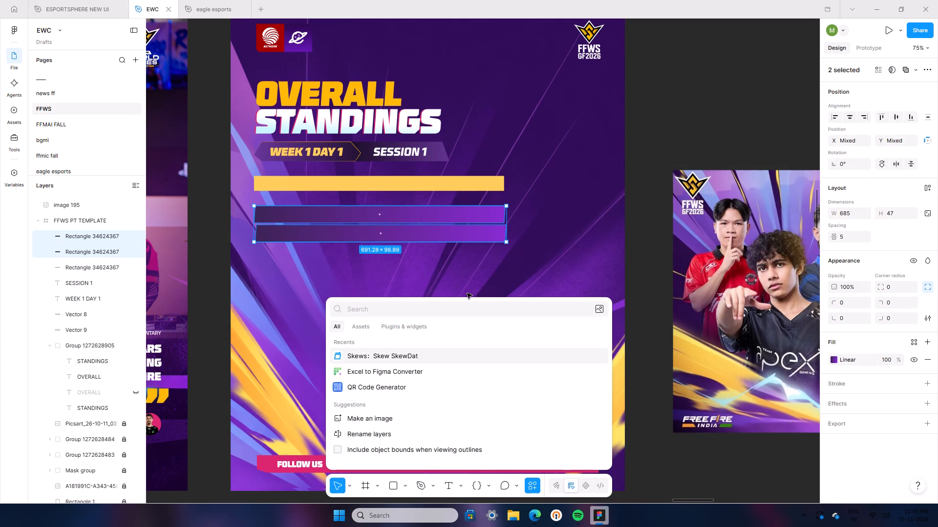
pyautogui.click(409, 360)
pyautogui.doubleClick(530, 269)
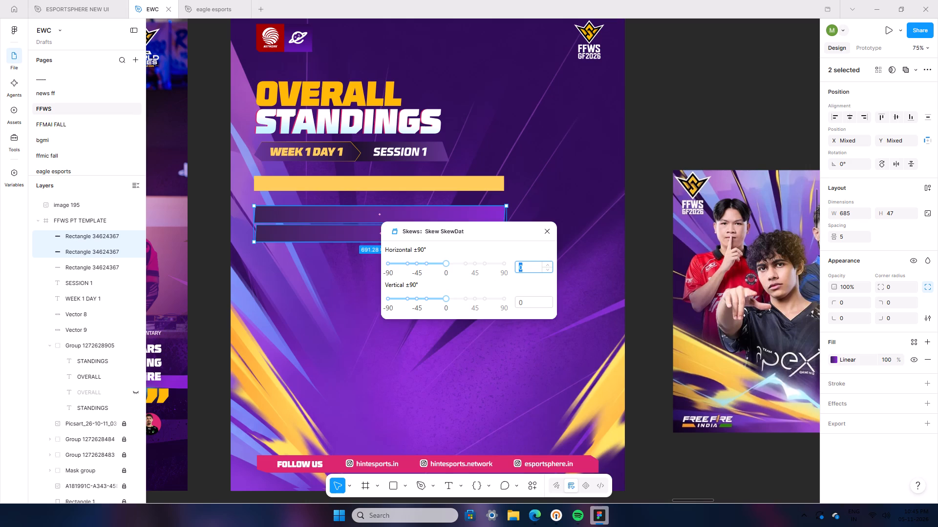
pyautogui.press('0')
pyautogui.click(547, 229)
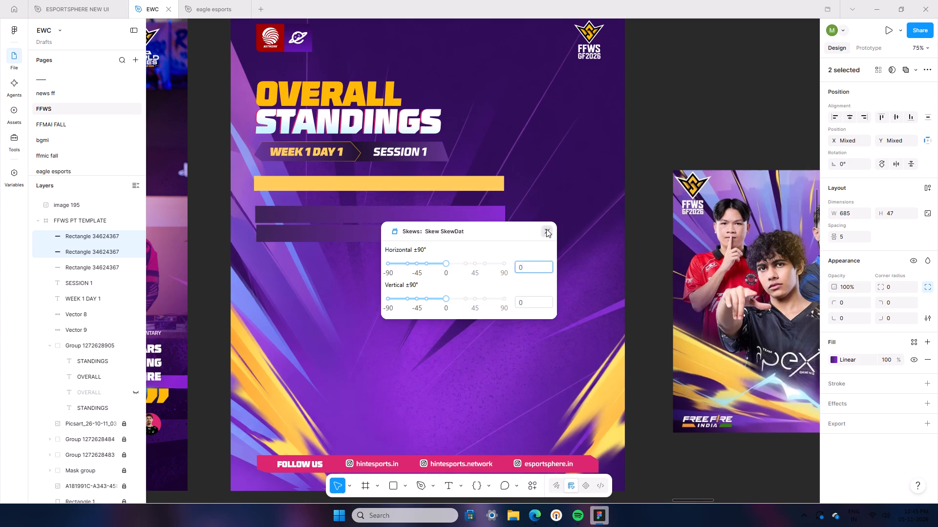
pyautogui.click(649, 121)
# Move the second purple bar to X 67, Y 620, just beneath the first one.
pyautogui.click(486, 233)
pyautogui.click(472, 235)
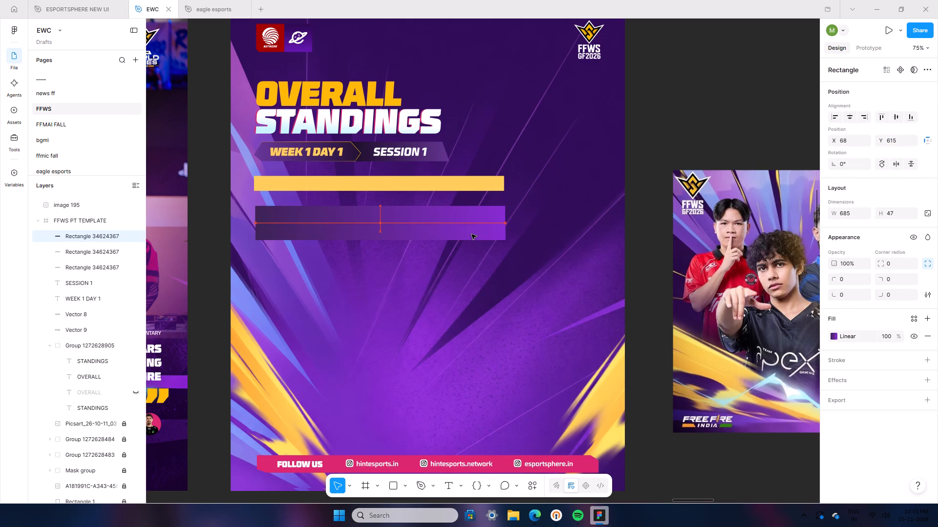
pyautogui.press('Down')
pyautogui.press('Down')
pyautogui.press('Down')
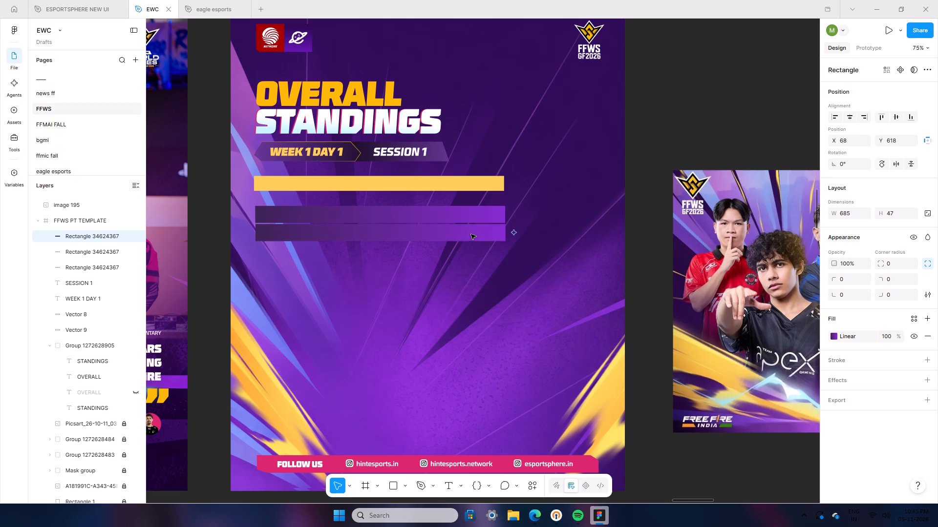
pyautogui.press('Down')
pyautogui.press('Down')
pyautogui.press('Left')
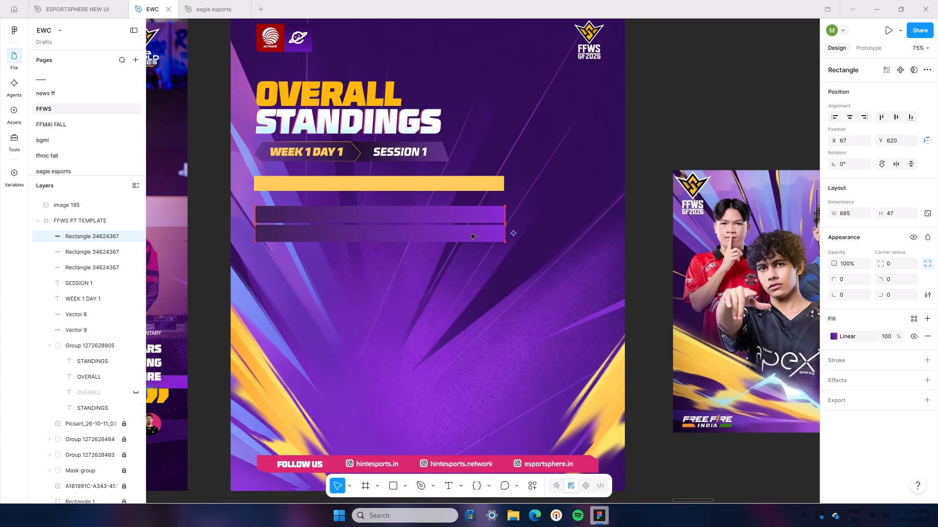
pyautogui.click(687, 94)
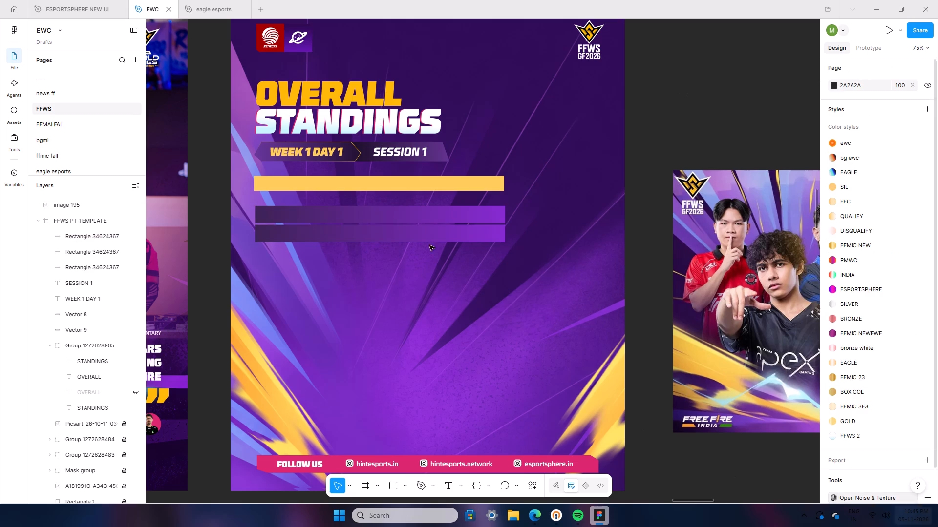
# Copy the two straightened purple bars and place the pasted pair directly beneath them, aligned and with 5 spacing.
pyautogui.moveTo(248, 205); pyautogui.dragTo(467, 243)
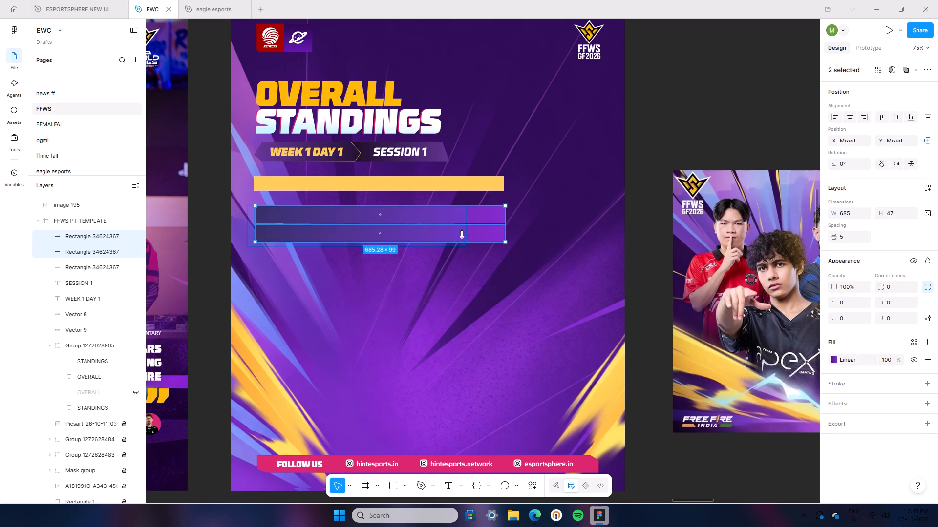
pyautogui.rightClick(450, 226)
pyautogui.click(465, 151)
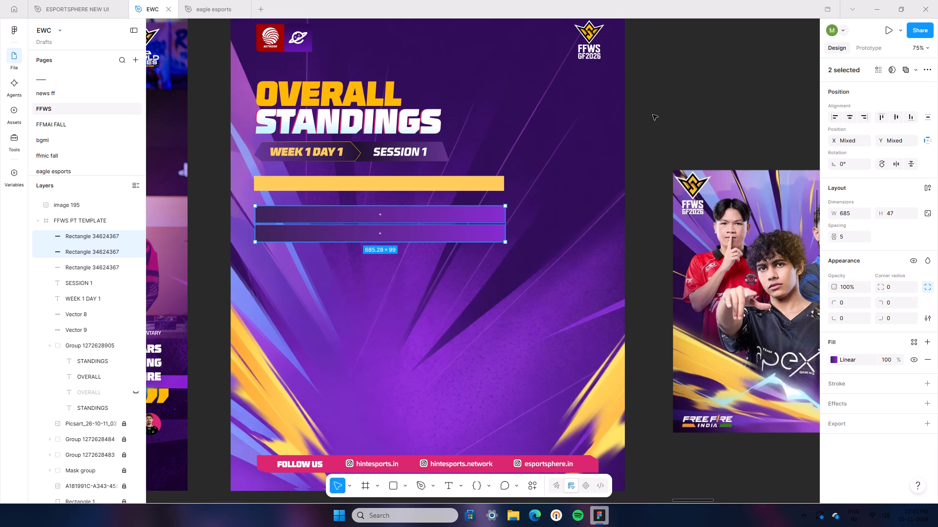
pyautogui.rightClick(653, 115)
pyautogui.click(682, 124)
pyautogui.moveTo(715, 147); pyautogui.dragTo(313, 275)
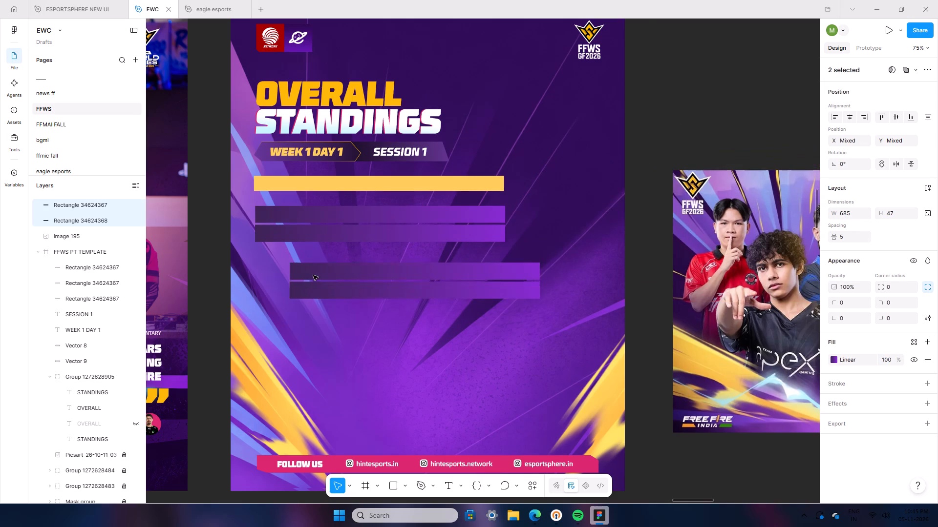
pyautogui.moveTo(313, 275); pyautogui.dragTo(288, 264)
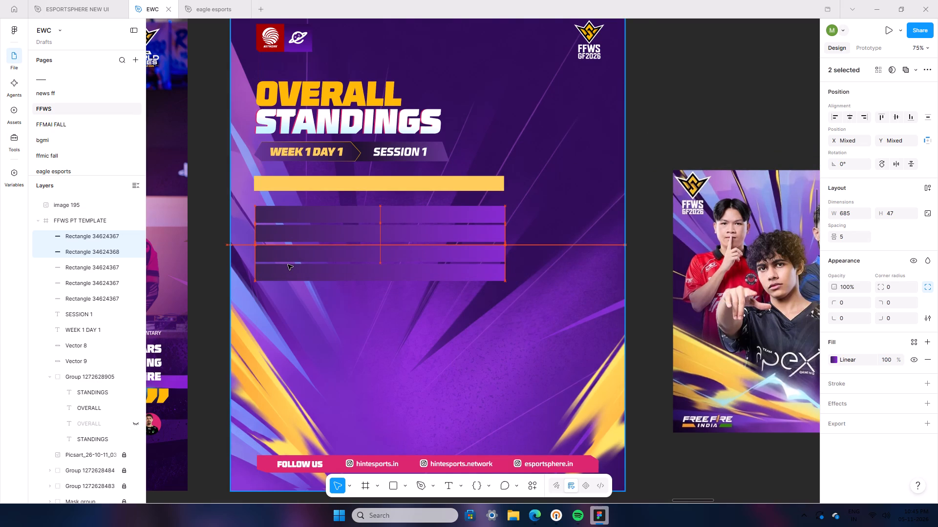
pyautogui.moveTo(288, 264); pyautogui.dragTo(286, 264)
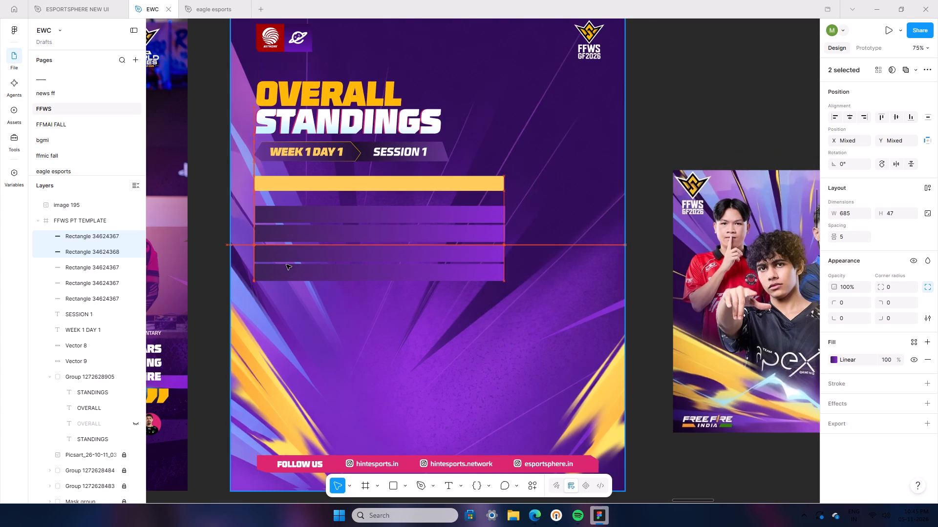
pyautogui.moveTo(286, 264); pyautogui.dragTo(288, 263)
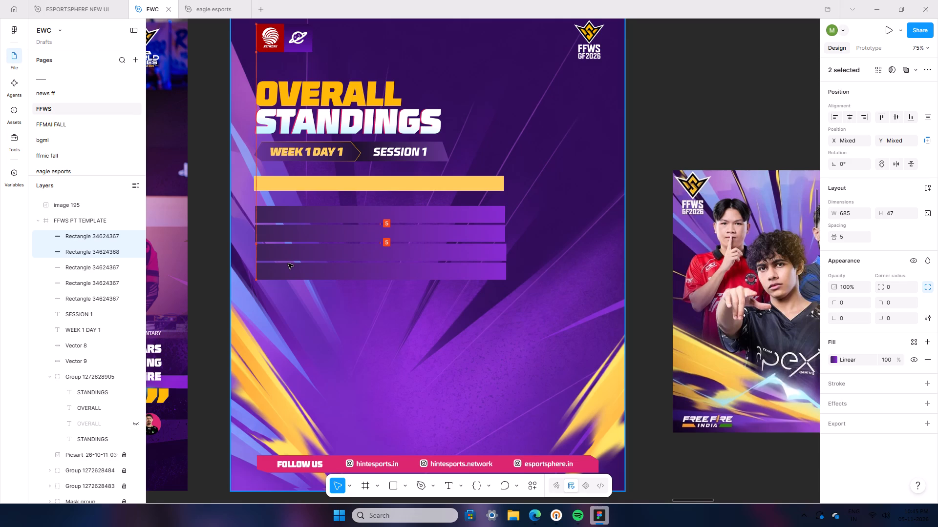
pyautogui.moveTo(288, 263); pyautogui.dragTo(287, 263)
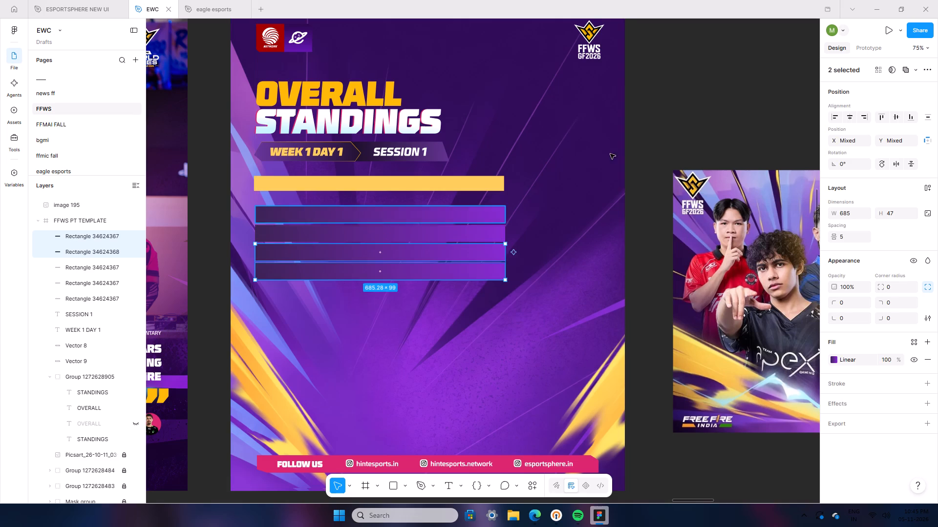
pyautogui.click(647, 132)
# Copy all four purple bars and place the pasted set directly beneath them with the same 5 spacing.
pyautogui.moveTo(233, 205); pyautogui.dragTo(484, 293)
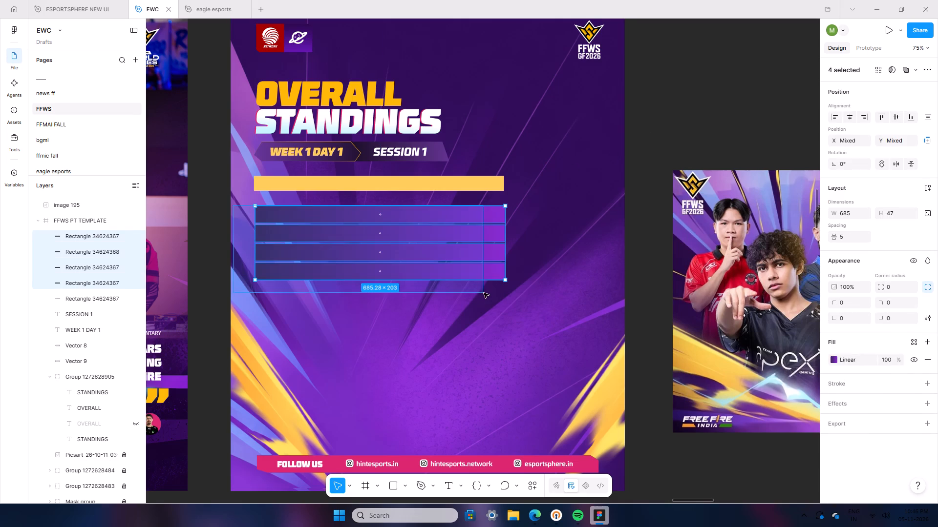
pyautogui.moveTo(484, 293); pyautogui.dragTo(484, 291)
pyautogui.rightClick(460, 263)
pyautogui.click(494, 152)
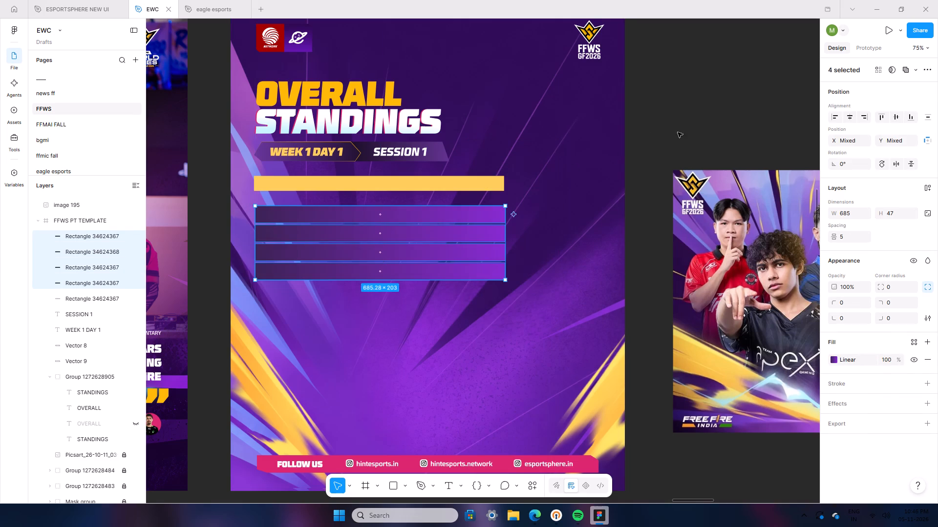
pyautogui.rightClick(652, 123)
pyautogui.click(682, 132)
pyautogui.moveTo(725, 175); pyautogui.dragTo(328, 306)
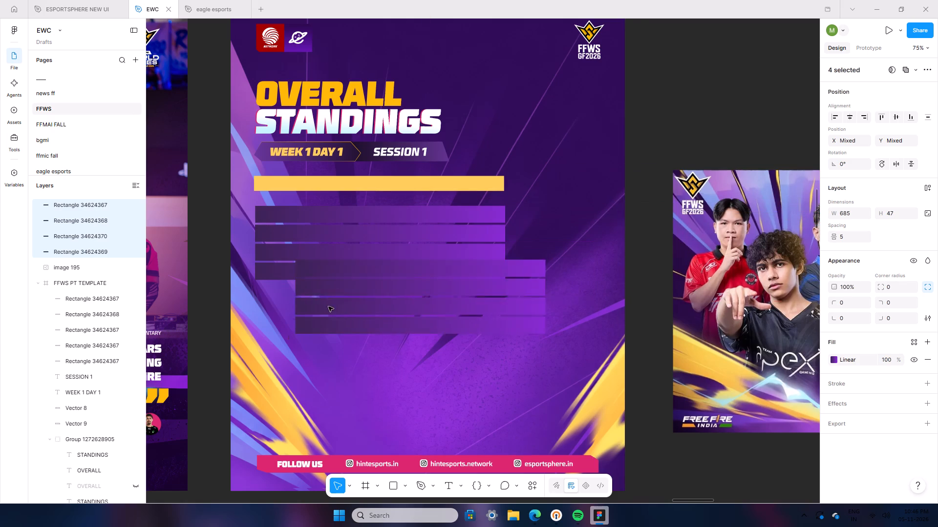
pyautogui.moveTo(328, 306); pyautogui.dragTo(298, 320)
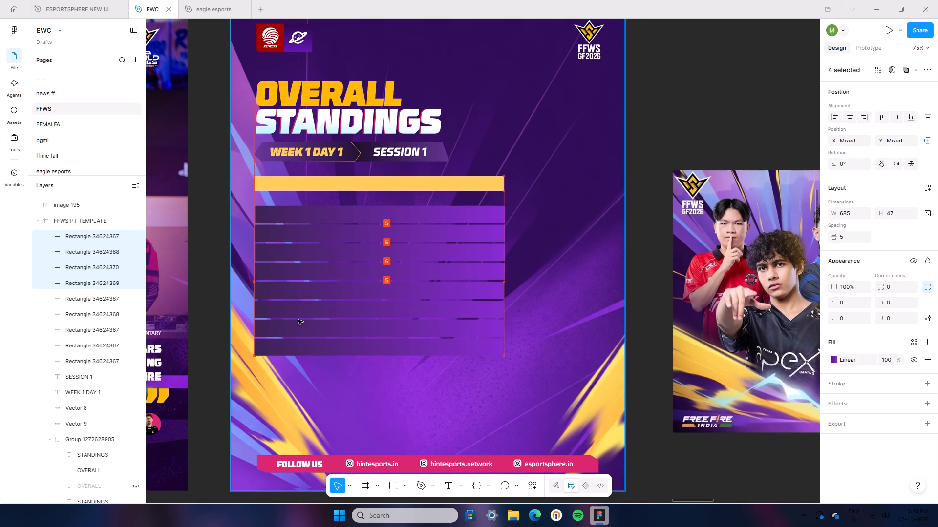
pyautogui.moveTo(298, 320); pyautogui.dragTo(298, 320)
pyautogui.click(329, 308)
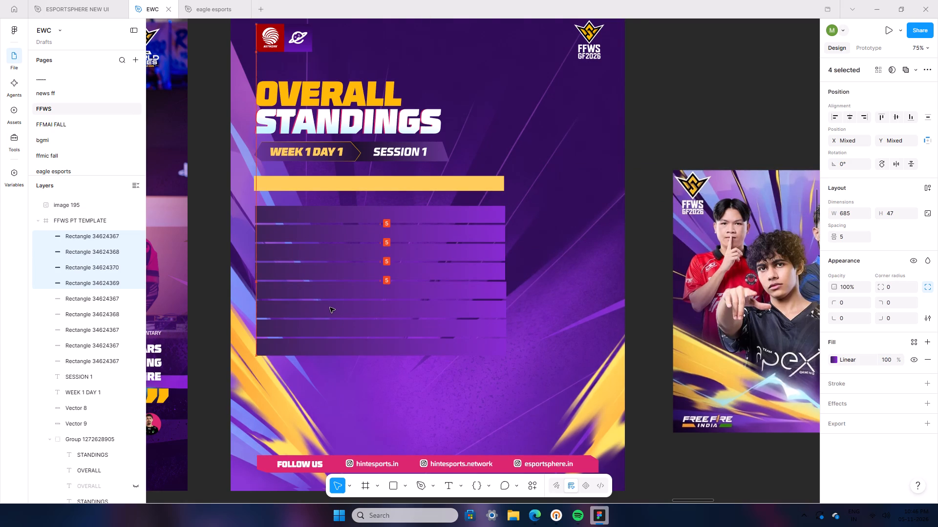
# Paste another set of four purple bars and place it under the existing eight, above the pink follow-us strip.
pyautogui.click(669, 135)
pyautogui.rightClick(666, 129)
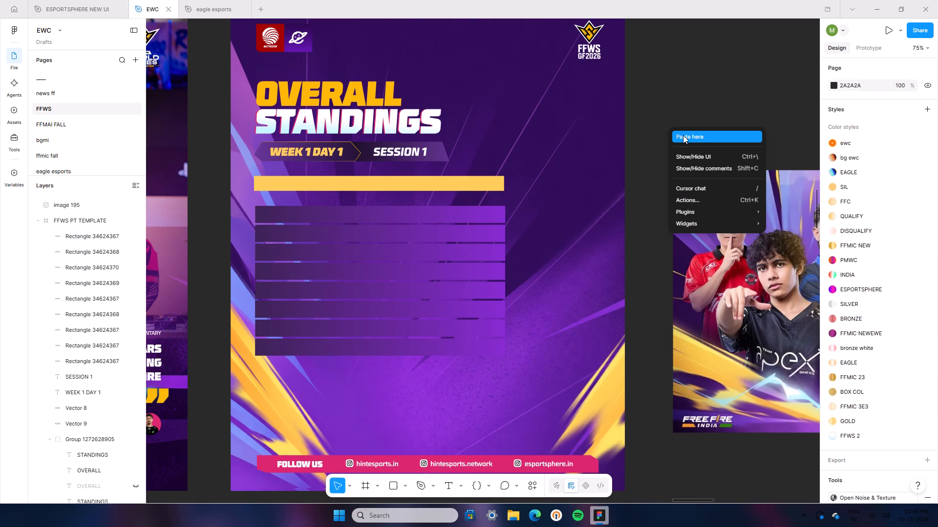
pyautogui.click(683, 135)
pyautogui.moveTo(732, 179); pyautogui.dragTo(288, 407)
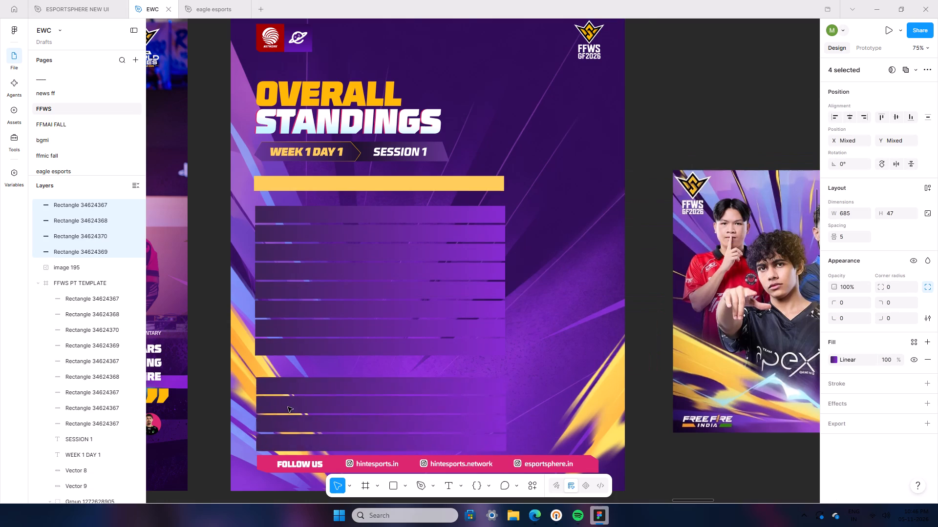
pyautogui.moveTo(288, 407); pyautogui.dragTo(290, 391)
pyautogui.click(714, 81)
# Stretch all twelve purple bars together downward to a total height of 635, keeping 5 spacing.
pyautogui.scroll(-2, 666, 206)
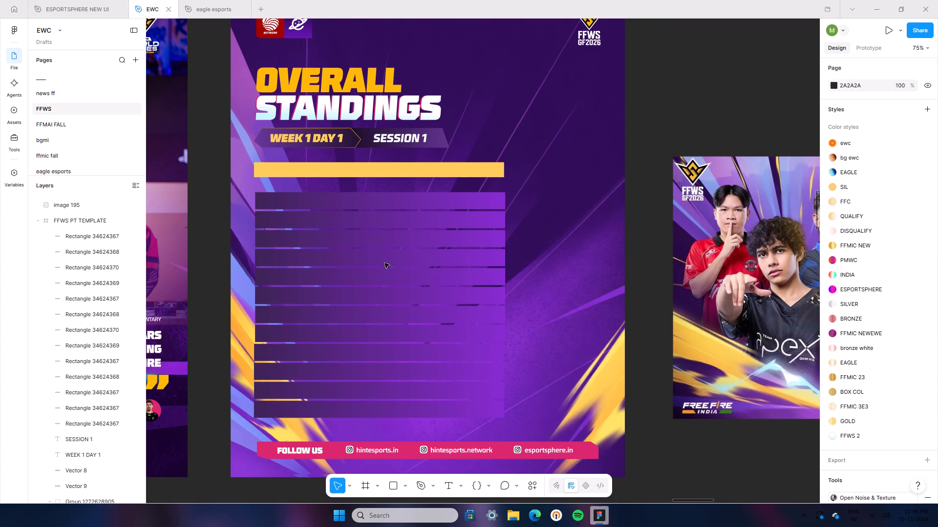
pyautogui.moveTo(250, 188); pyautogui.dragTo(480, 419)
pyautogui.moveTo(389, 418); pyautogui.dragTo(389, 424)
pyautogui.click(379, 405)
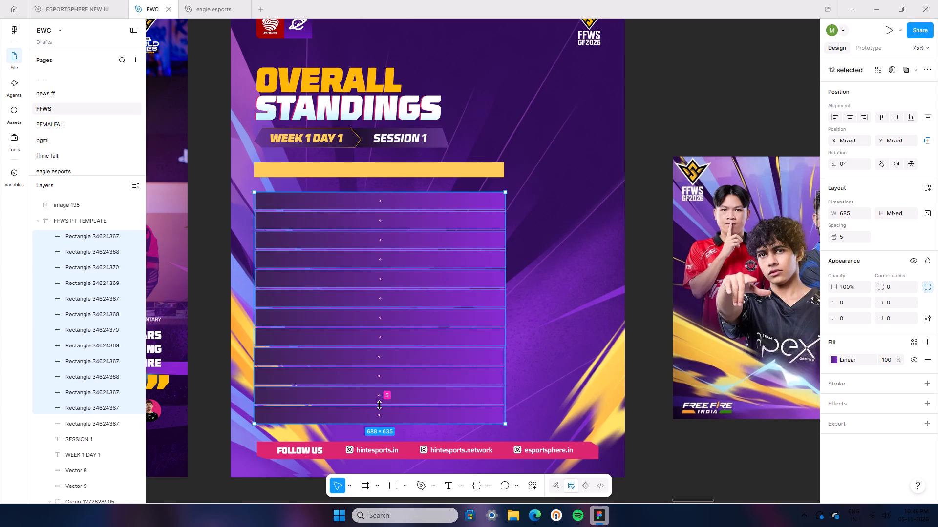
pyautogui.doubleClick(672, 103)
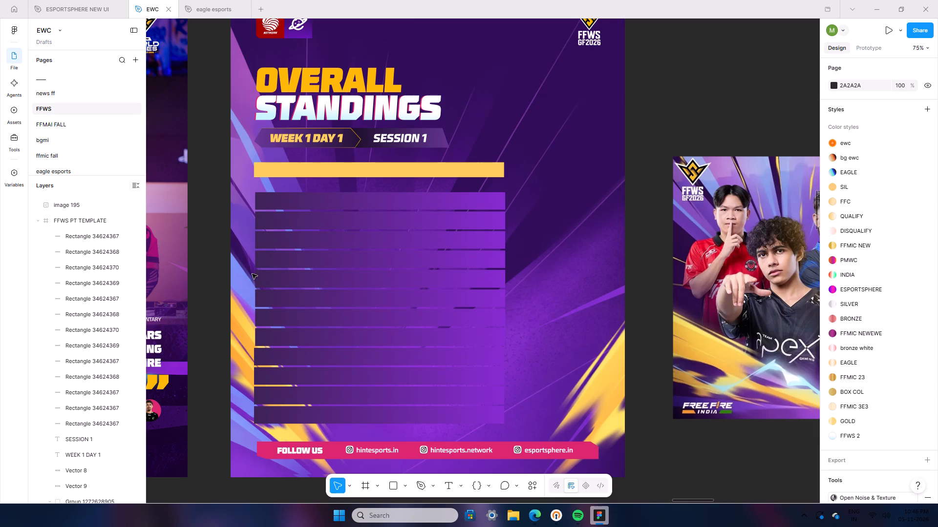
# Align the middle four purple bars with the upper four by moving them to X 67.
pyautogui.moveTo(252, 274); pyautogui.dragTo(381, 346)
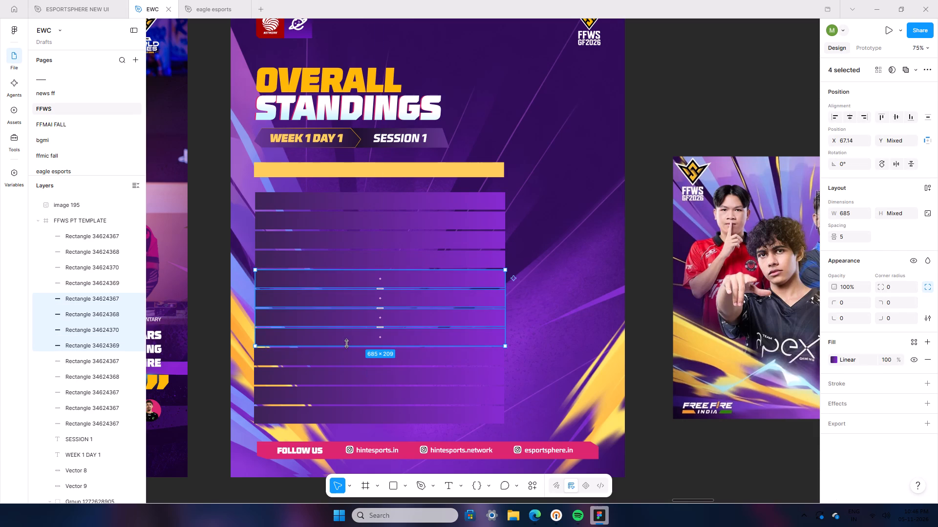
pyautogui.press('Right')
pyautogui.press('Right')
pyautogui.press('Right')
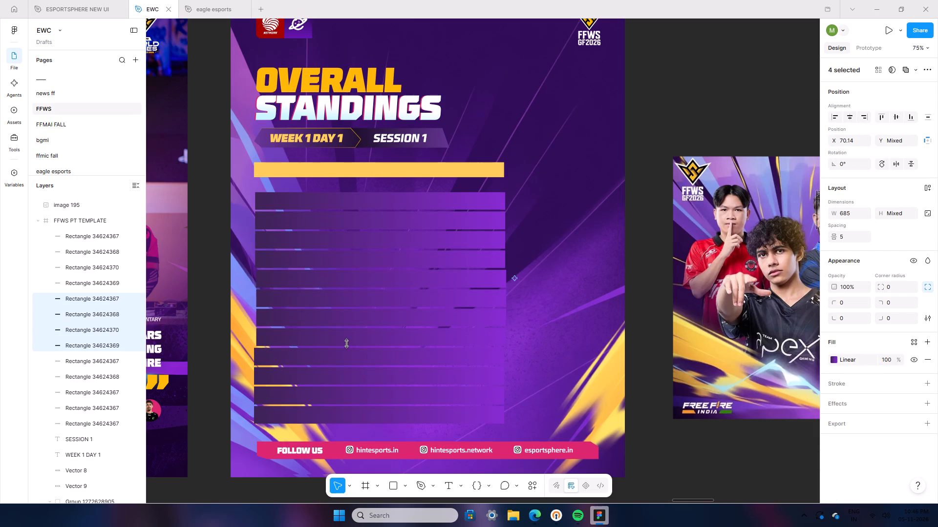
pyautogui.press('Left')
pyautogui.press('Left')
pyautogui.press('Left')
pyautogui.press('Left')
pyautogui.press('Left')
pyautogui.press('Left')
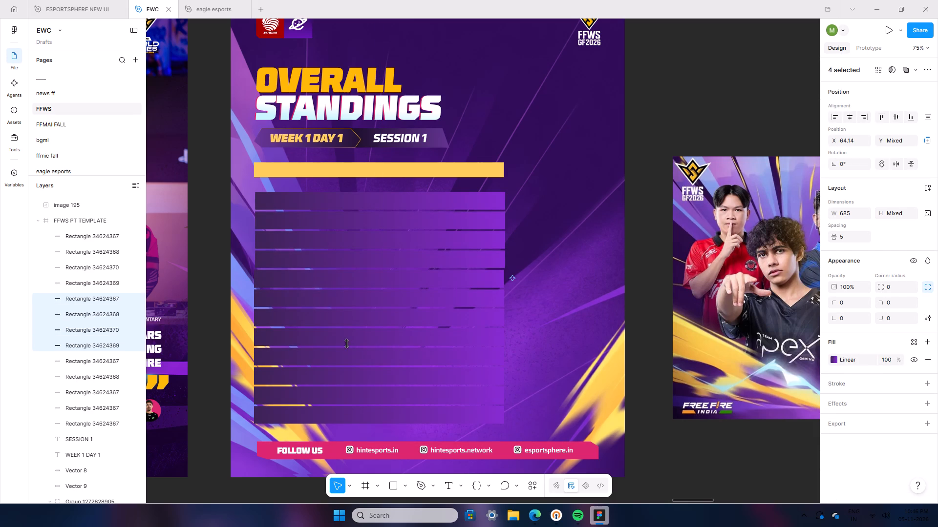
pyautogui.press('Right')
pyautogui.keyDown('ctrl'); pyautogui.scroll(5, 346, 344); pyautogui.keyUp('ctrl')
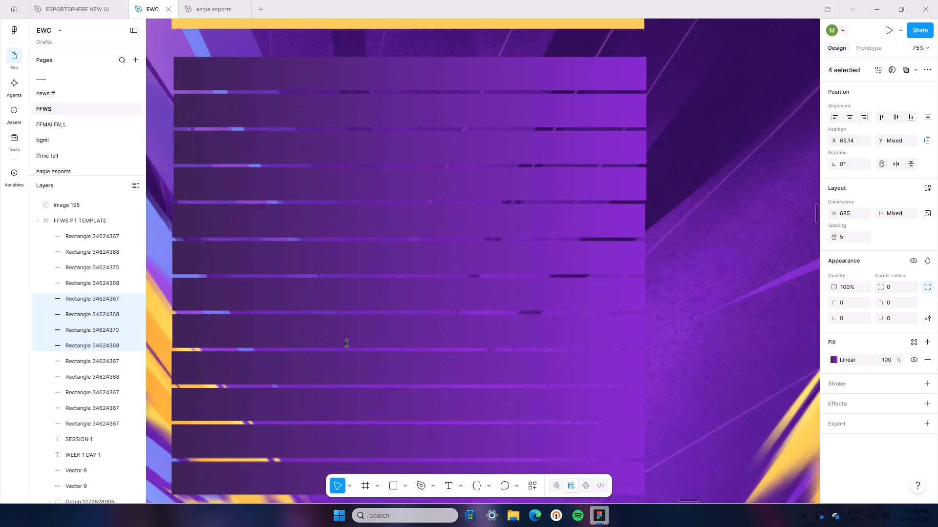
pyautogui.click(240, 310)
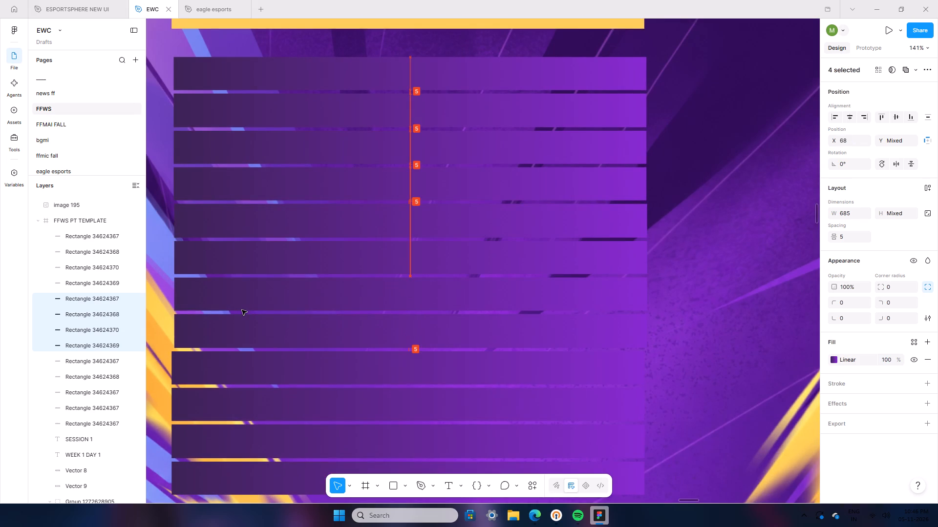
pyautogui.click(703, 421)
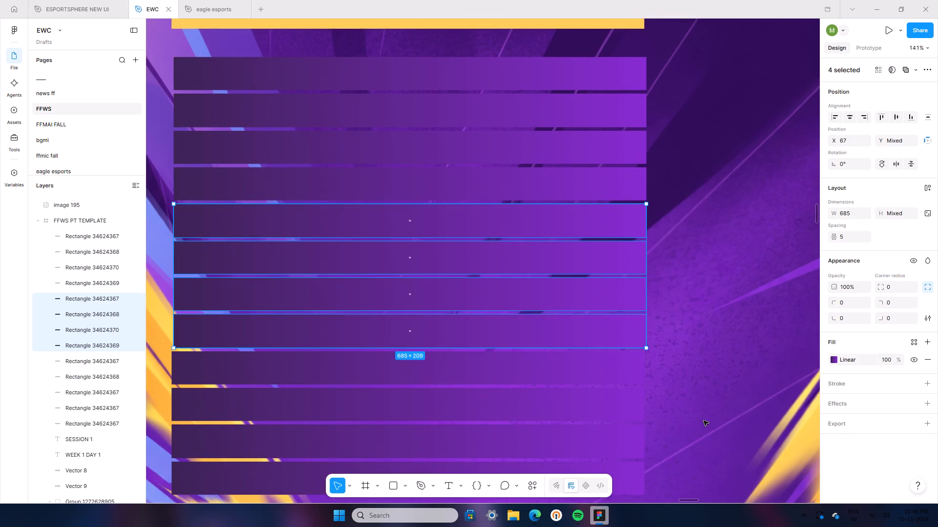
# Align the bottom four purple bars with the rest of the stack by moving them to X 67.
pyautogui.keyDown('ctrl'); pyautogui.scroll(-3, 703, 420); pyautogui.keyUp('ctrl')
pyautogui.moveTo(243, 363); pyautogui.dragTo(466, 471)
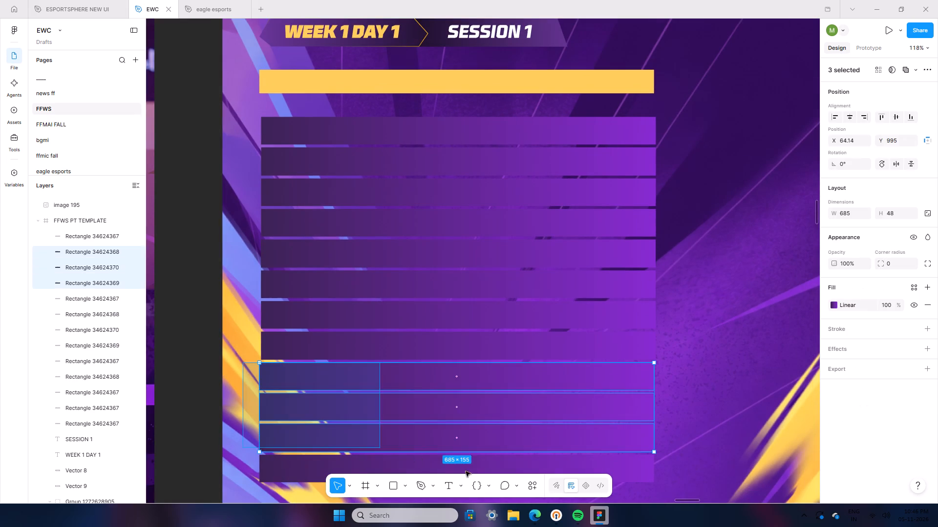
pyautogui.moveTo(466, 471); pyautogui.dragTo(593, 494)
pyautogui.click(492, 432)
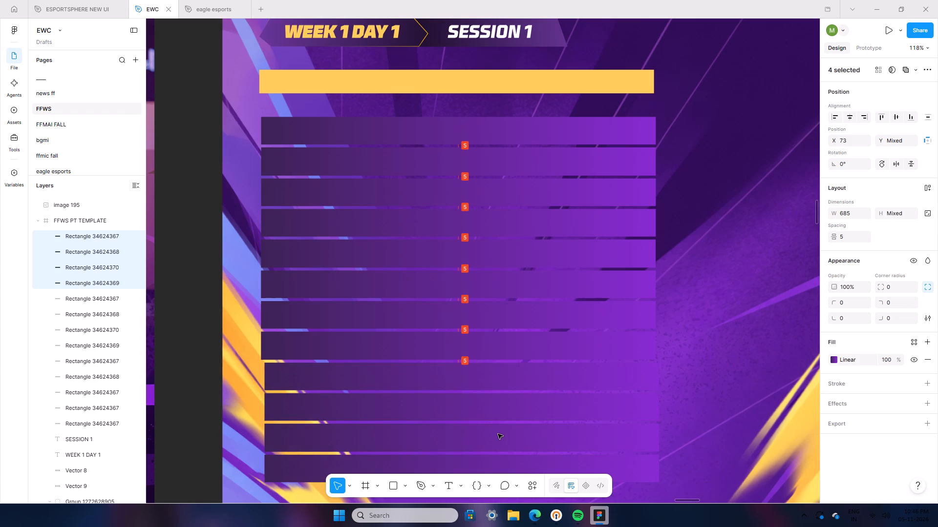
pyautogui.click(234, 358)
pyautogui.keyDown('ctrl'); pyautogui.scroll(-5, 234, 358); pyautogui.keyUp('ctrl')
pyautogui.scroll(1, 224, 415)
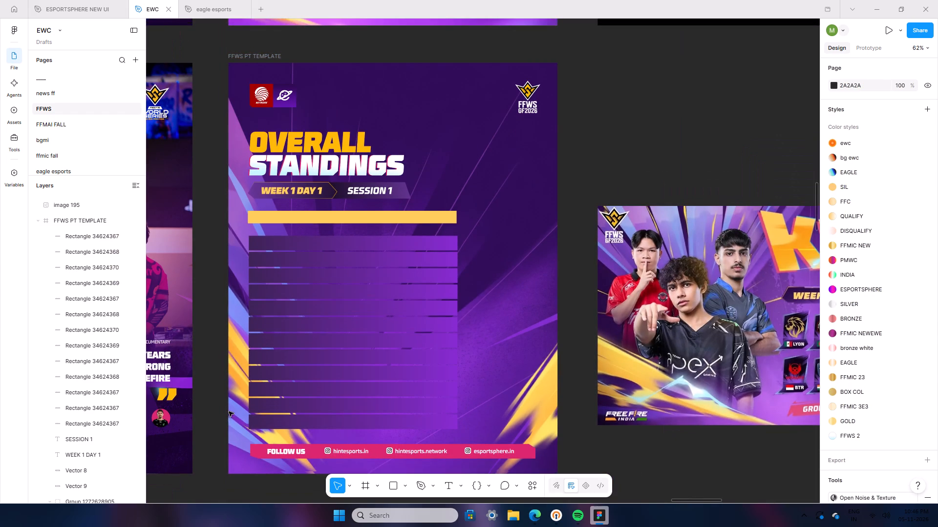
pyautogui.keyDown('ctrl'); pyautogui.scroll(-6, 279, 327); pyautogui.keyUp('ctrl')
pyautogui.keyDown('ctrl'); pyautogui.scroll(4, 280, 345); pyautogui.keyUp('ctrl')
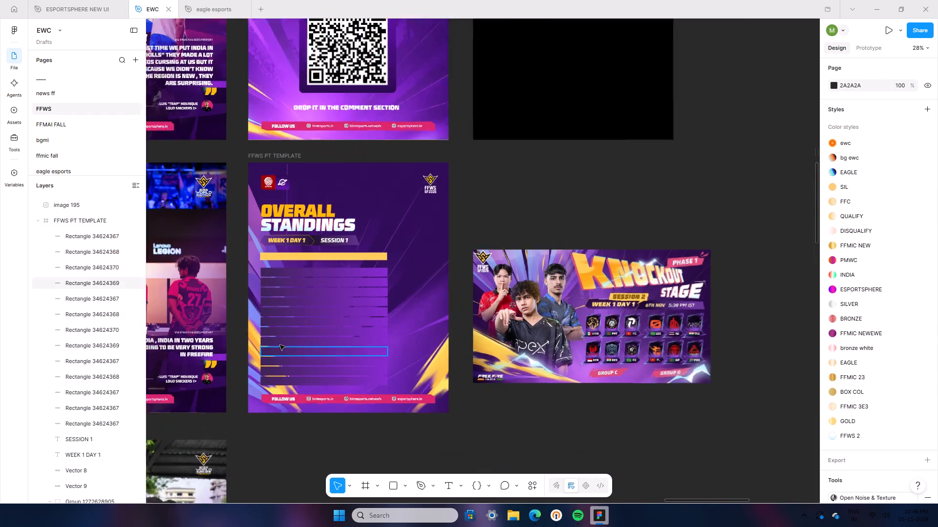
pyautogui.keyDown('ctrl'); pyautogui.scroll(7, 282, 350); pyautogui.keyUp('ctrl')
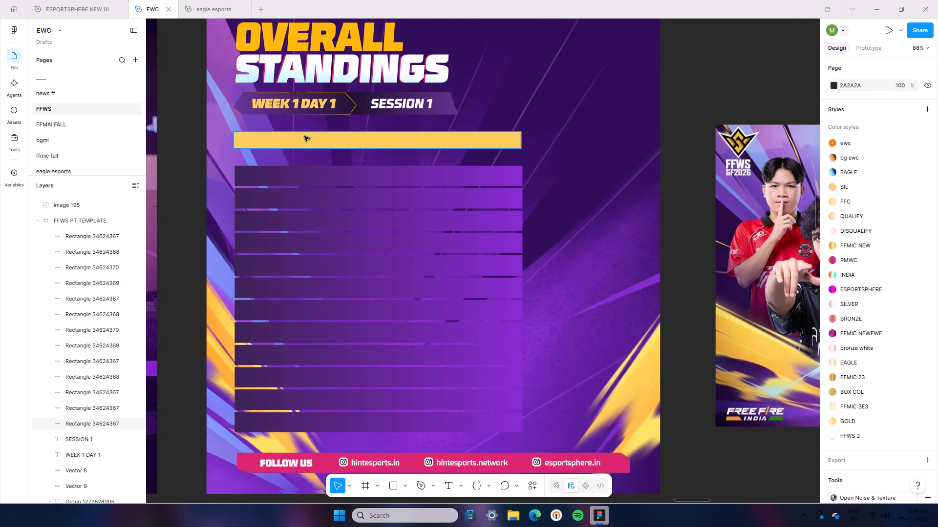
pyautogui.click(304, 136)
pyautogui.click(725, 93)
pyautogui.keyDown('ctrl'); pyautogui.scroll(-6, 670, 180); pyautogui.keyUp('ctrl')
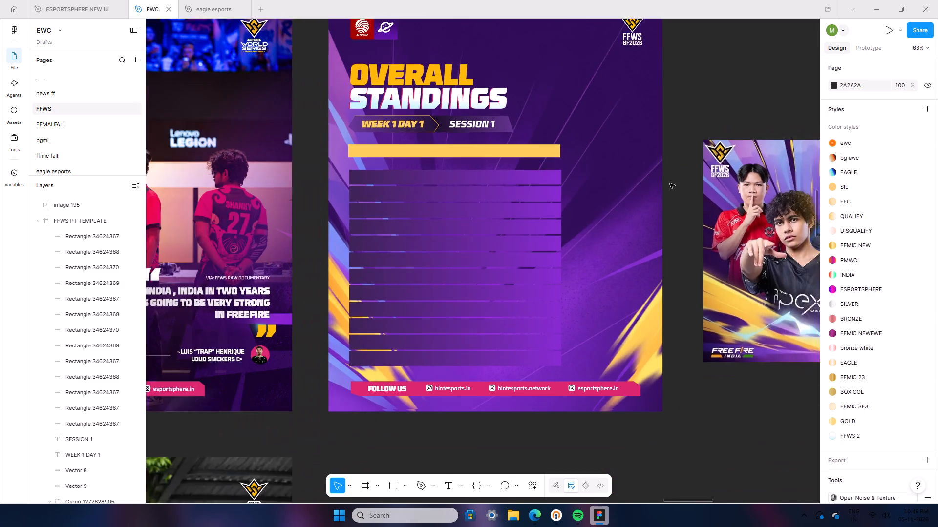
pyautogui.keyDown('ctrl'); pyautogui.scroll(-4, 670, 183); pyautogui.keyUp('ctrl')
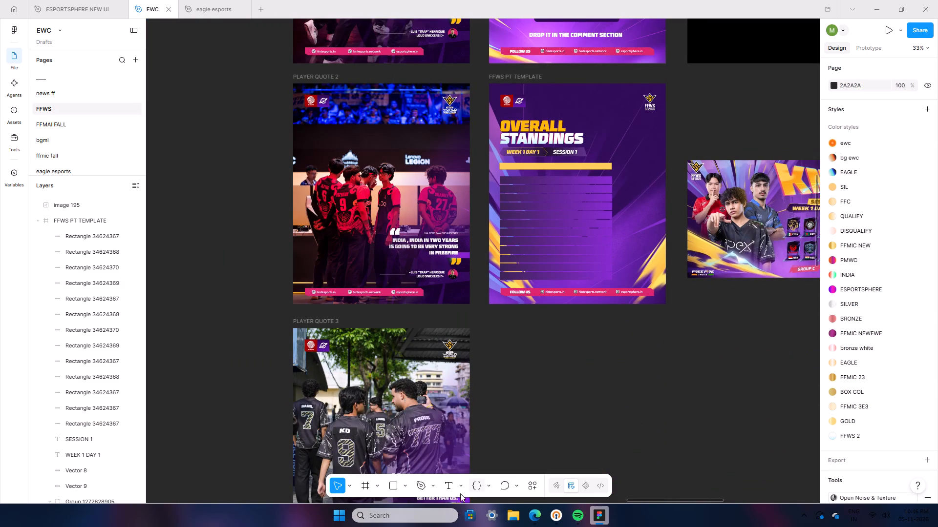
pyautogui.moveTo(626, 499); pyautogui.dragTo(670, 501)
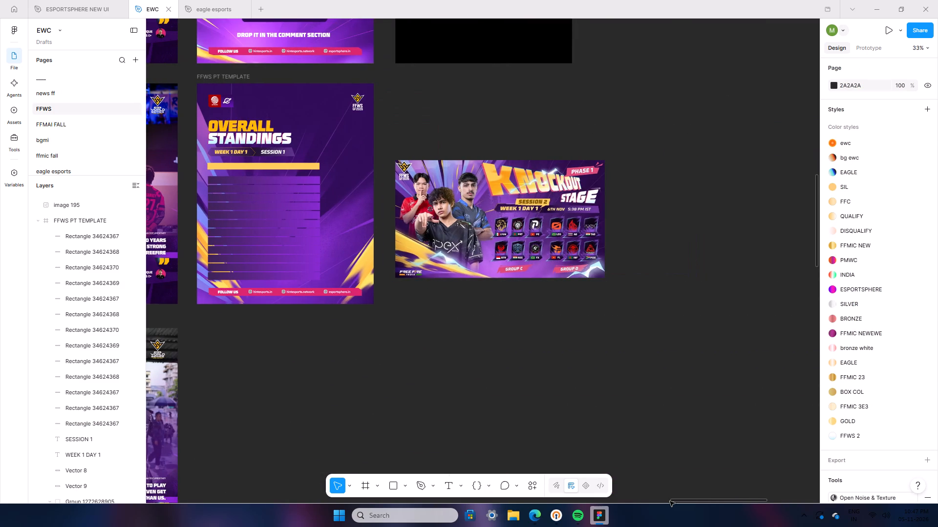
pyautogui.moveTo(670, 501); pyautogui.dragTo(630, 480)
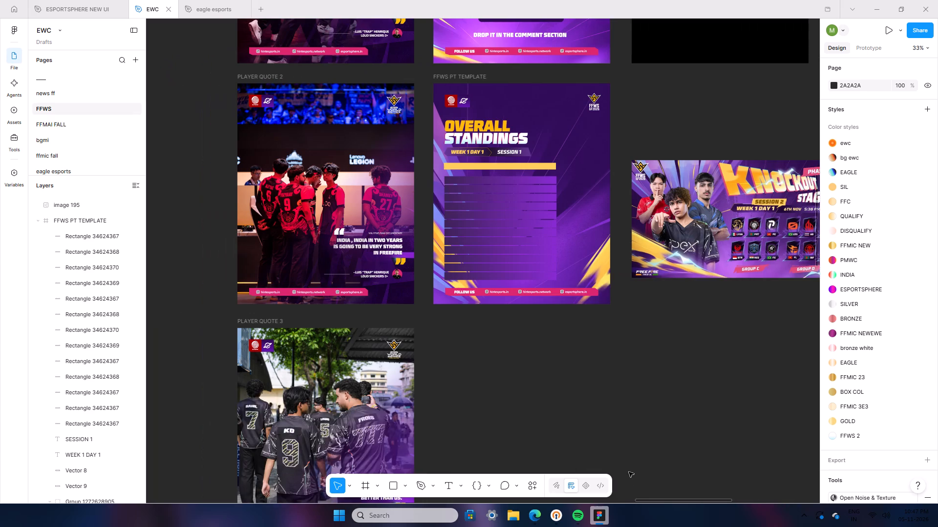
# Save the gradient fill of the shape behind SESSION 1 as a new colour style named FFFWS.
pyautogui.keyDown('ctrl'); pyautogui.scroll(6, 618, 387); pyautogui.keyUp('ctrl')
pyautogui.scroll(13, 522, 386)
pyautogui.click(480, 297)
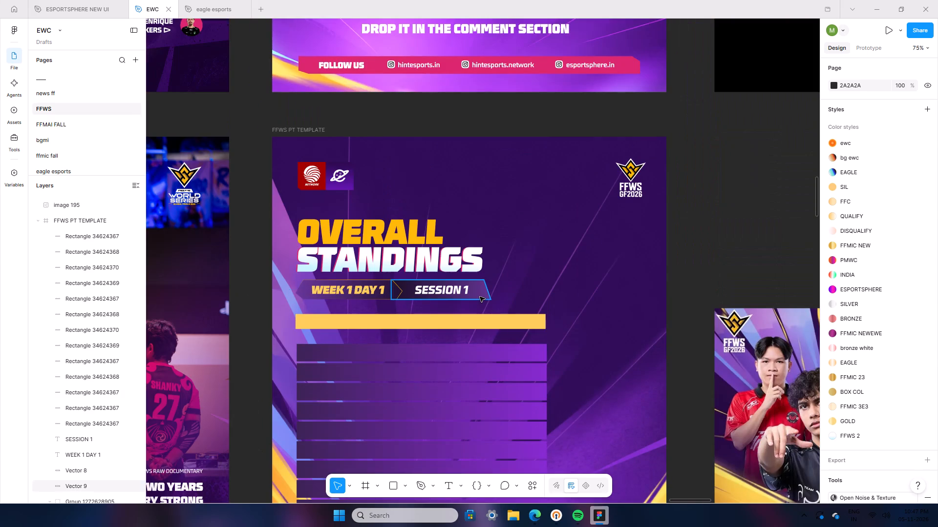
pyautogui.click(853, 303)
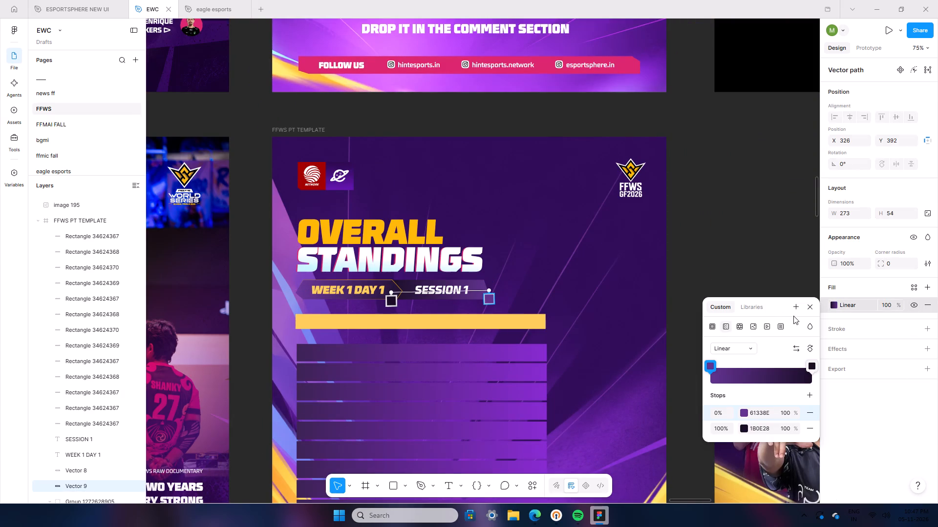
pyautogui.click(795, 309)
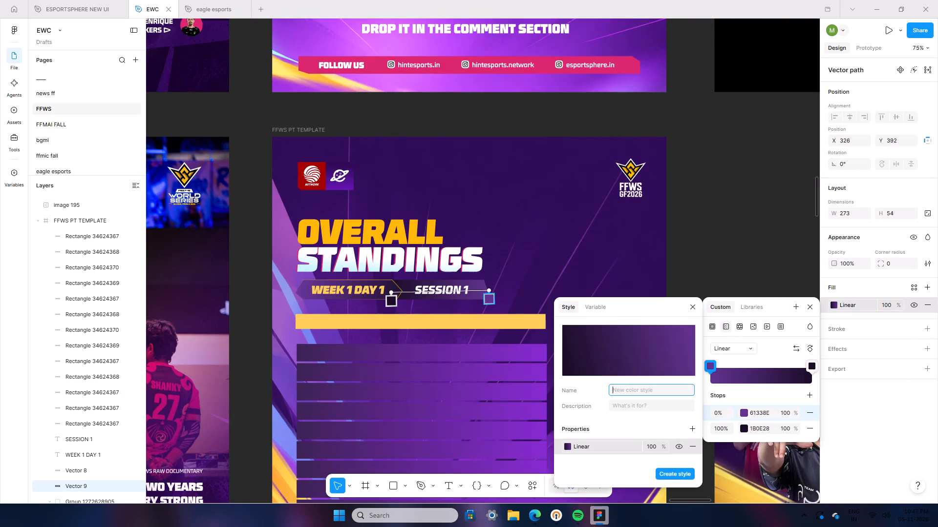
pyautogui.write('FFFWS')
pyautogui.click(664, 477)
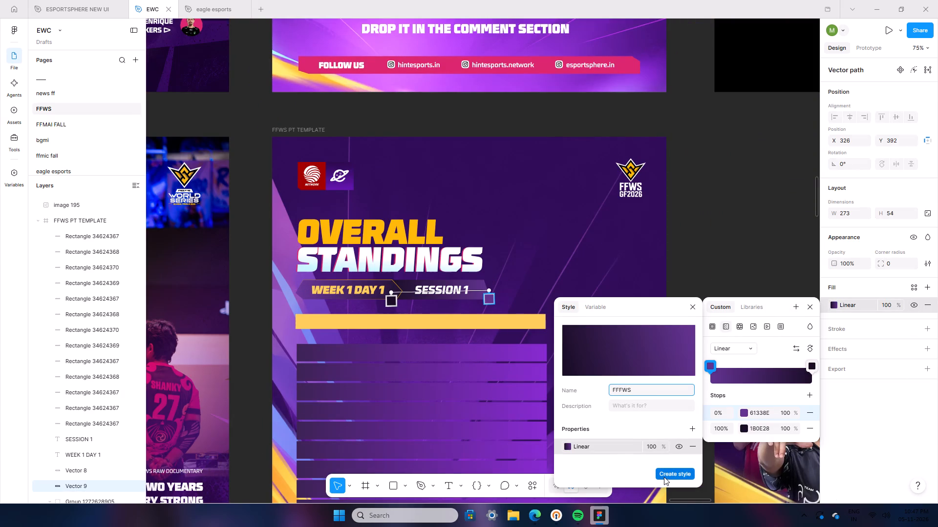
pyautogui.click(767, 180)
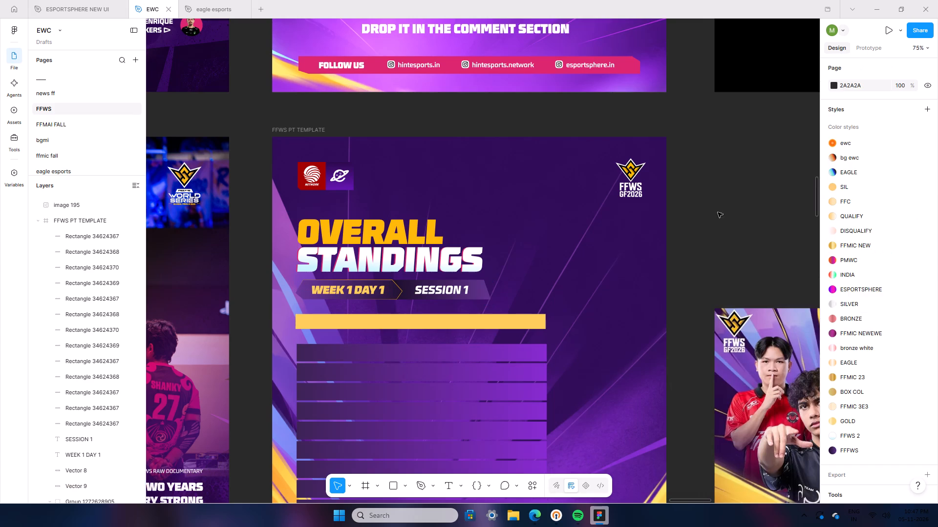
# Apply the FFFWS colour style to the fill of all twelve row bars beneath the yellow header.
pyautogui.scroll(-5, 714, 217)
pyautogui.moveTo(288, 221); pyautogui.dragTo(502, 429)
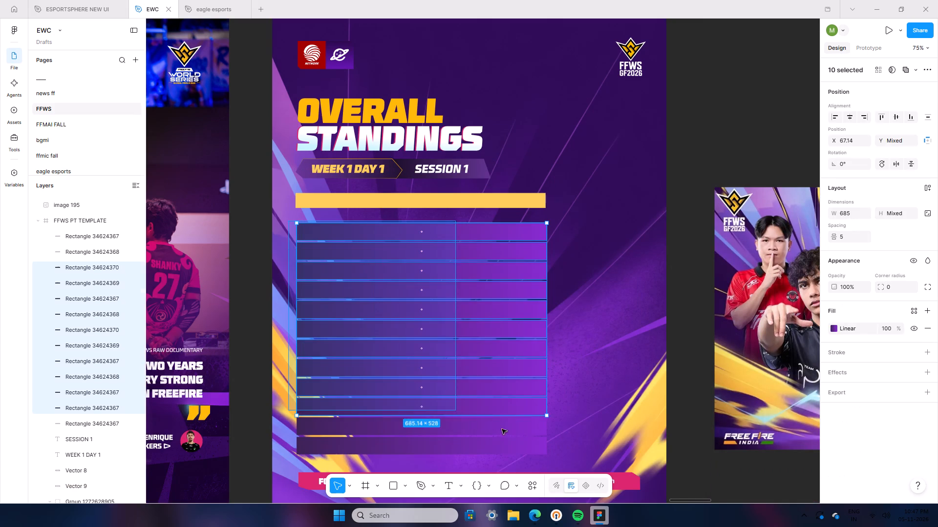
pyautogui.moveTo(502, 429); pyautogui.dragTo(560, 459)
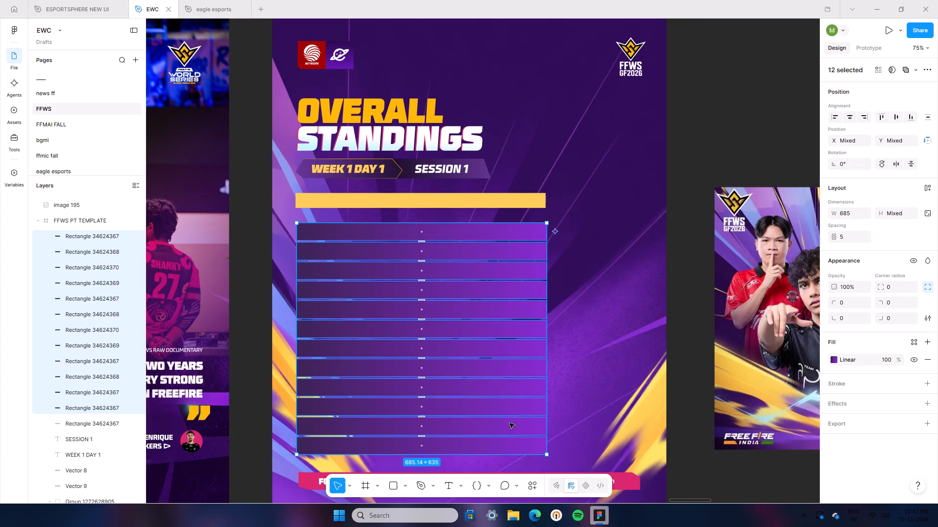
pyautogui.rightClick(506, 416)
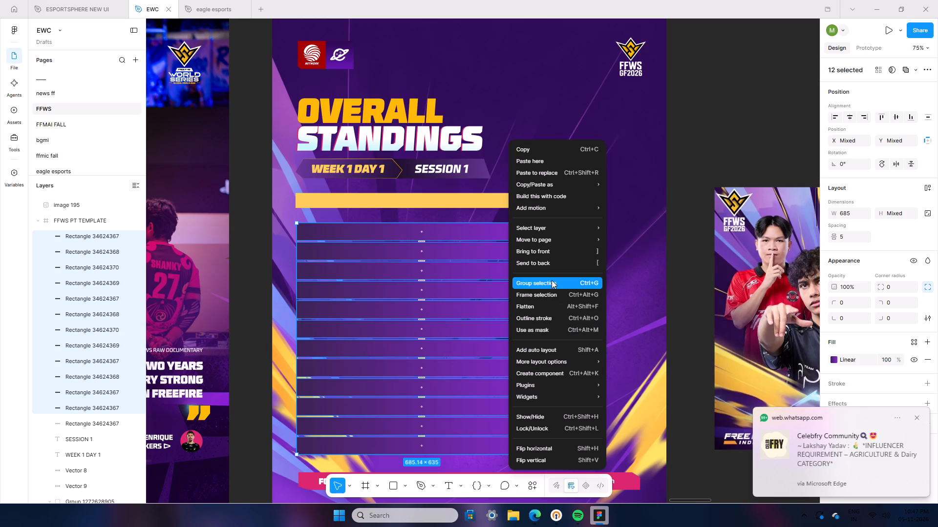
pyautogui.click(738, 105)
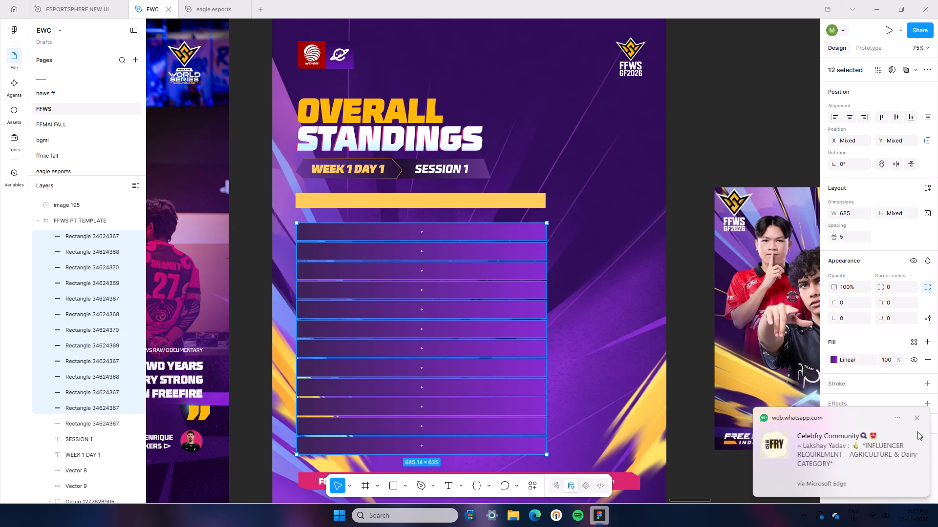
pyautogui.click(920, 413)
pyautogui.click(864, 357)
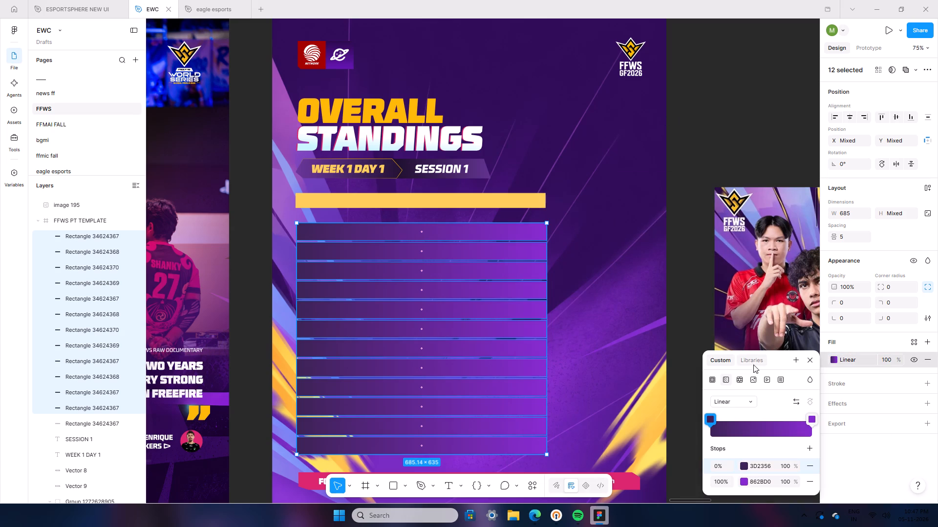
pyautogui.click(752, 365)
pyautogui.scroll(-10, 735, 462)
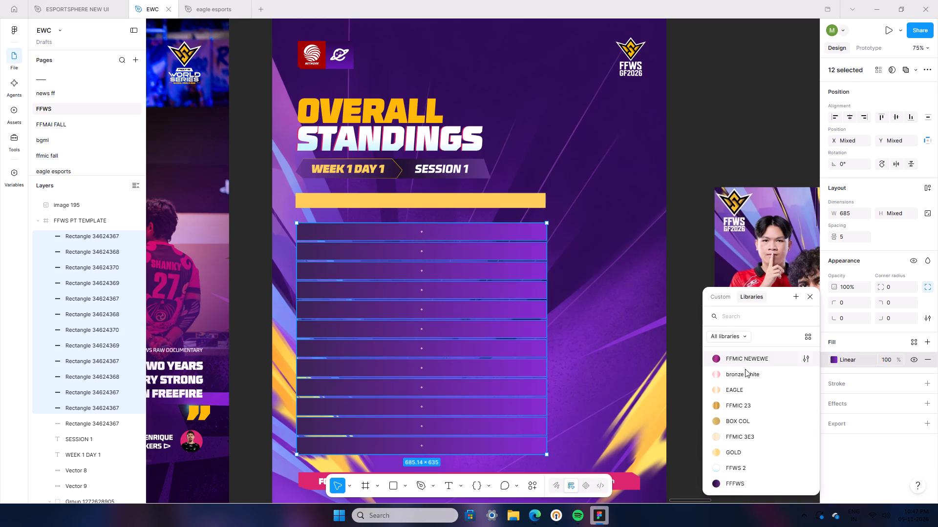
pyautogui.scroll(1, 750, 382)
pyautogui.scroll(-8, 735, 391)
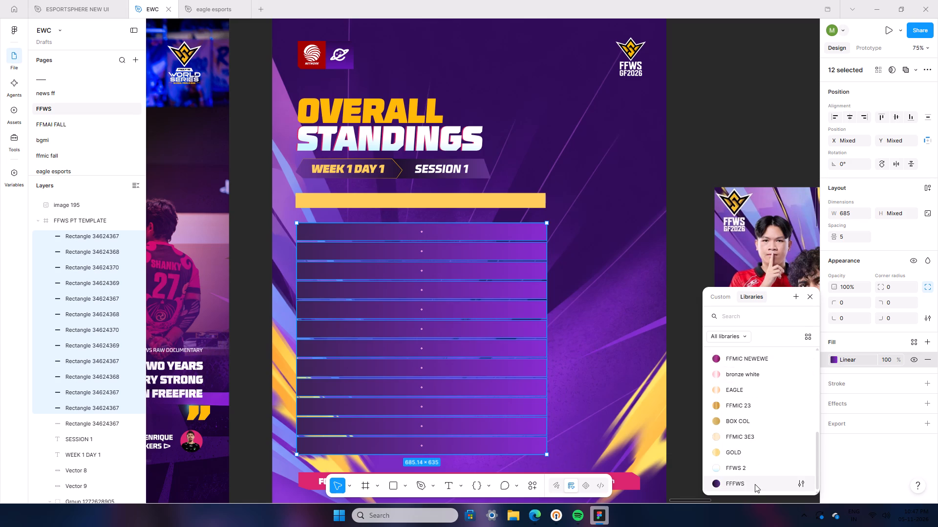
pyautogui.click(755, 484)
pyautogui.doubleClick(718, 135)
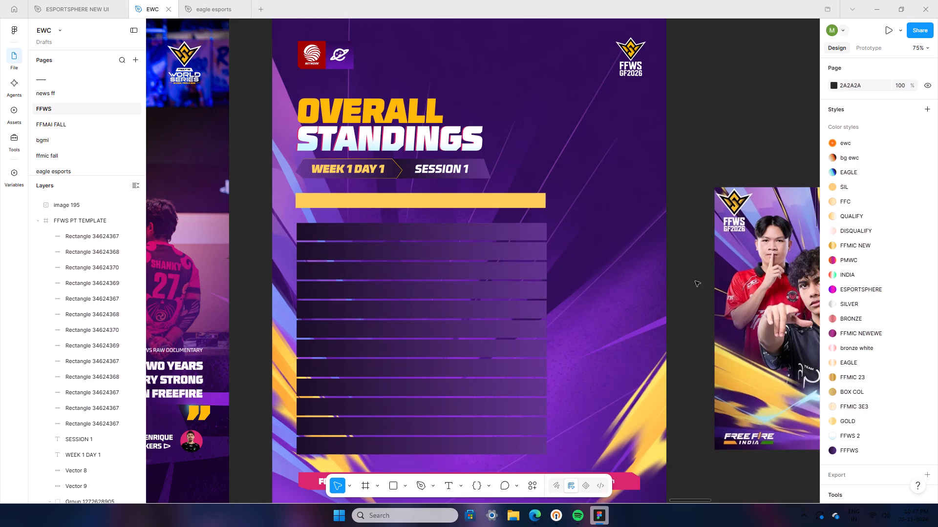
# Examine the recoloured row bars up close and within the whole standings post beside the neighbouring designs.
pyautogui.scroll(-1, 647, 434)
pyautogui.scroll(-3, 661, 498)
pyautogui.keyDown('ctrl'); pyautogui.scroll(4, 536, 425); pyautogui.keyUp('ctrl')
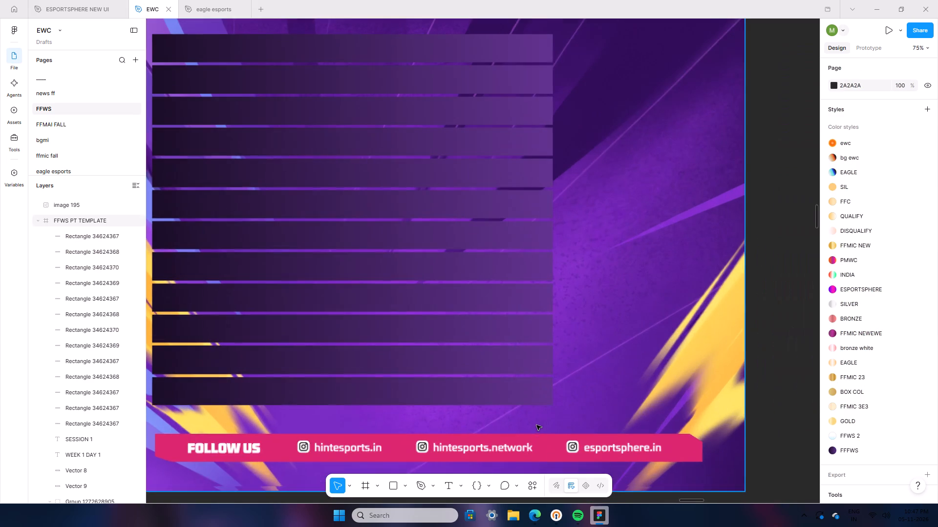
pyautogui.keyDown('ctrl'); pyautogui.scroll(-5, 514, 414); pyautogui.keyUp('ctrl')
pyautogui.scroll(4, 330, 307)
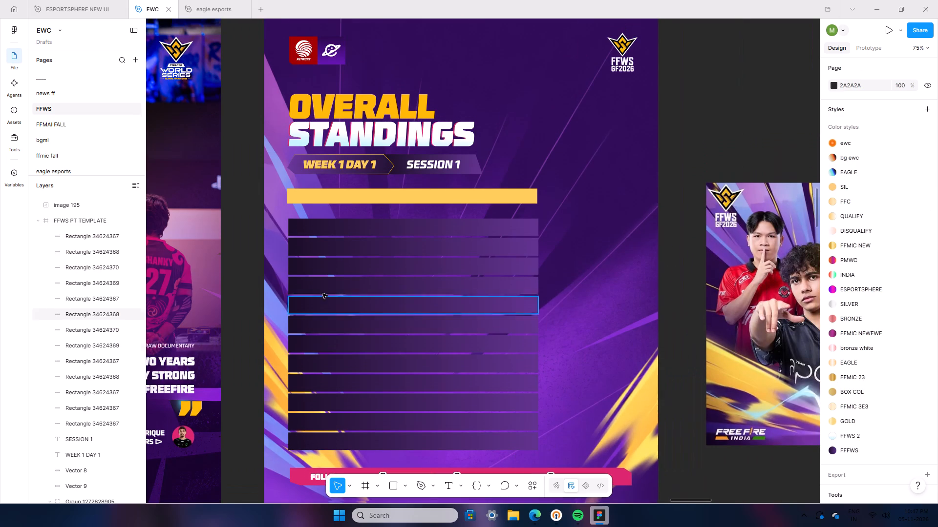
pyautogui.scroll(3, 309, 279)
pyautogui.keyDown('ctrl'); pyautogui.scroll(-4, 541, 409); pyautogui.keyUp('ctrl')
pyautogui.keyDown('ctrl'); pyautogui.scroll(-3, 583, 435); pyautogui.keyUp('ctrl')
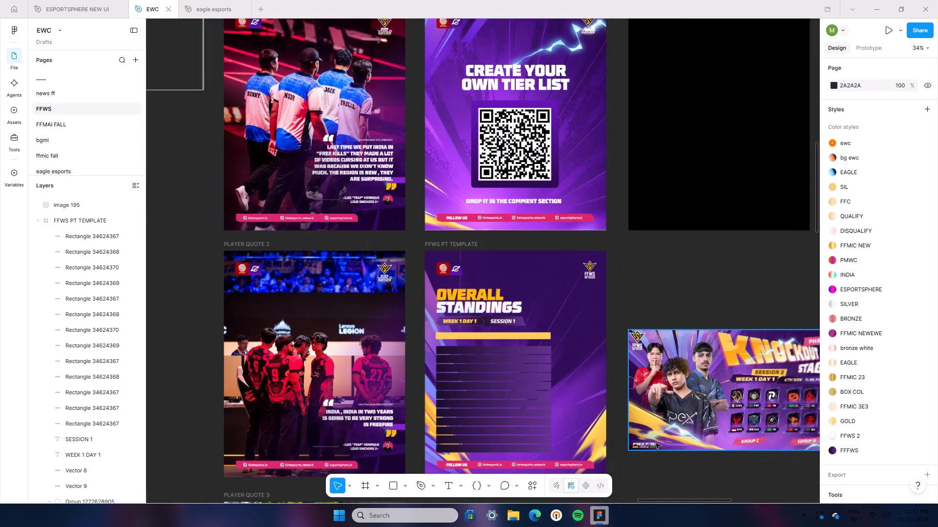
pyautogui.scroll(-5, 658, 448)
pyautogui.keyDown('ctrl'); pyautogui.scroll(5, 647, 455); pyautogui.keyUp('ctrl')
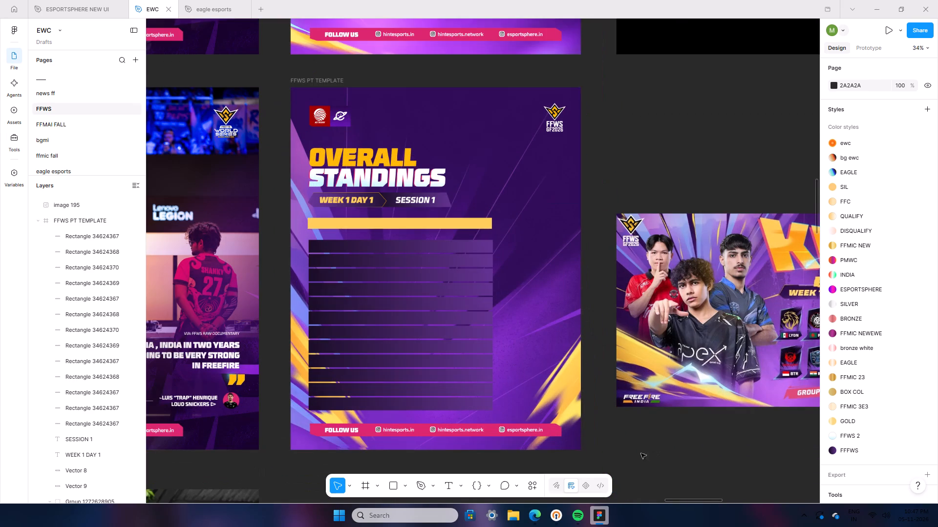
# Draw a closed six-point outline with pointed ends over the top row bar using the Pen tool, about 685 wide and 49 high.
pyautogui.keyDown('ctrl'); pyautogui.scroll(4, 300, 257); pyautogui.keyUp('ctrl')
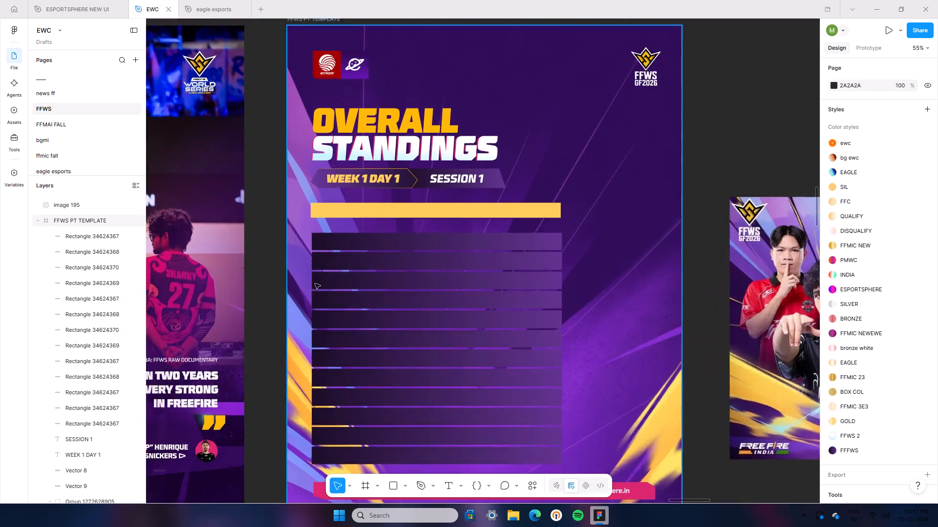
pyautogui.keyDown('ctrl'); pyautogui.scroll(3, 315, 284); pyautogui.keyUp('ctrl')
pyautogui.click(419, 479)
pyautogui.scroll(10, 332, 281)
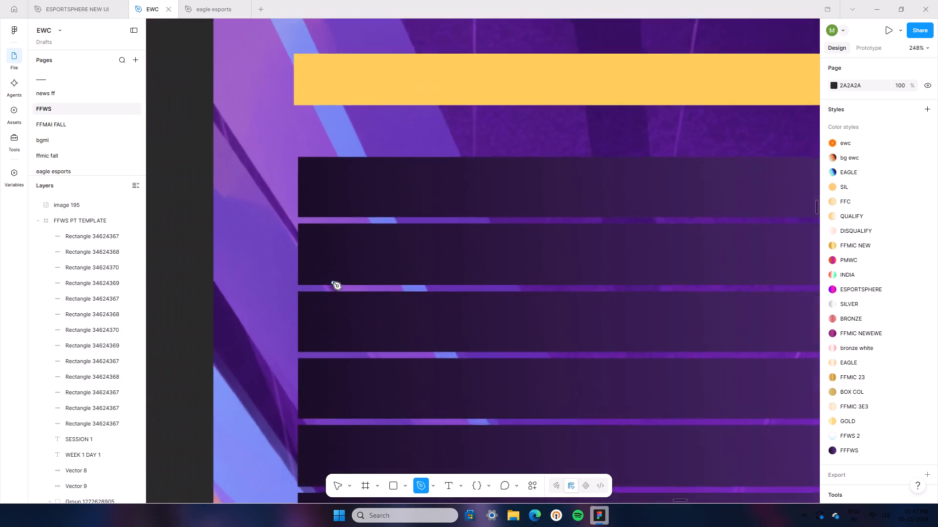
pyautogui.scroll(9, 333, 282)
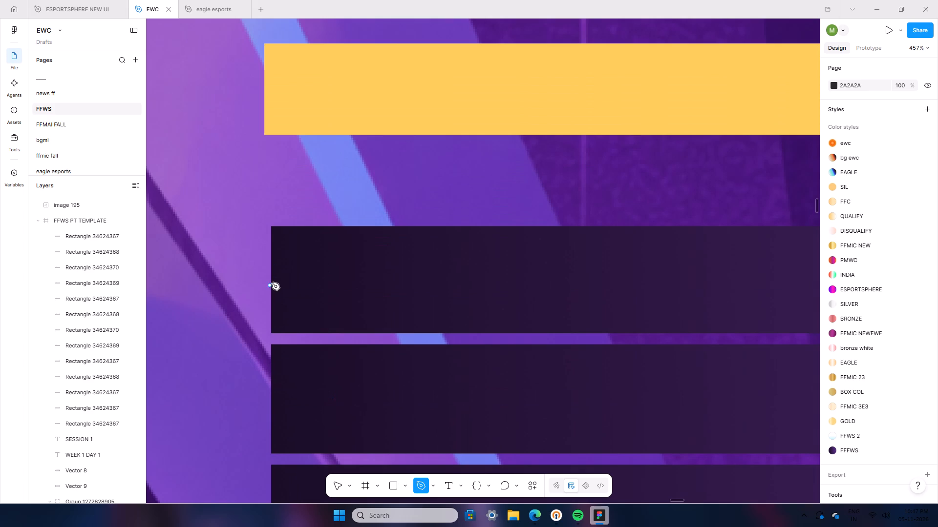
pyautogui.click(272, 284)
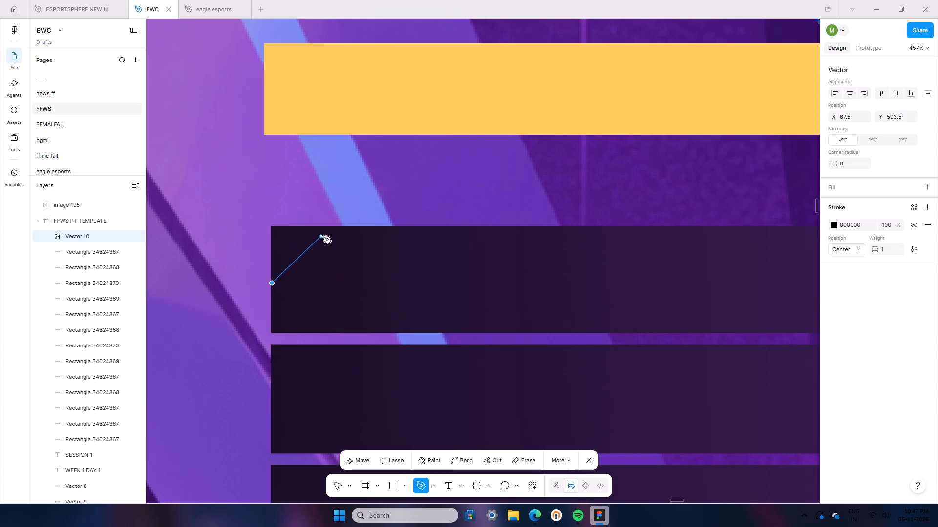
pyautogui.click(308, 227)
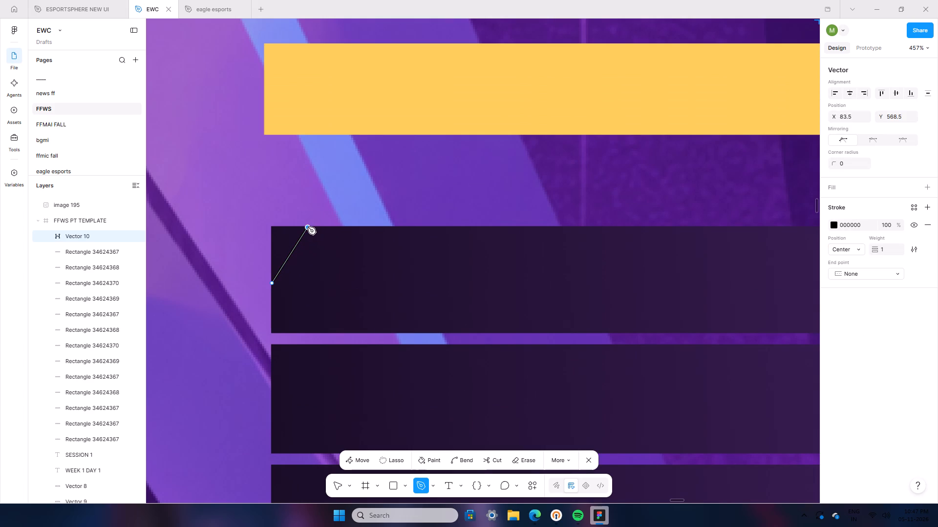
pyautogui.keyDown('ctrl'); pyautogui.scroll(-6, 590, 237); pyautogui.keyUp('ctrl')
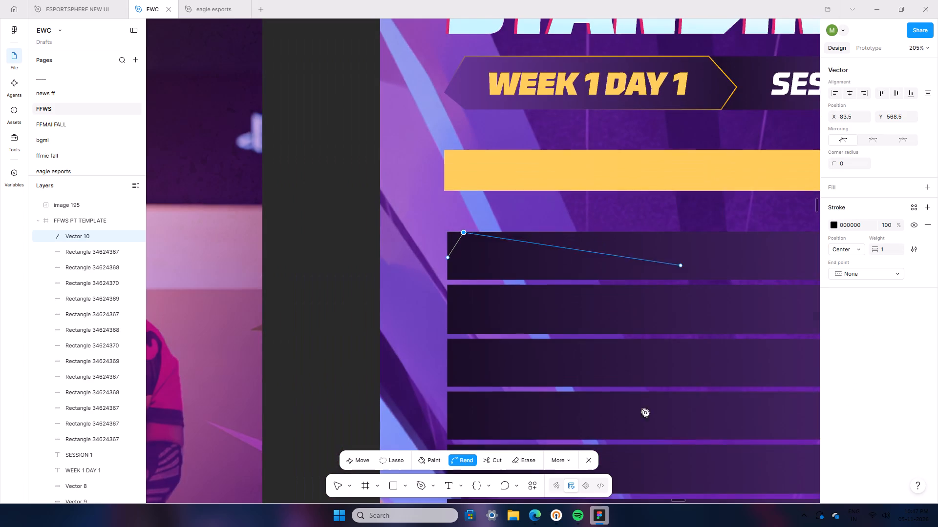
pyautogui.moveTo(677, 501); pyautogui.dragTo(683, 504)
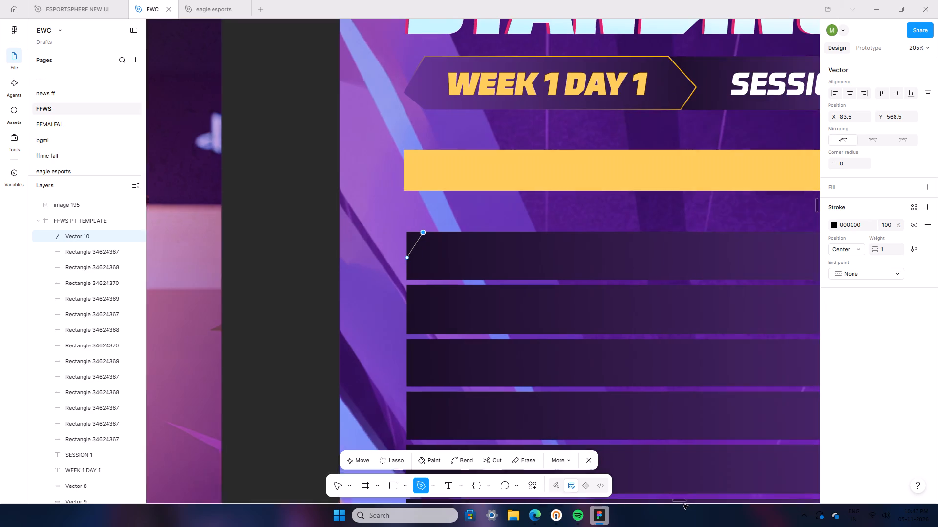
pyautogui.moveTo(683, 504); pyautogui.dragTo(684, 504)
pyautogui.keyDown('ctrl'); pyautogui.scroll(-4, 649, 385); pyautogui.keyUp('ctrl')
pyautogui.keyDown('ctrl'); pyautogui.scroll(-3, 705, 364); pyautogui.keyUp('ctrl')
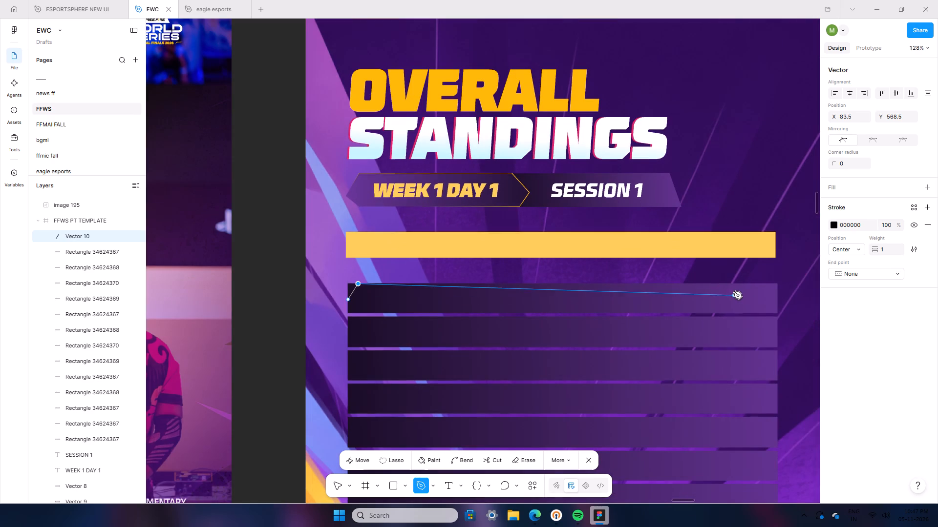
pyautogui.click(767, 285)
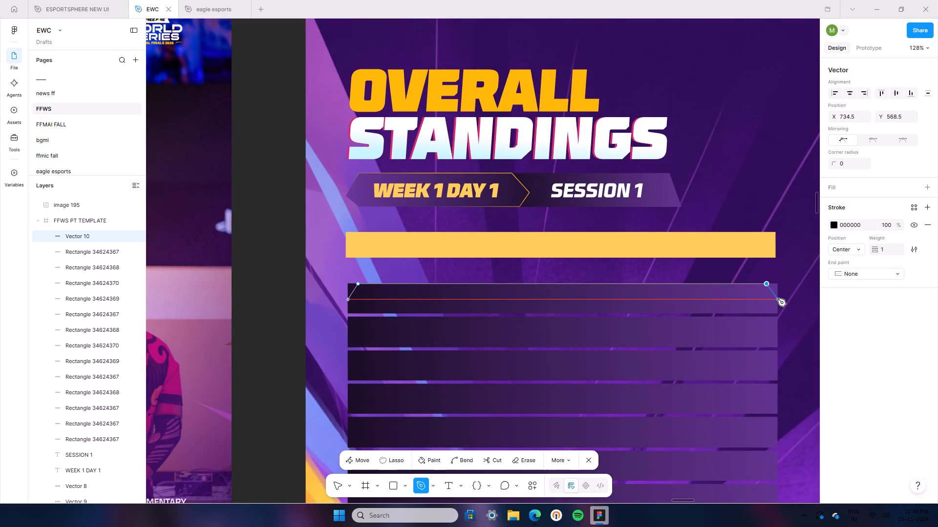
pyautogui.click(778, 299)
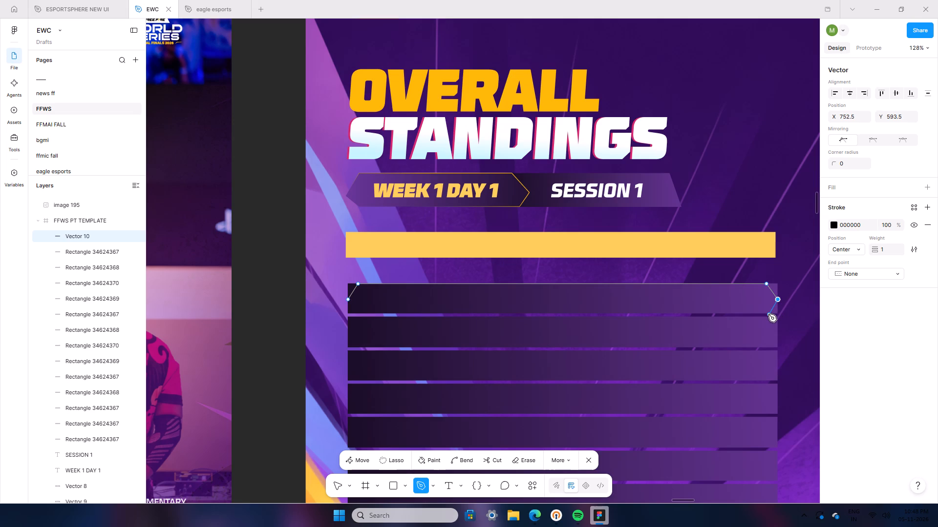
pyautogui.click(768, 314)
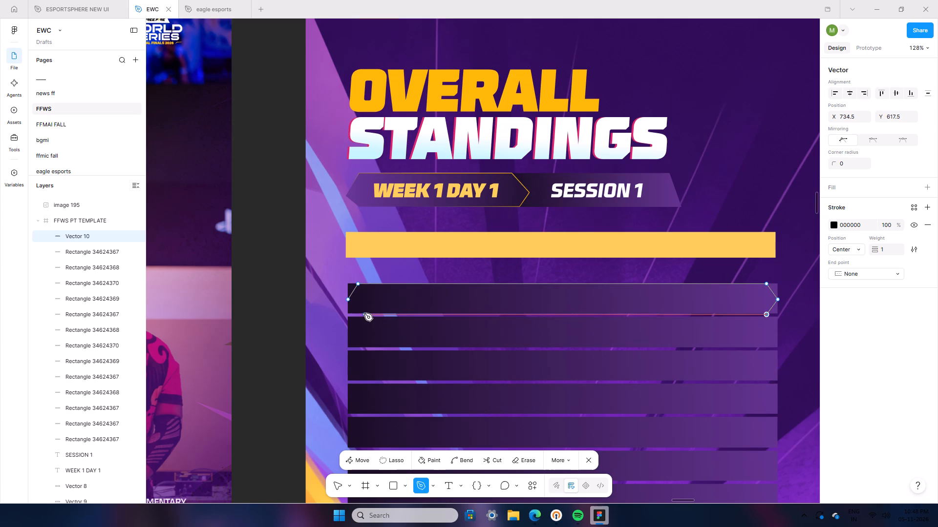
pyautogui.click(358, 314)
pyautogui.click(347, 298)
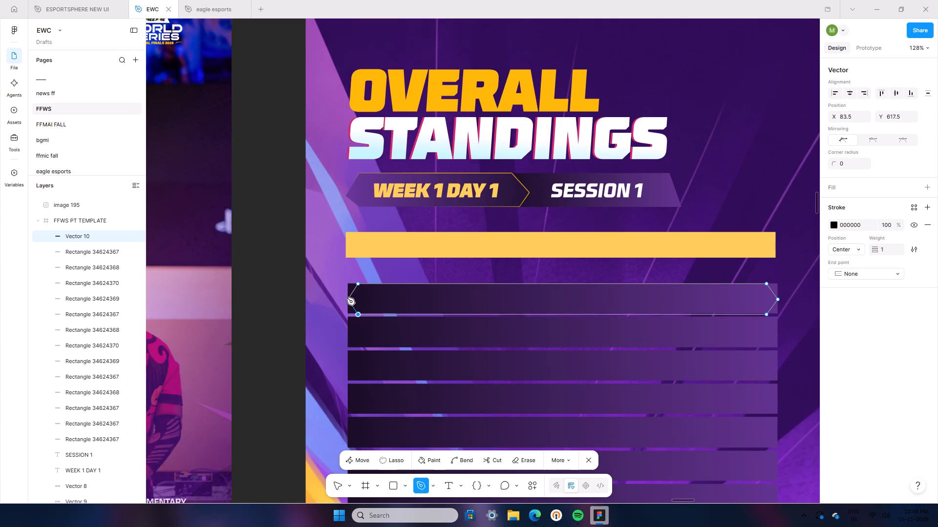
# Remove the black stroke from the pointed outline over the top row and fill it with the FFFWS colour style.
pyautogui.click(587, 460)
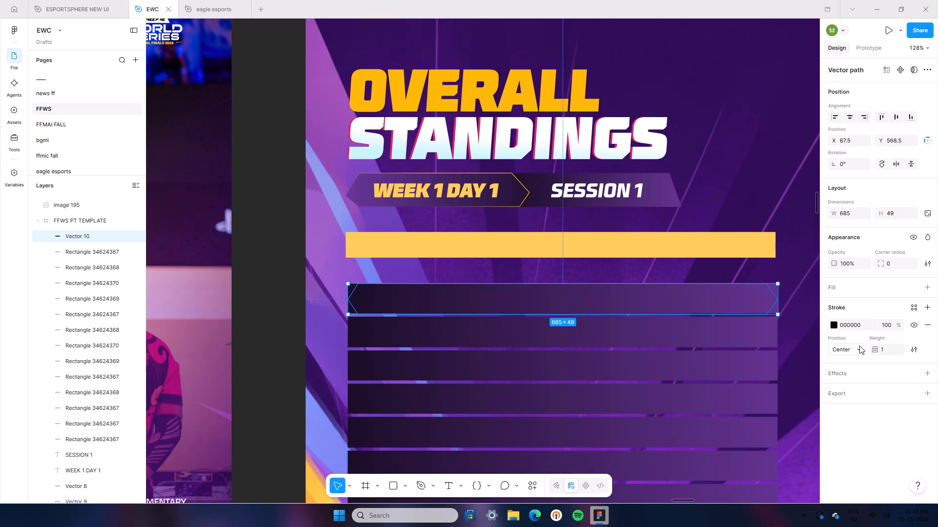
pyautogui.click(929, 327)
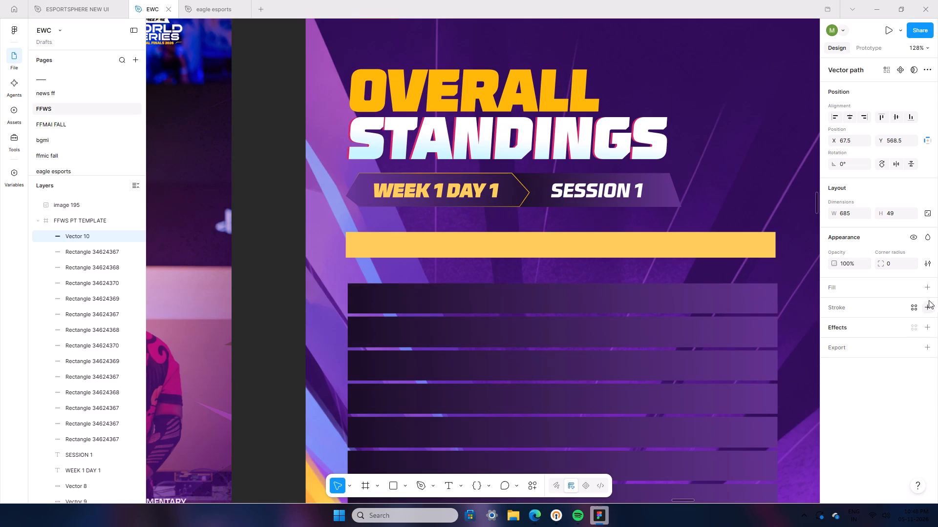
pyautogui.click(928, 289)
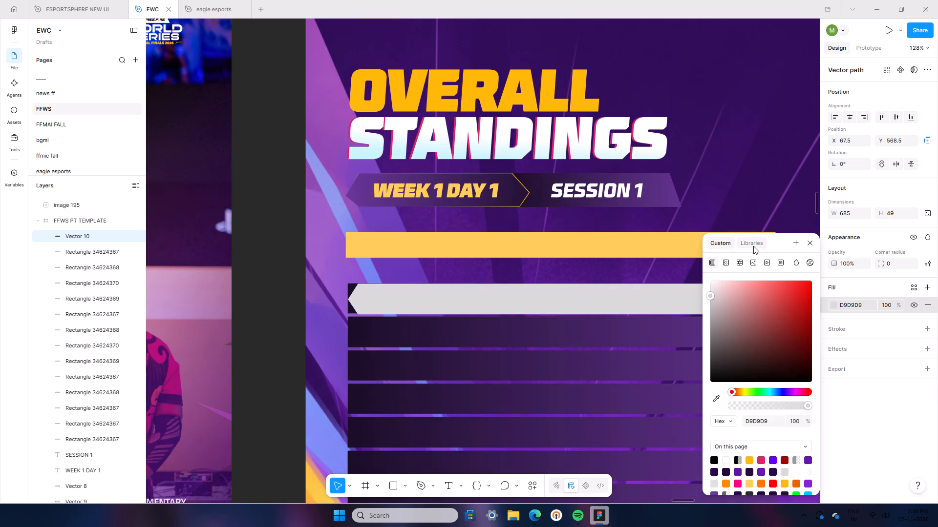
pyautogui.click(753, 246)
pyautogui.scroll(-11, 753, 363)
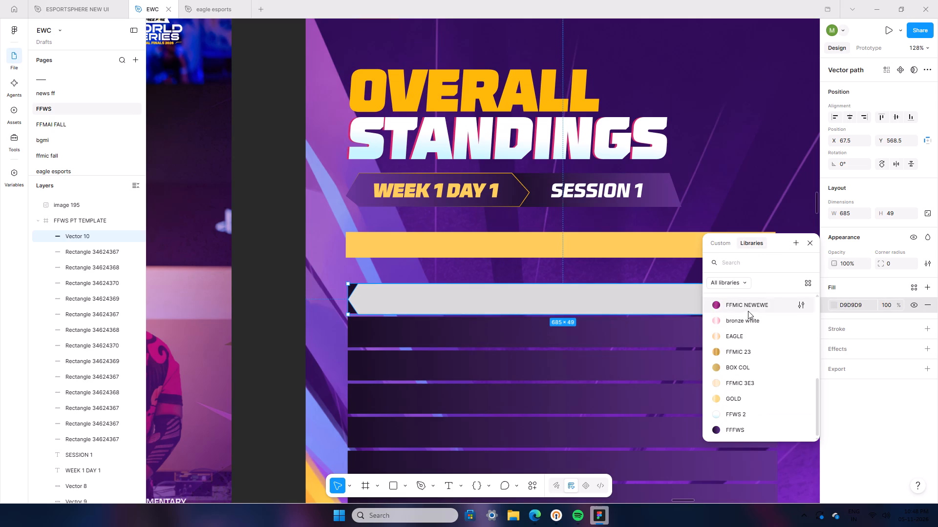
pyautogui.scroll(-3, 769, 418)
pyautogui.click(732, 431)
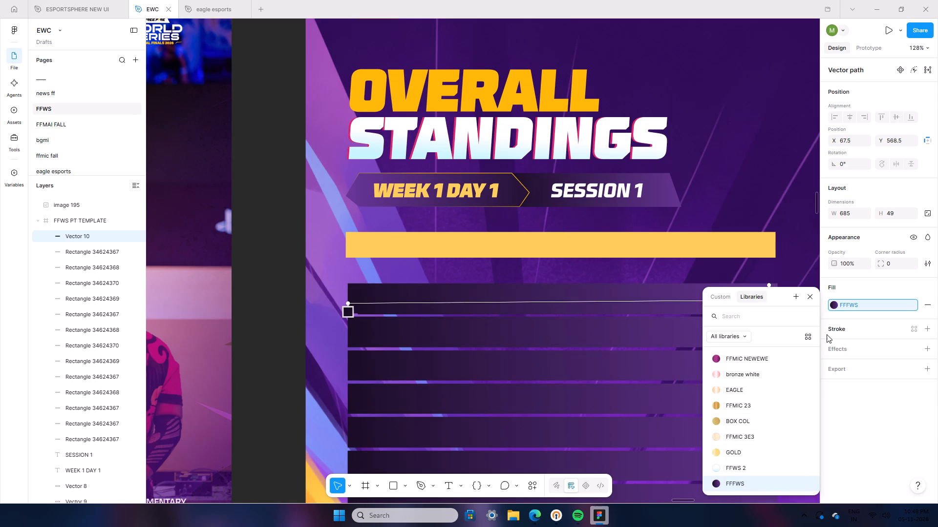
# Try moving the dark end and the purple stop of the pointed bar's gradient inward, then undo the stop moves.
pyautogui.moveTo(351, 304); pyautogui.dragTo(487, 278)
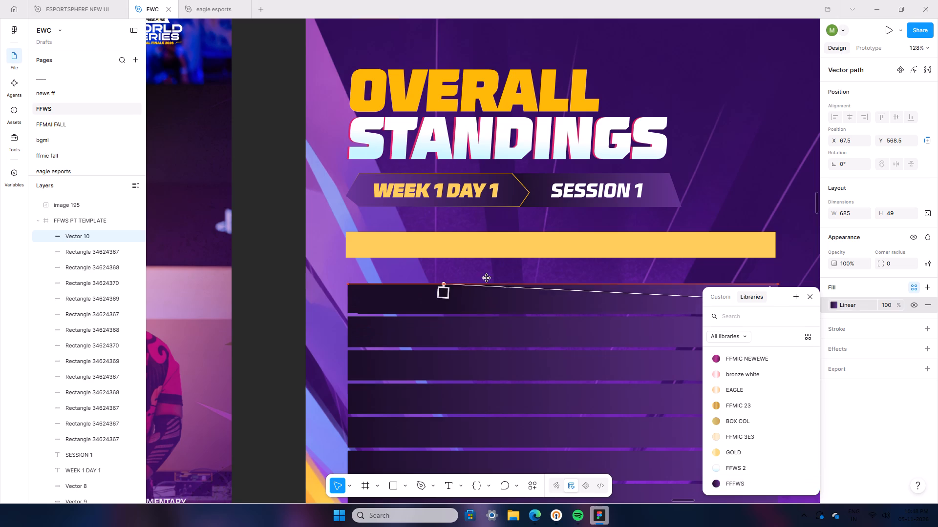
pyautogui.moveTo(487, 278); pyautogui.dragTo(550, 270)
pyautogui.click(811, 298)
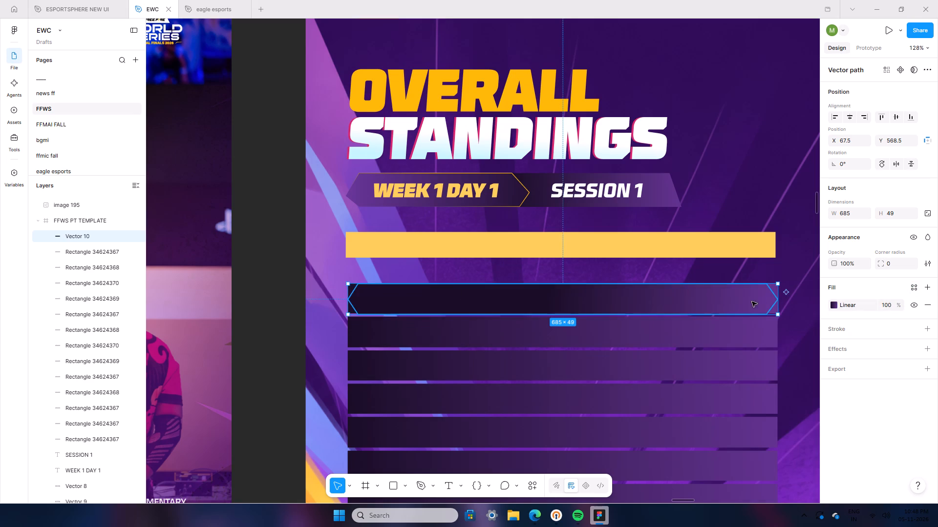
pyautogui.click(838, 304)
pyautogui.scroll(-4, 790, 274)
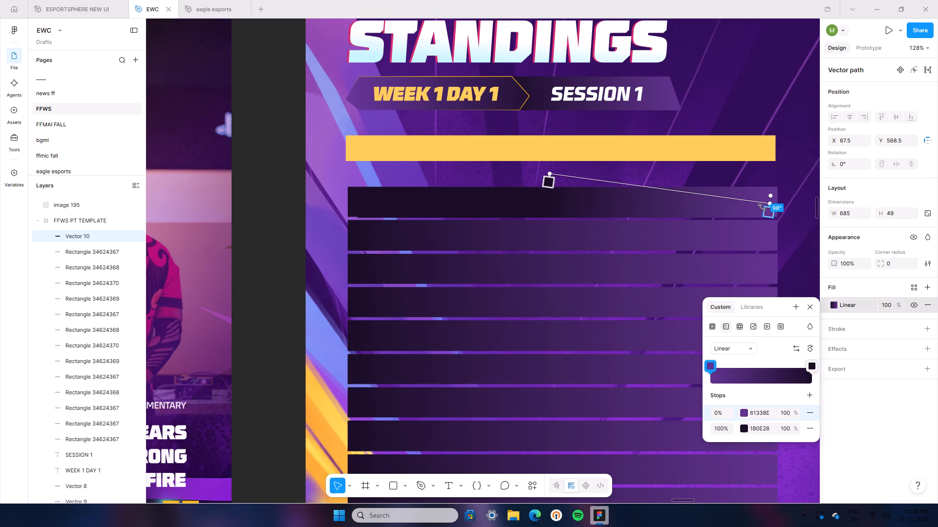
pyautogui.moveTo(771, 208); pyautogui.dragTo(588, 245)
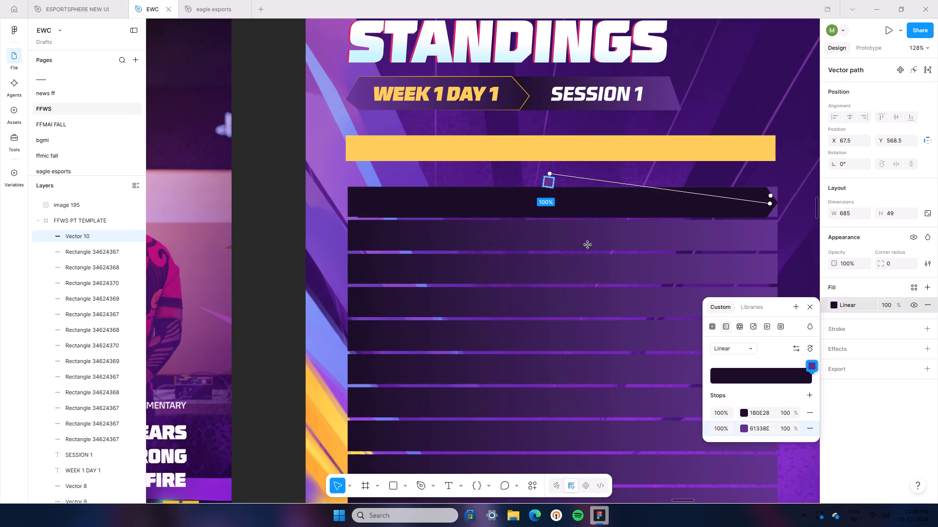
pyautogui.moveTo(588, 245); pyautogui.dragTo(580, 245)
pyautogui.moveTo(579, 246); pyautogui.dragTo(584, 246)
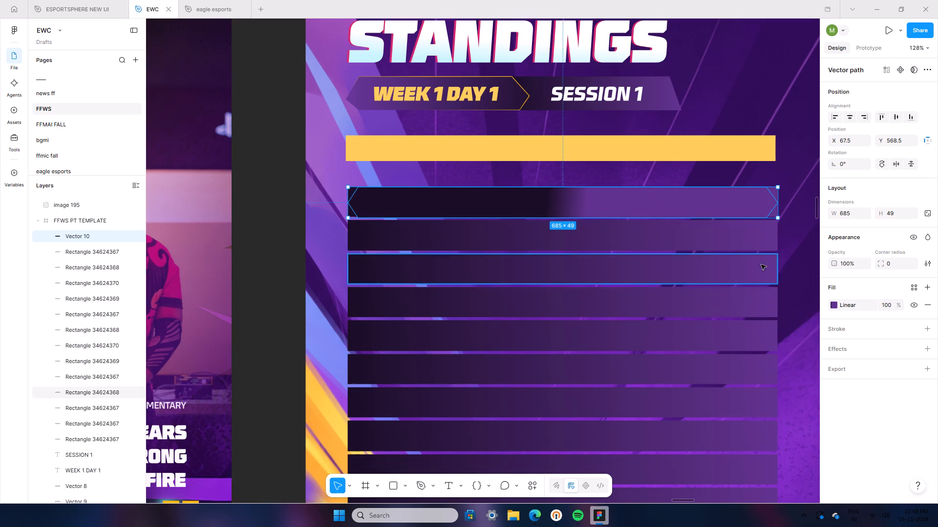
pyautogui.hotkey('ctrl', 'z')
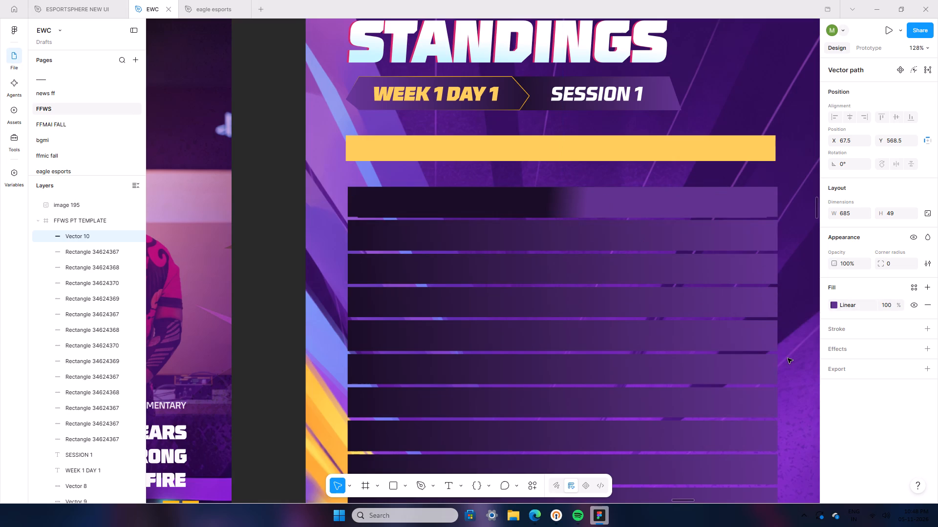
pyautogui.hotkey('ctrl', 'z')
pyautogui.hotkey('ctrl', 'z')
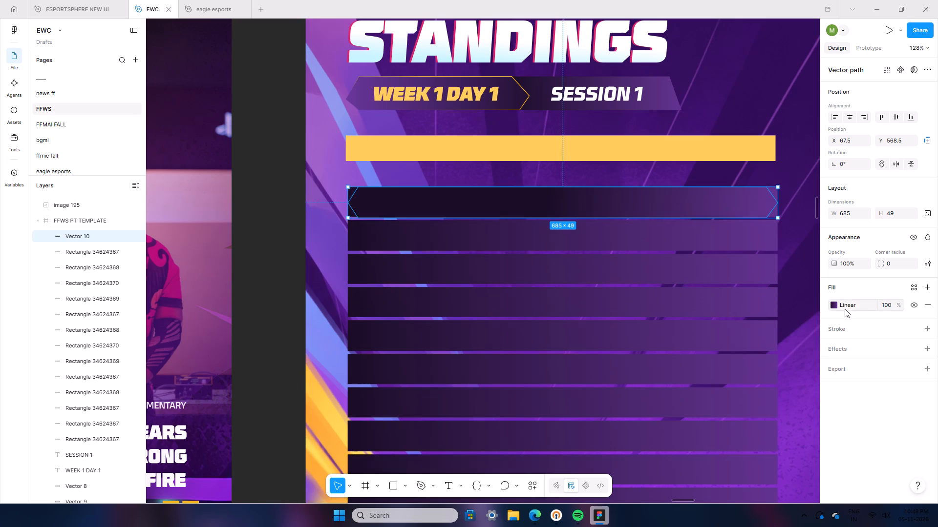
# Reverse the pointed bar's linear gradient so purple 61338E covers its left part and dark 1B0E28 ends just past its right tip.
pyautogui.click(843, 306)
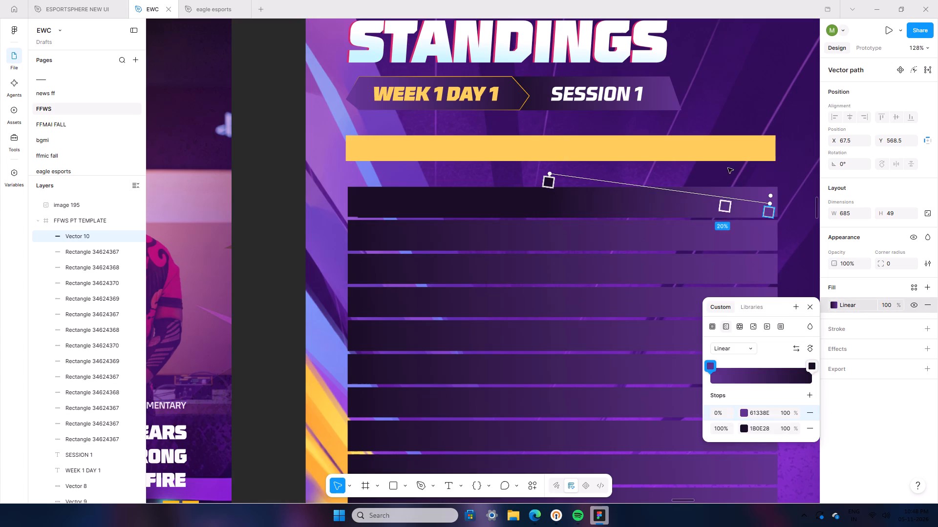
pyautogui.moveTo(770, 195); pyautogui.dragTo(762, 217)
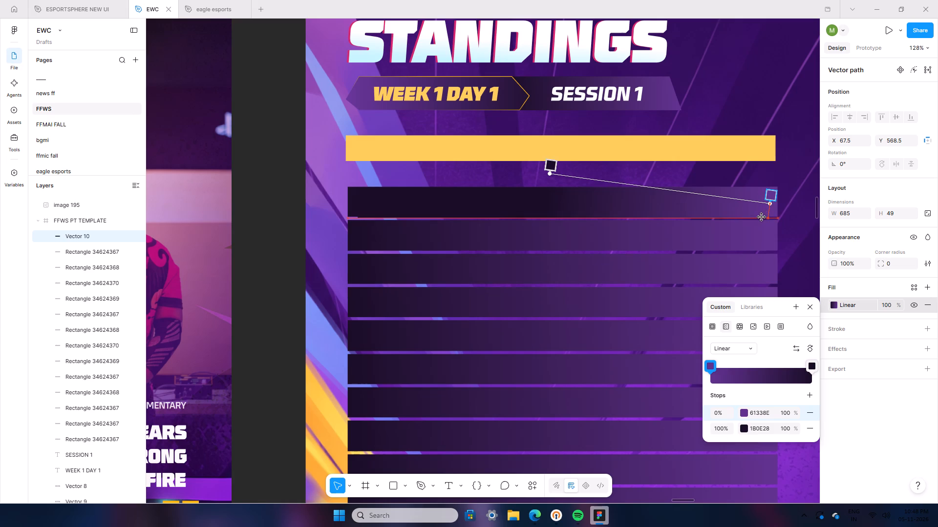
pyautogui.moveTo(762, 217); pyautogui.dragTo(771, 205)
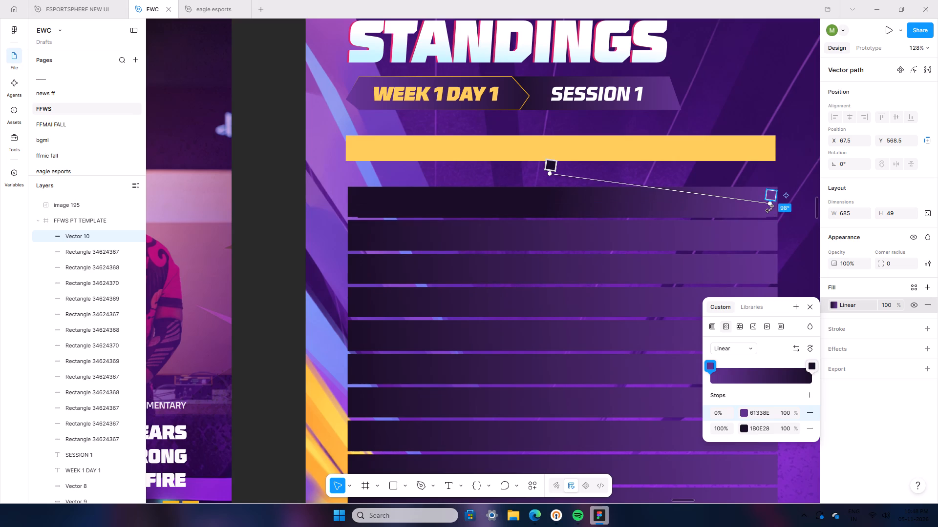
pyautogui.moveTo(770, 205); pyautogui.dragTo(704, 228)
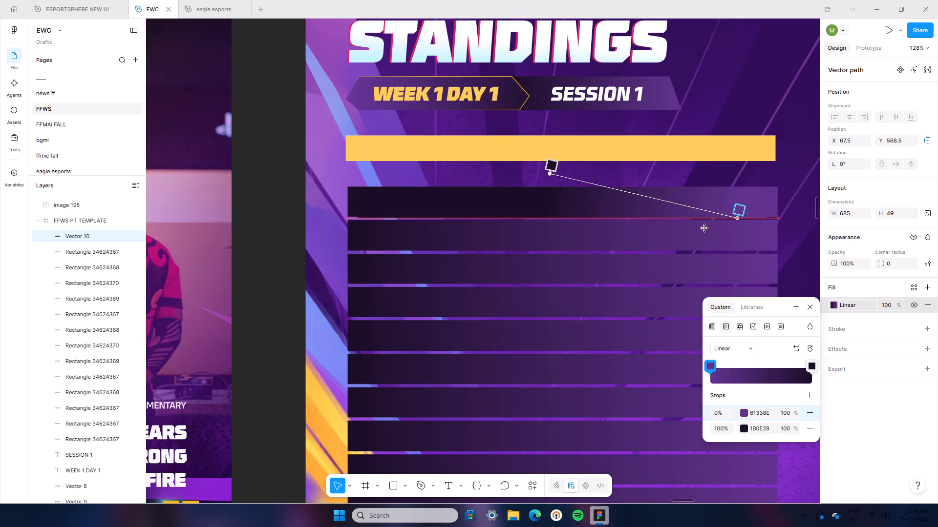
pyautogui.moveTo(704, 228); pyautogui.dragTo(483, 212)
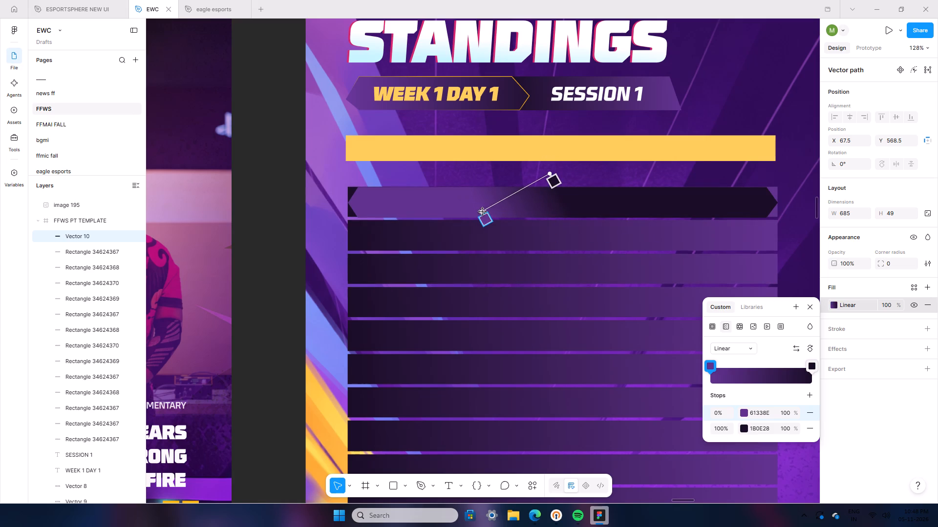
pyautogui.moveTo(483, 212); pyautogui.dragTo(504, 223)
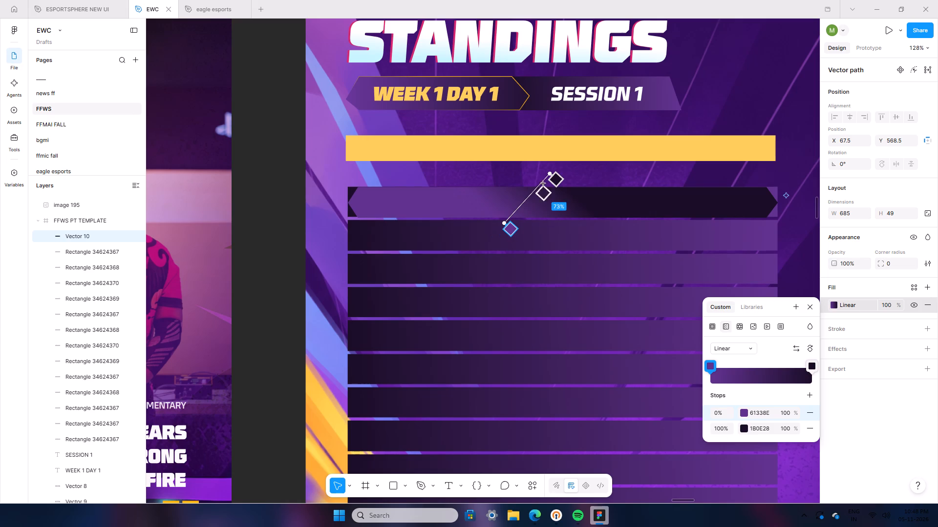
pyautogui.moveTo(552, 174); pyautogui.dragTo(780, 200)
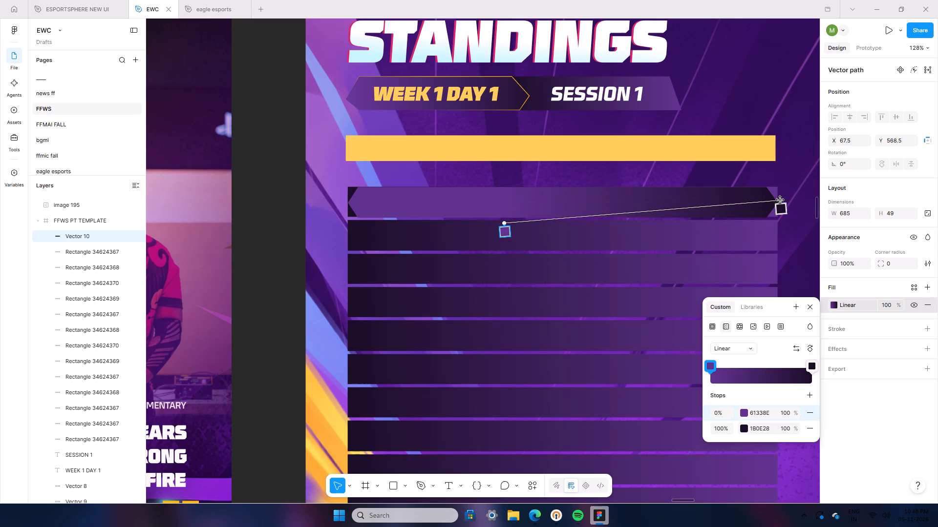
pyautogui.moveTo(780, 200); pyautogui.dragTo(802, 189)
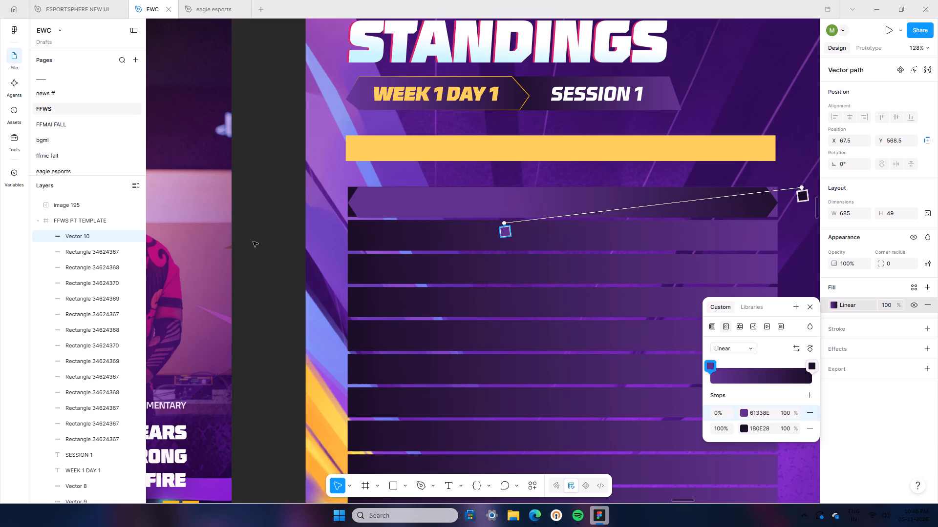
pyautogui.doubleClick(253, 242)
# Add a centred stroke of weight 1 to the pointed bar, sampling the yellow header's colour FDCD59.
pyautogui.scroll(-7, 475, 367)
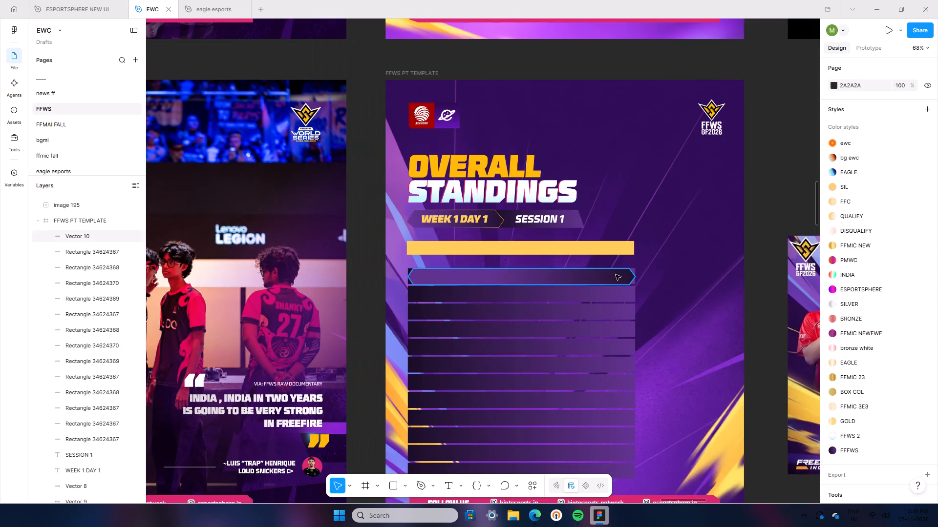
pyautogui.click(601, 280)
pyautogui.keyDown('ctrl'); pyautogui.scroll(6, 601, 280); pyautogui.keyUp('ctrl')
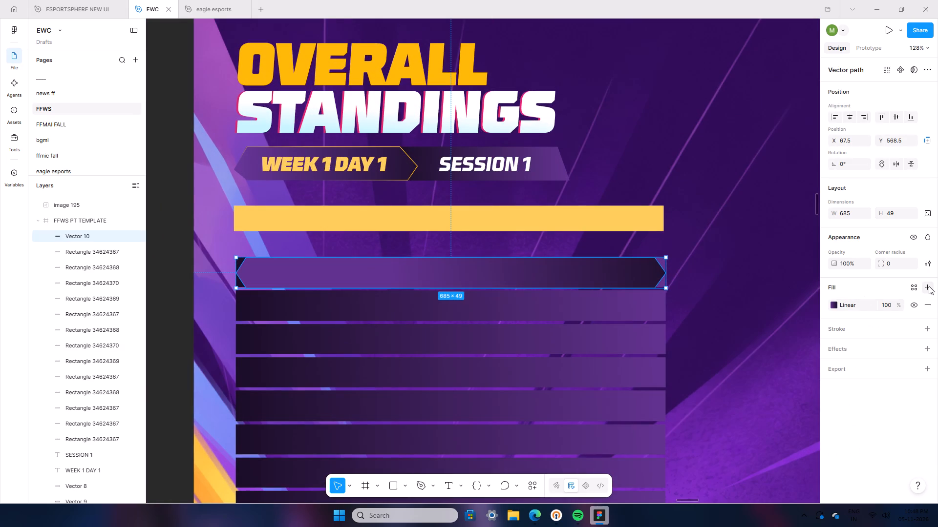
pyautogui.click(929, 285)
pyautogui.click(933, 305)
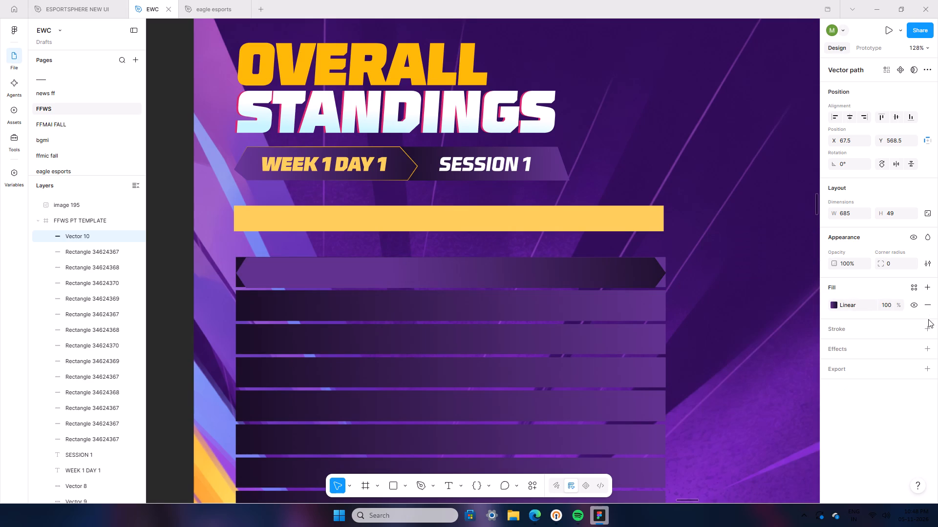
pyautogui.click(928, 326)
pyautogui.click(717, 401)
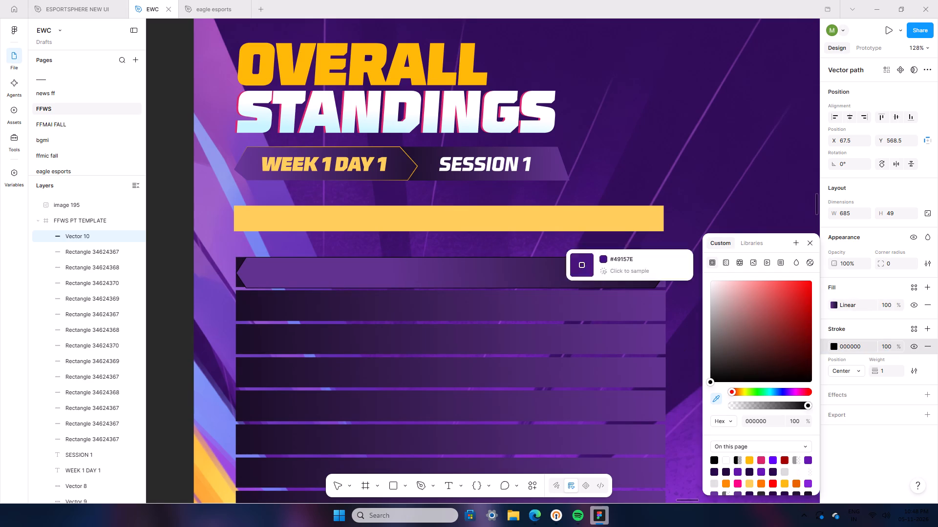
pyautogui.click(442, 222)
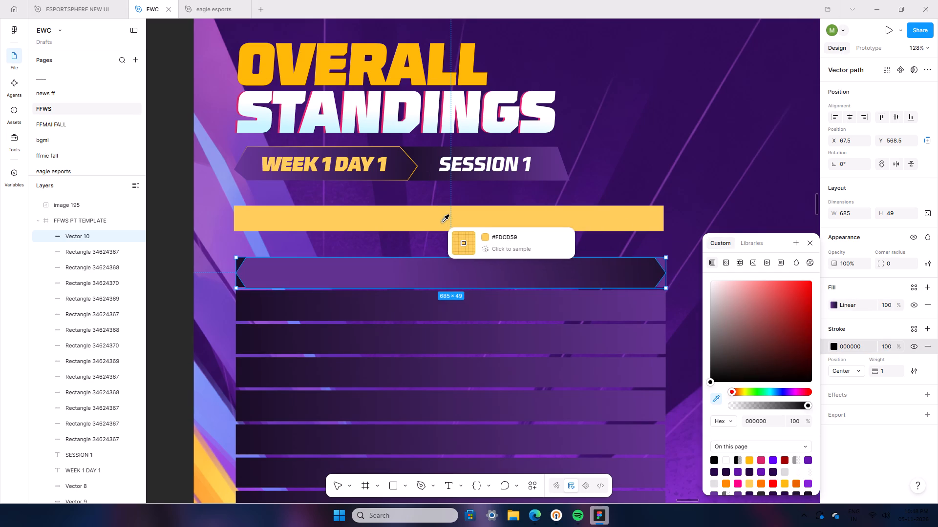
# Change the pointed bar's stroke to a linear gradient starting at FDCD59 and set its 977A35 end stop to 0% opacity.
pyautogui.click(720, 257)
pyautogui.click(744, 363)
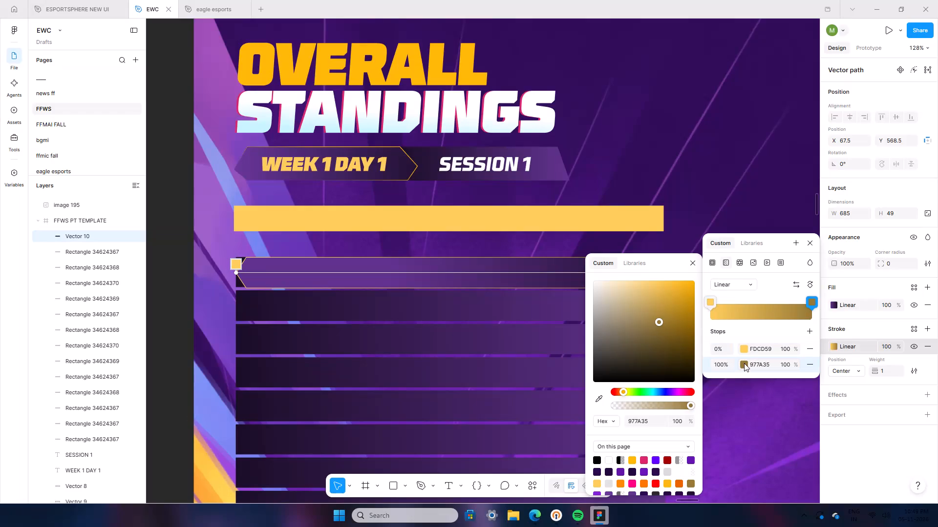
pyautogui.click(787, 369)
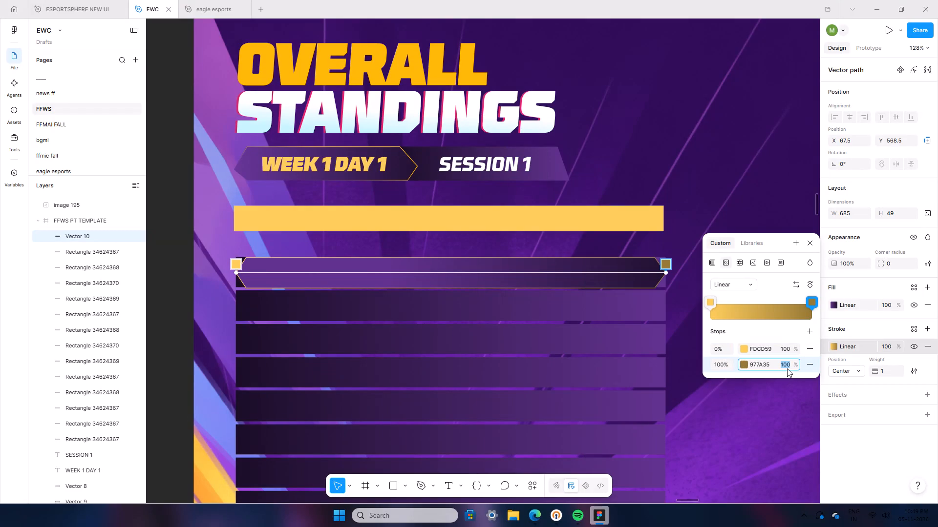
pyautogui.press('0')
pyautogui.click(800, 276)
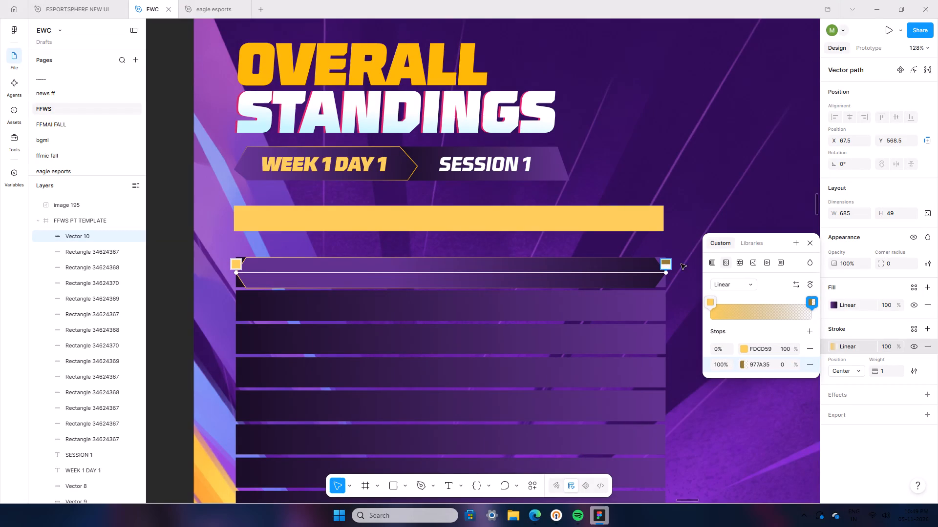
# Reposition the stroke gradient so solid yellow sits at the bar's right tip and fades out toward its left end.
pyautogui.moveTo(235, 273); pyautogui.dragTo(285, 260)
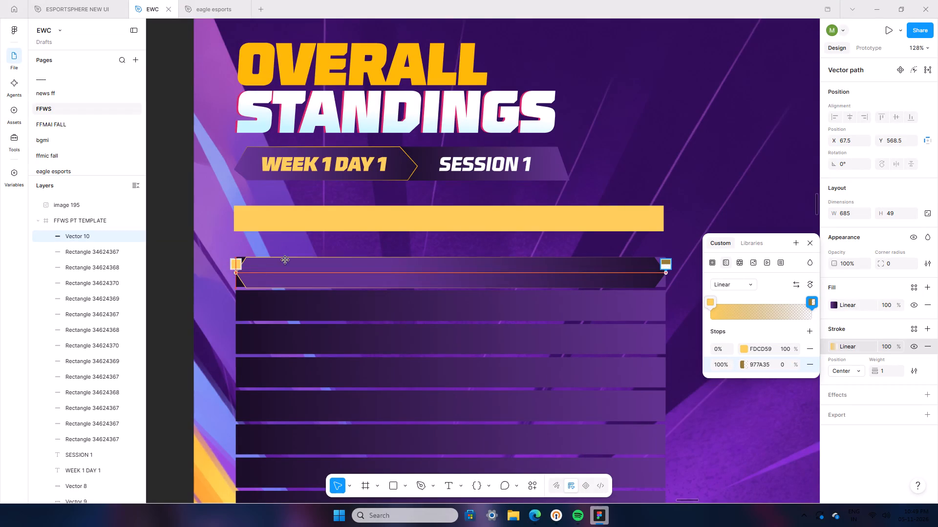
pyautogui.moveTo(285, 260); pyautogui.dragTo(648, 248)
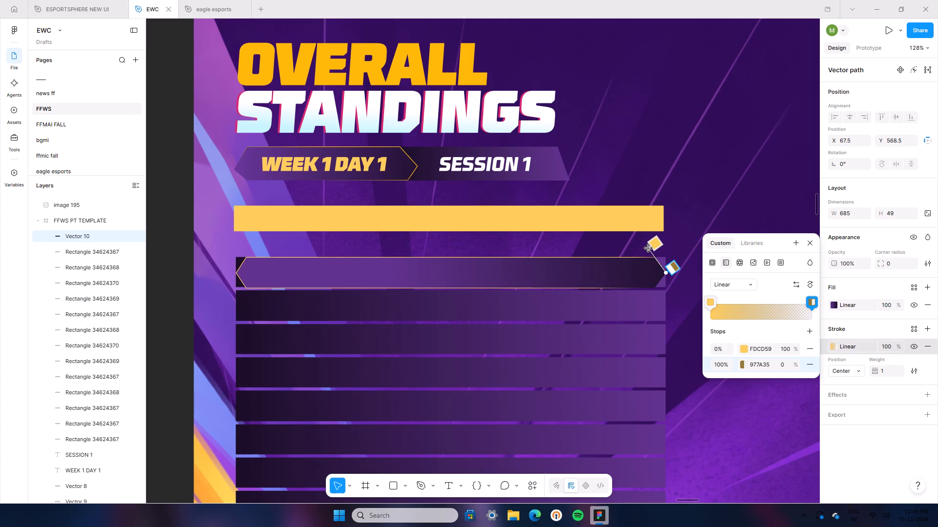
pyautogui.moveTo(648, 248); pyautogui.dragTo(651, 248)
pyautogui.moveTo(665, 274); pyautogui.dragTo(557, 289)
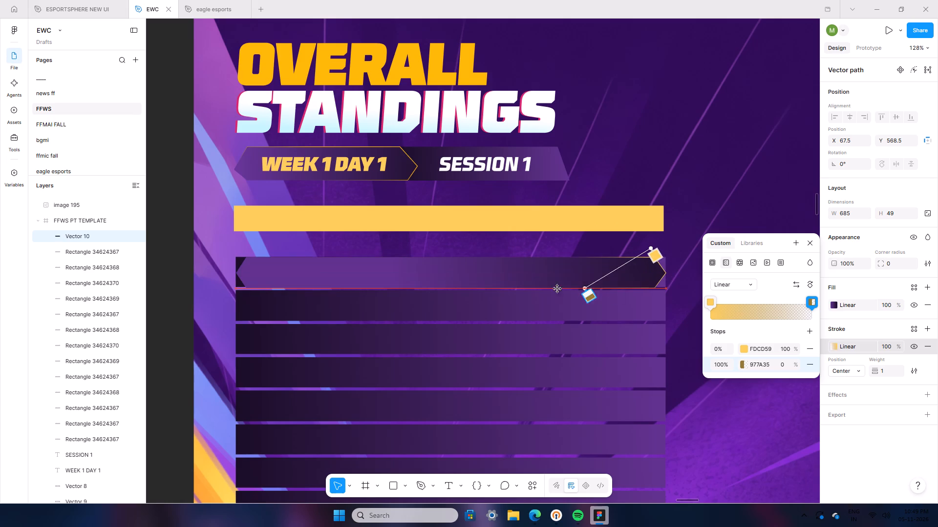
pyautogui.moveTo(557, 289); pyautogui.dragTo(356, 289)
pyautogui.doubleClick(191, 301)
# Delete the original 685 × 48 rectangle behind the pointed bar in the top row.
pyautogui.keyDown('ctrl'); pyautogui.scroll(-6, 190, 300); pyautogui.keyUp('ctrl')
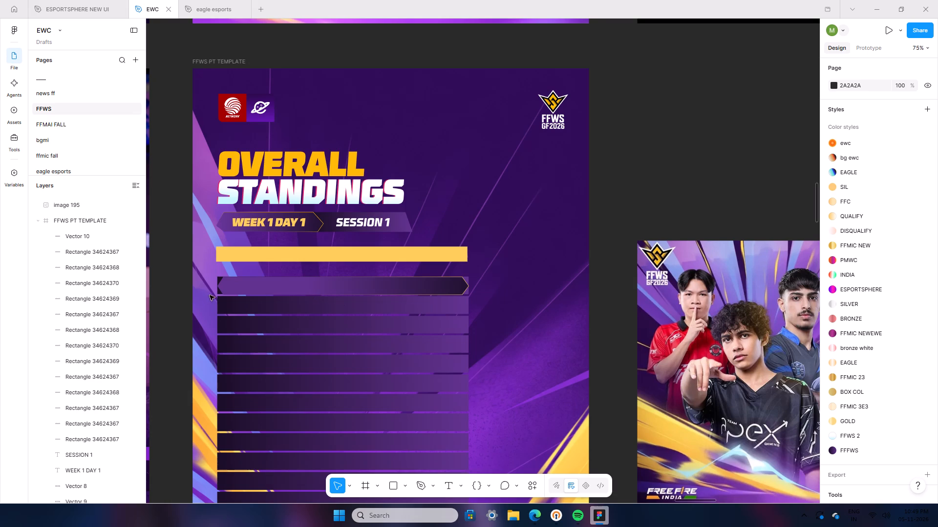
pyautogui.click(469, 282)
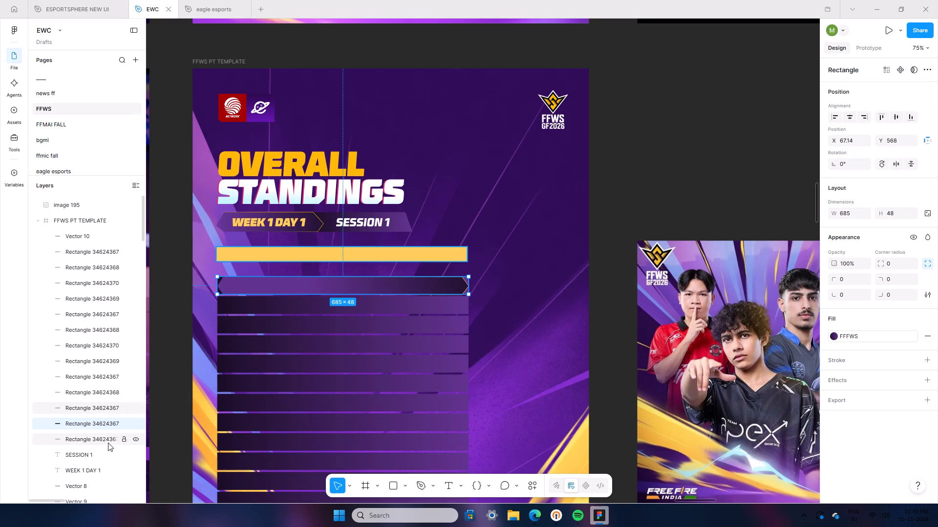
pyautogui.click(137, 423)
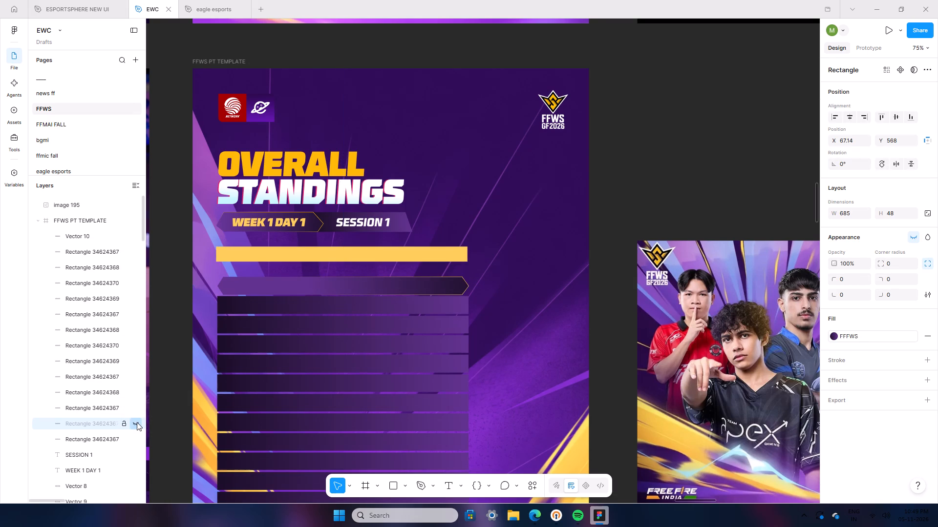
pyautogui.click(102, 424)
pyautogui.press('BackSpace')
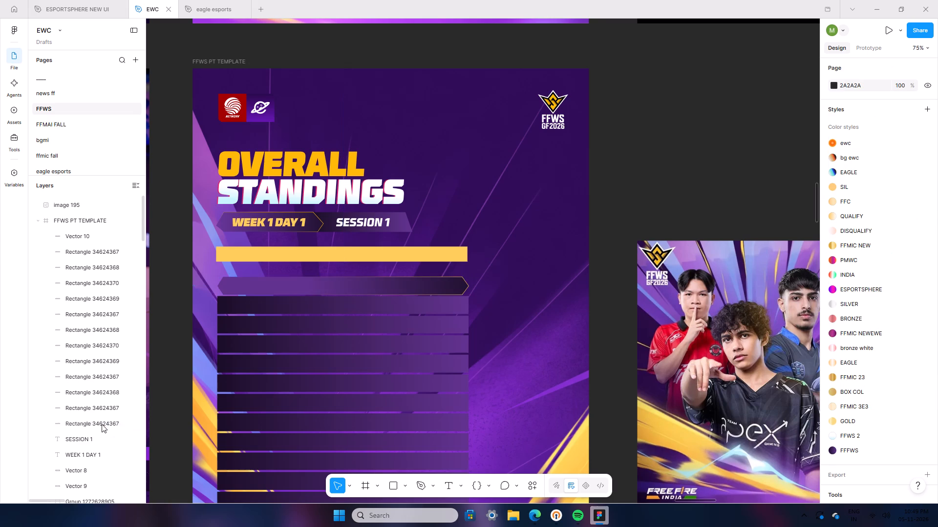
# Draw a closed five-point badge, about 42.5 × 37.5, inside the pointed left end of the top-row bar with the Pen tool.
pyautogui.scroll(-5, 469, 231)
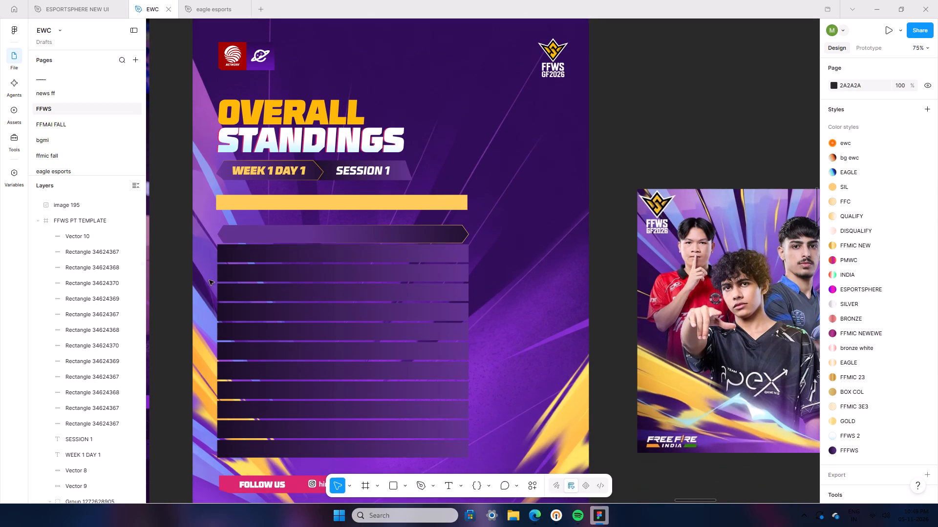
pyautogui.scroll(5, 168, 269)
pyautogui.keyDown('ctrl'); pyautogui.scroll(12, 183, 282); pyautogui.keyUp('ctrl')
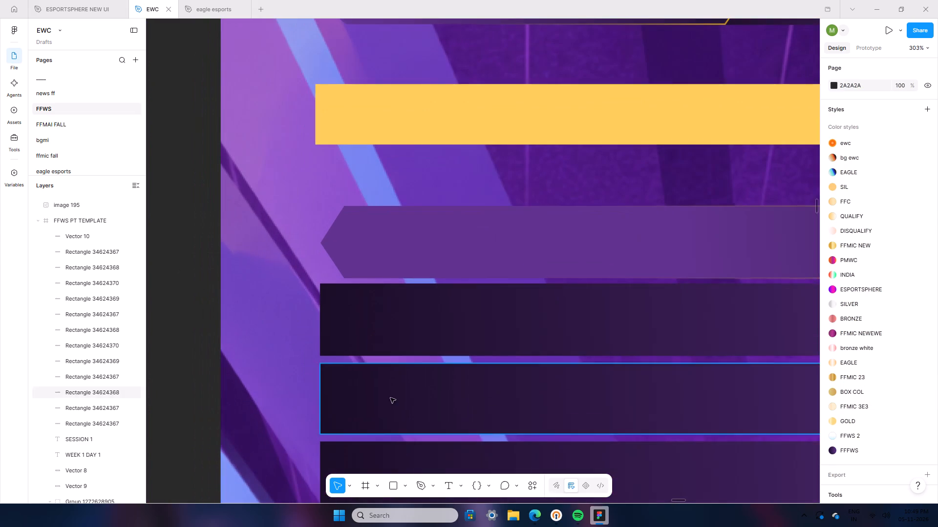
pyautogui.click(417, 488)
pyautogui.keyDown('ctrl'); pyautogui.scroll(5, 355, 304); pyautogui.keyUp('ctrl')
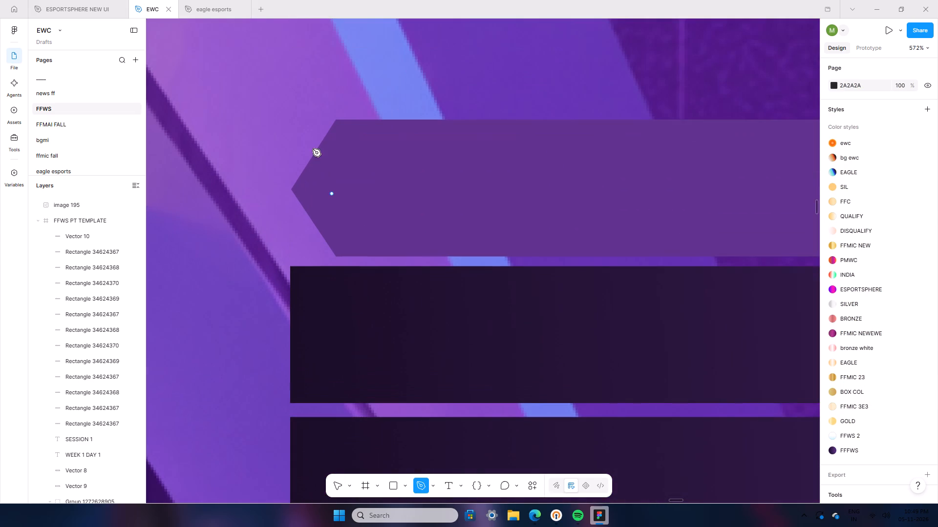
pyautogui.click(315, 190)
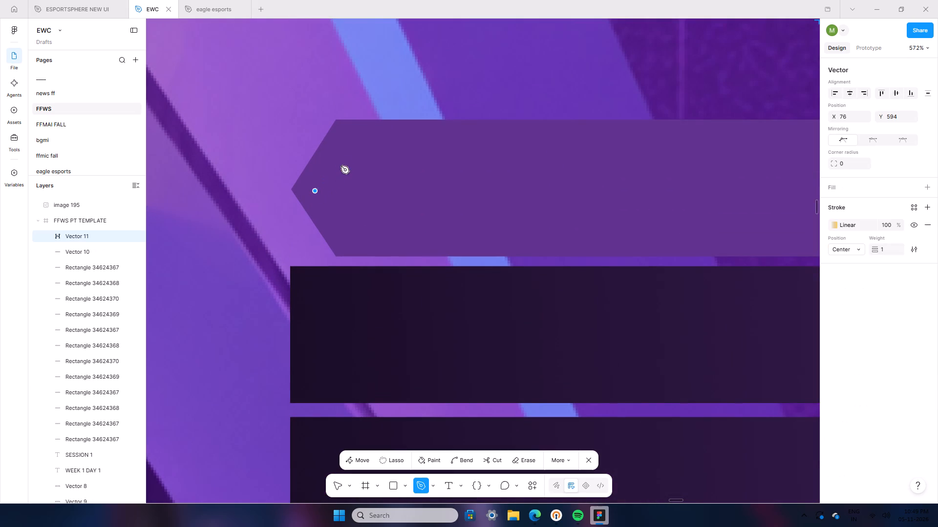
pyautogui.click(348, 140)
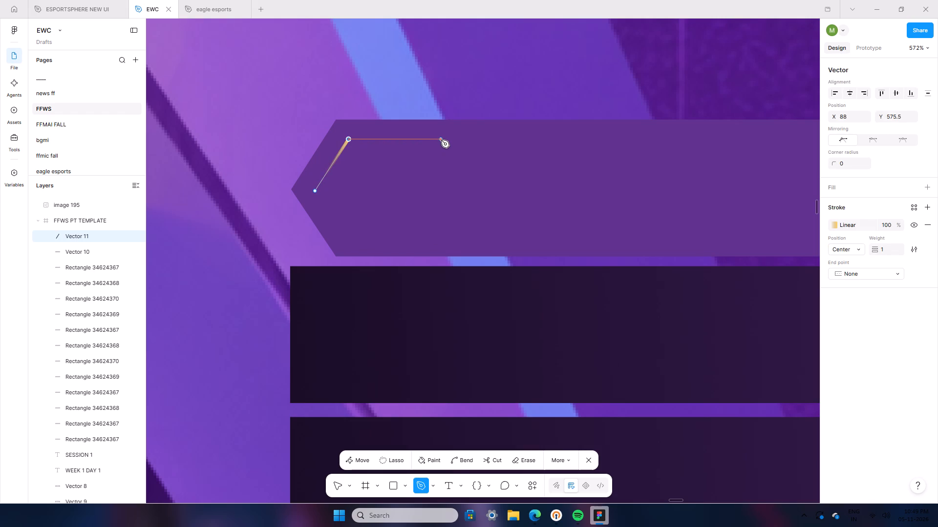
pyautogui.click(434, 138)
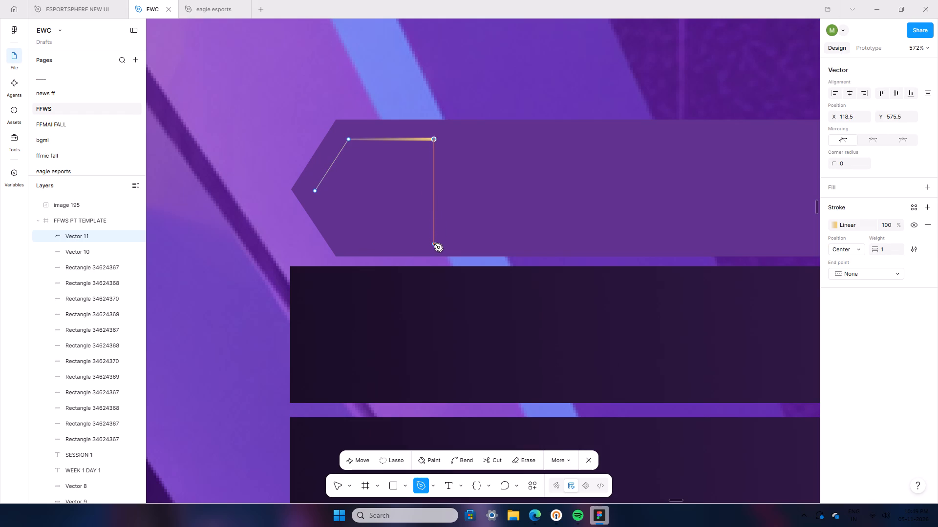
pyautogui.click(434, 243)
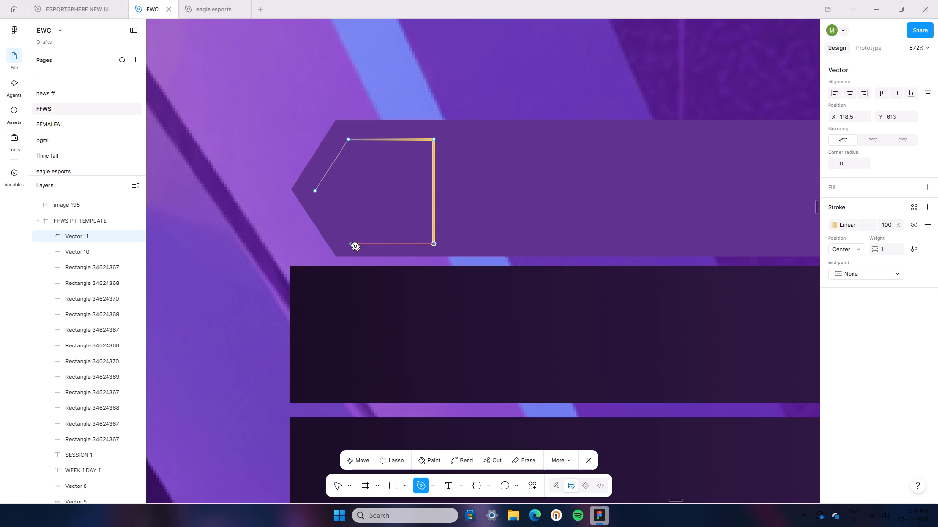
pyautogui.click(349, 243)
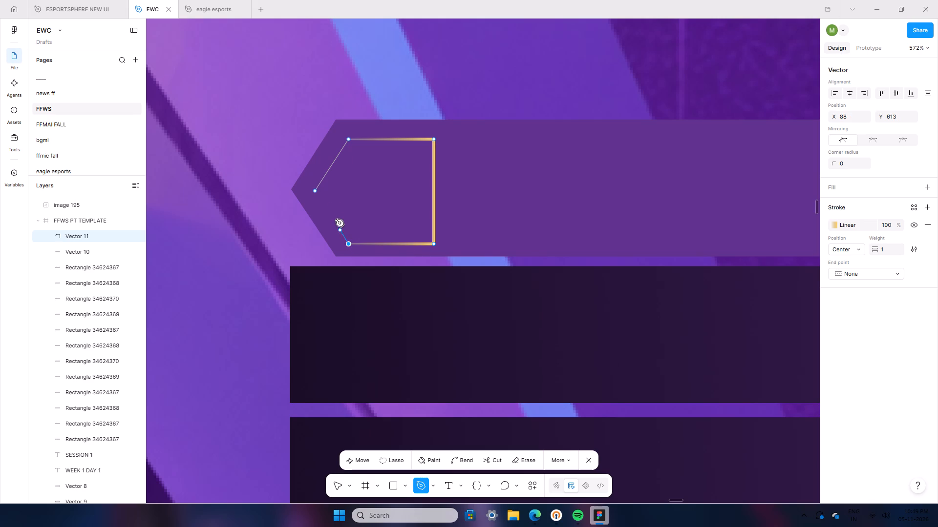
pyautogui.click(315, 190)
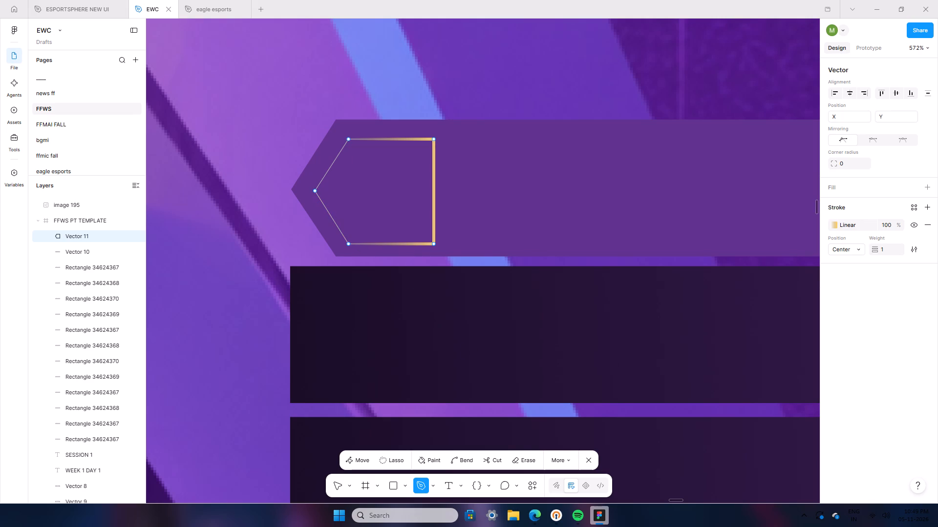
pyautogui.click(590, 462)
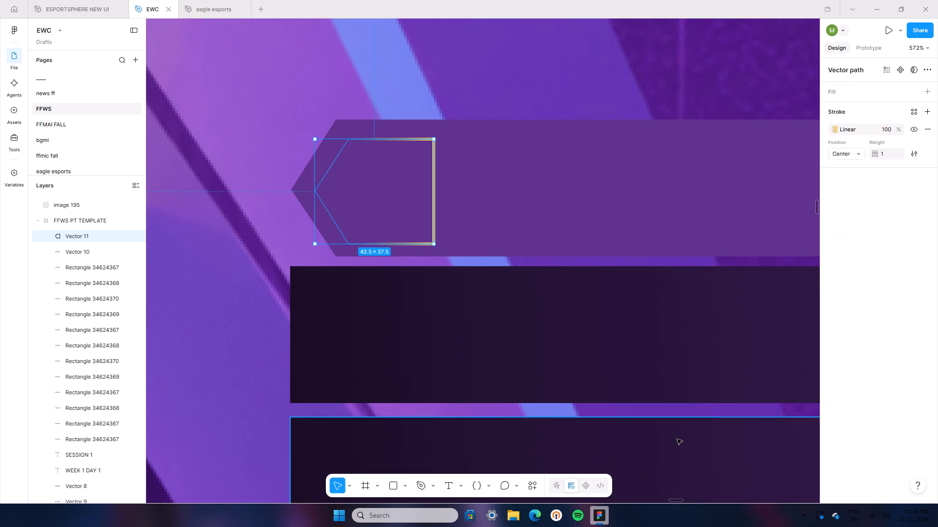
pyautogui.click(865, 426)
pyautogui.keyDown('ctrl'); pyautogui.scroll(-4, 865, 429); pyautogui.keyUp('ctrl')
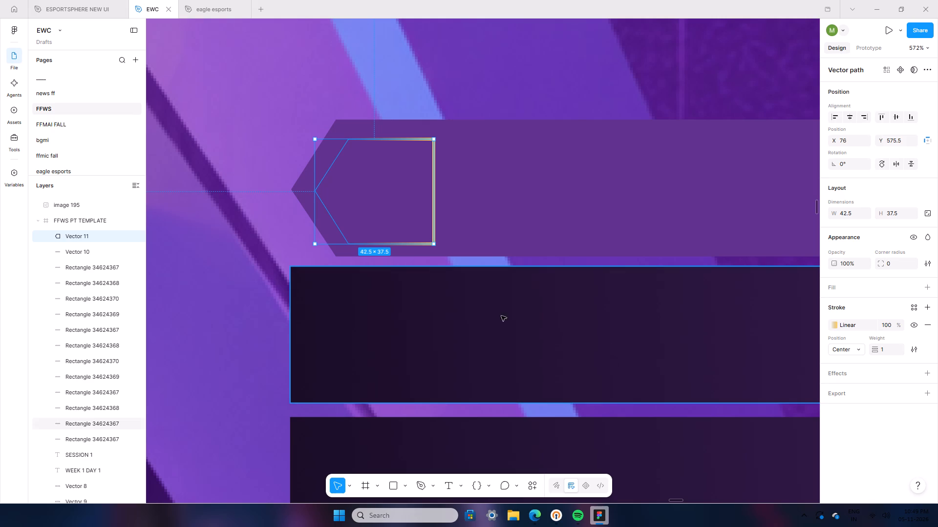
# Remove the badge shape's stroke and give it a solid FDCD59 fill sampled from the yellow header bar.
pyautogui.click(285, 311)
pyautogui.keyDown('ctrl'); pyautogui.scroll(-9, 265, 304); pyautogui.keyUp('ctrl')
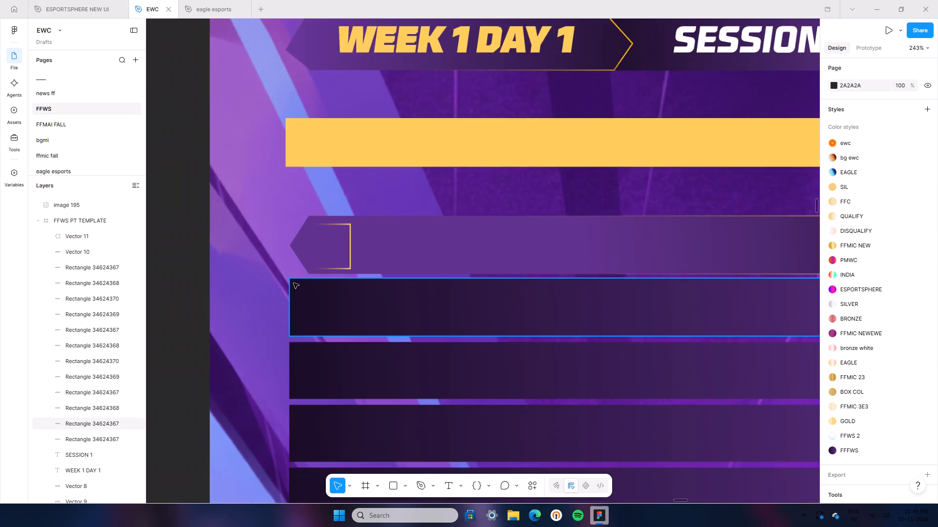
pyautogui.click(319, 256)
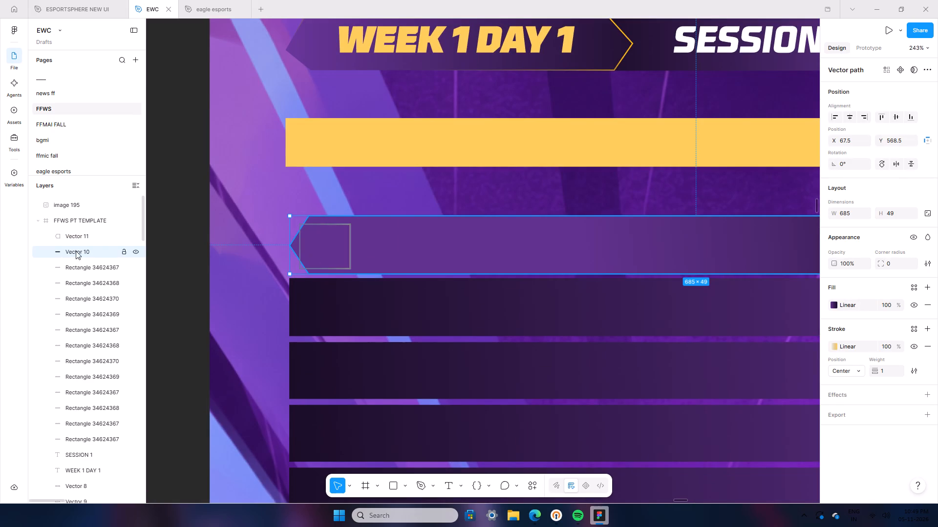
pyautogui.click(77, 239)
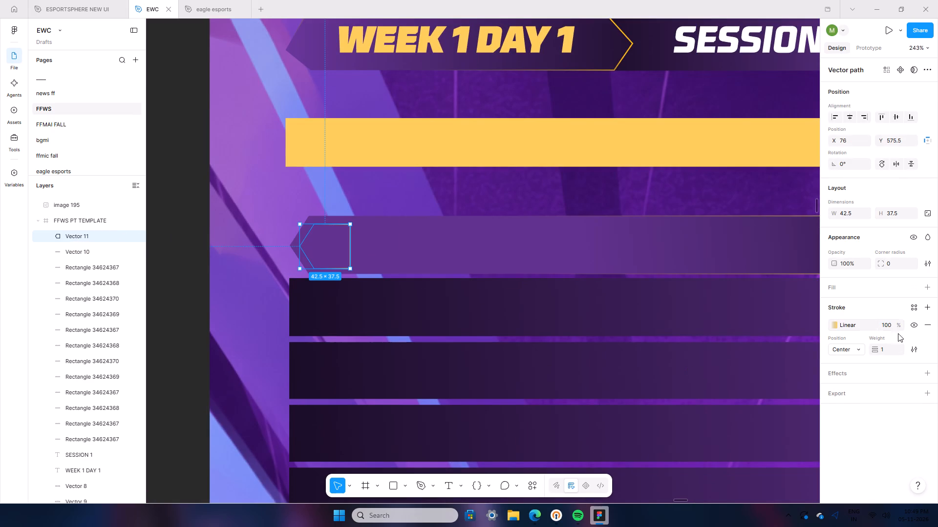
pyautogui.click(930, 323)
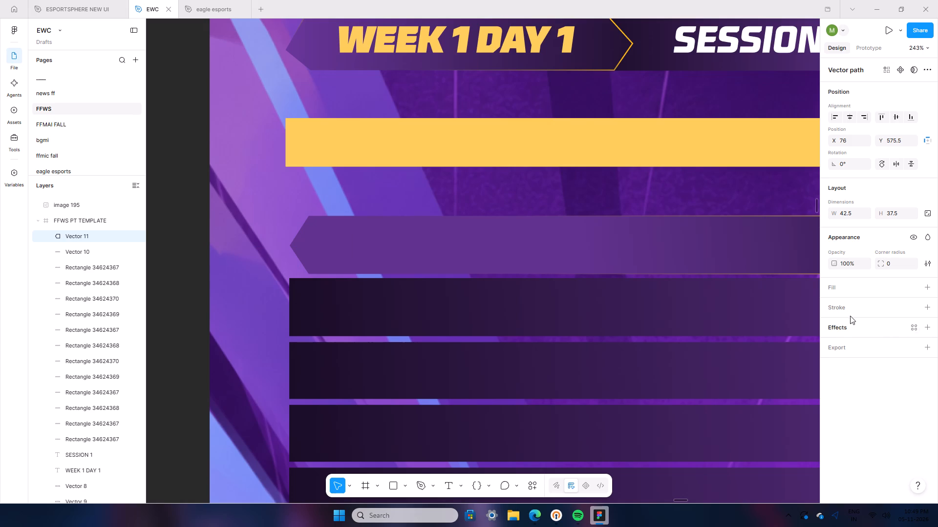
pyautogui.click(923, 284)
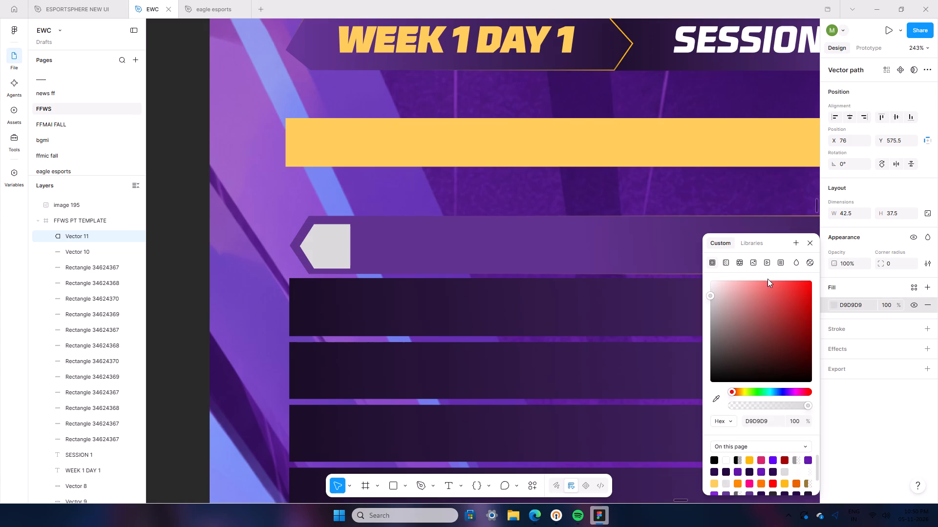
pyautogui.click(746, 246)
pyautogui.click(717, 248)
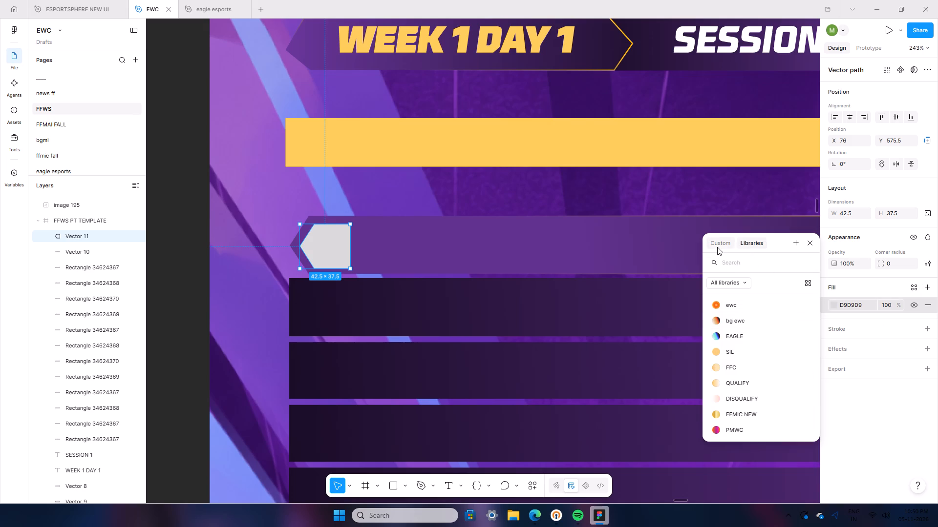
pyautogui.click(715, 398)
pyautogui.click(573, 156)
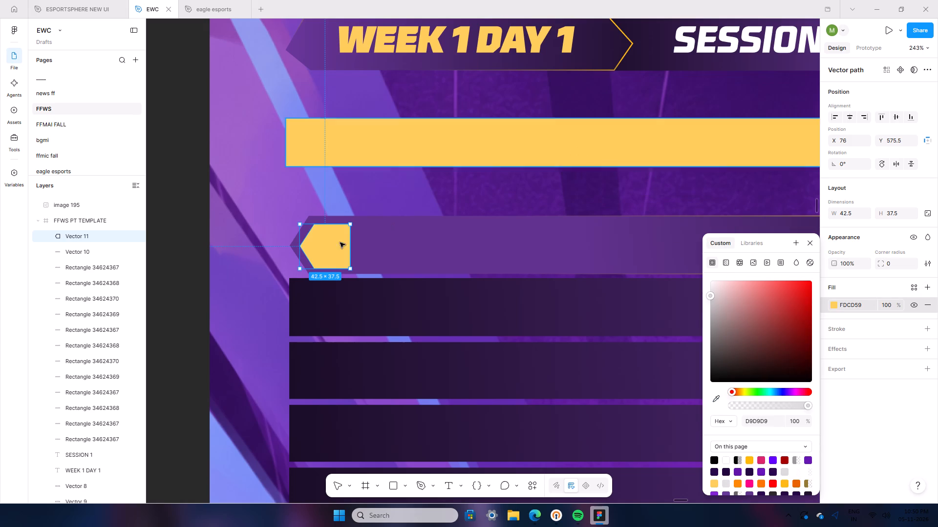
pyautogui.click(146, 291)
pyautogui.click(173, 324)
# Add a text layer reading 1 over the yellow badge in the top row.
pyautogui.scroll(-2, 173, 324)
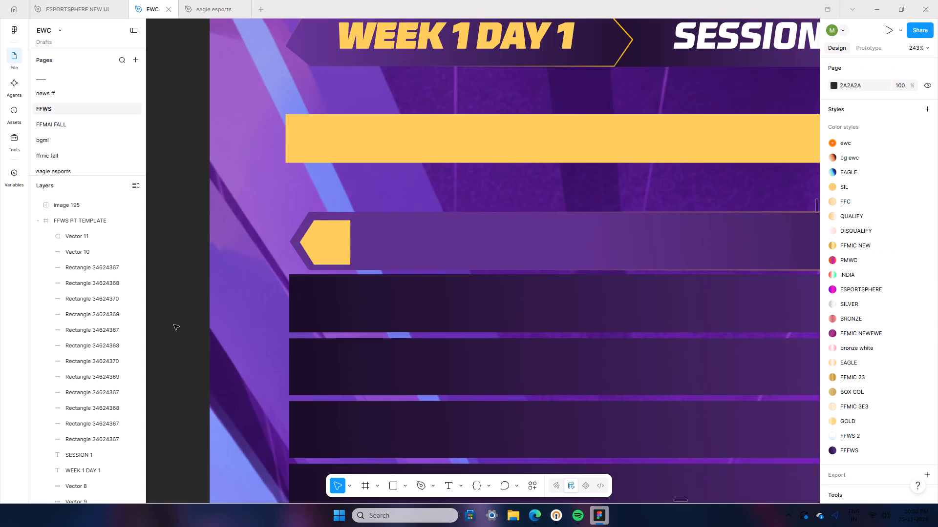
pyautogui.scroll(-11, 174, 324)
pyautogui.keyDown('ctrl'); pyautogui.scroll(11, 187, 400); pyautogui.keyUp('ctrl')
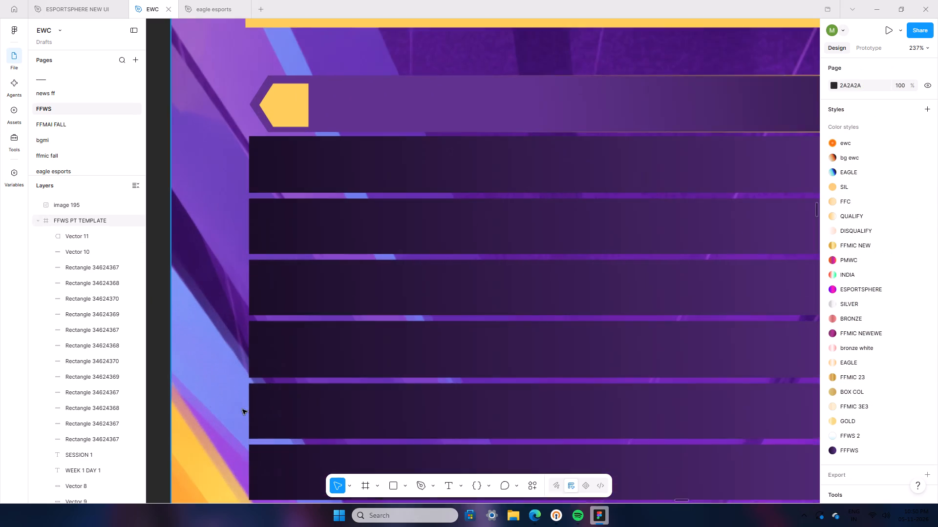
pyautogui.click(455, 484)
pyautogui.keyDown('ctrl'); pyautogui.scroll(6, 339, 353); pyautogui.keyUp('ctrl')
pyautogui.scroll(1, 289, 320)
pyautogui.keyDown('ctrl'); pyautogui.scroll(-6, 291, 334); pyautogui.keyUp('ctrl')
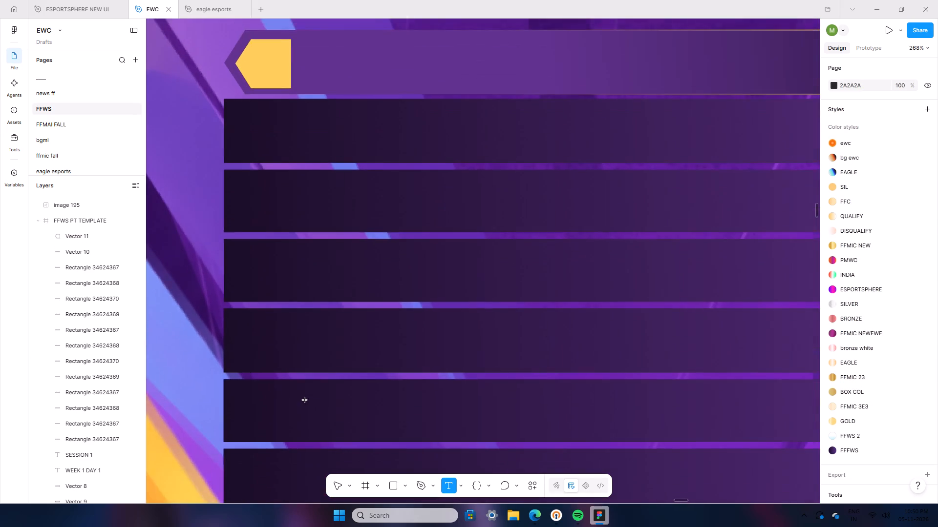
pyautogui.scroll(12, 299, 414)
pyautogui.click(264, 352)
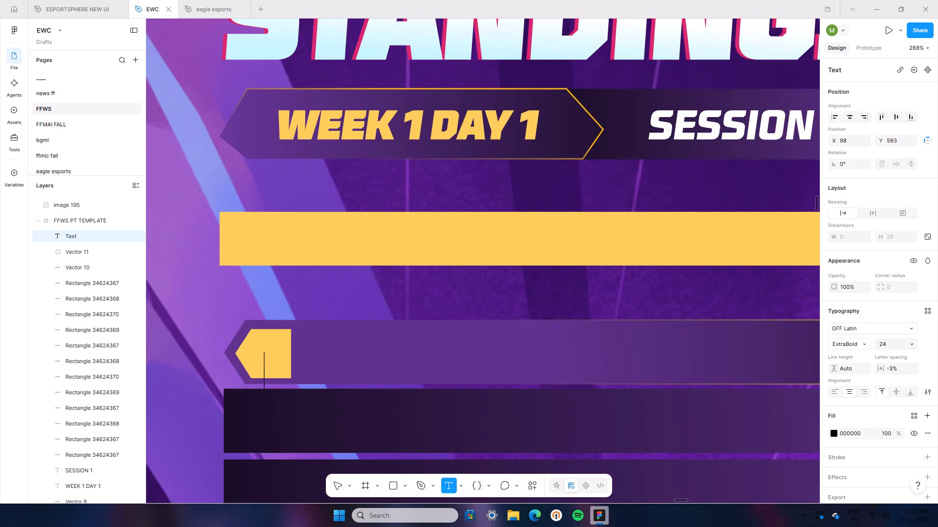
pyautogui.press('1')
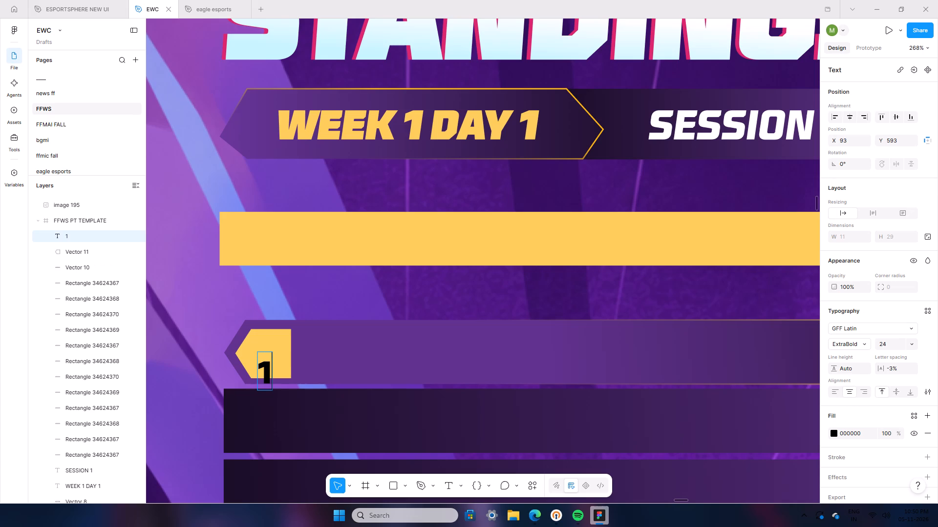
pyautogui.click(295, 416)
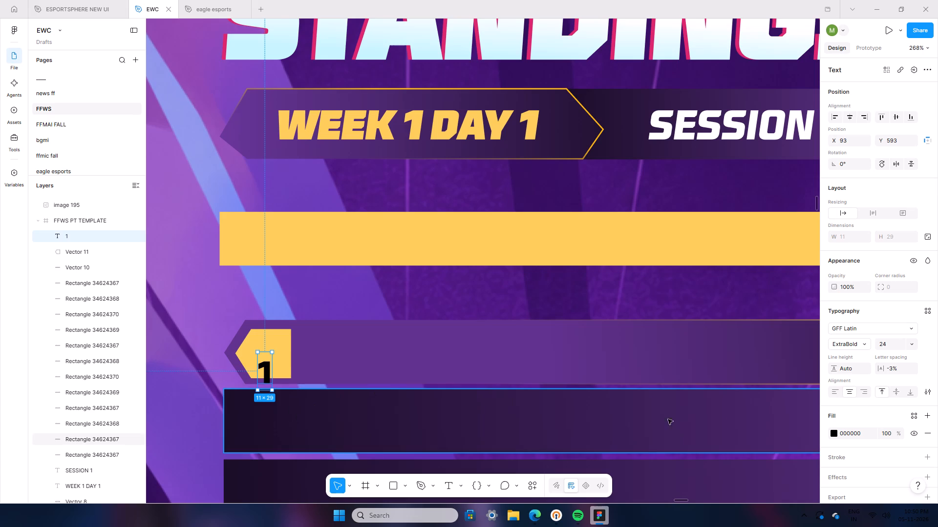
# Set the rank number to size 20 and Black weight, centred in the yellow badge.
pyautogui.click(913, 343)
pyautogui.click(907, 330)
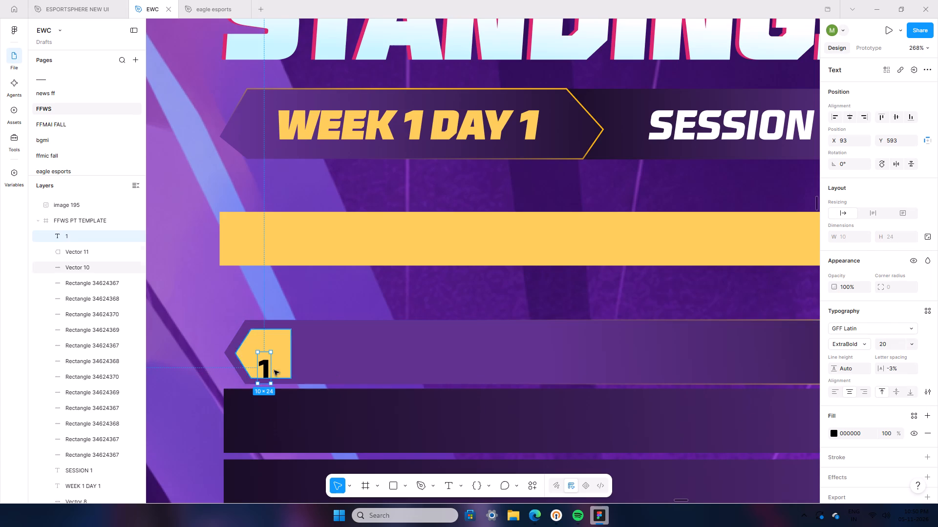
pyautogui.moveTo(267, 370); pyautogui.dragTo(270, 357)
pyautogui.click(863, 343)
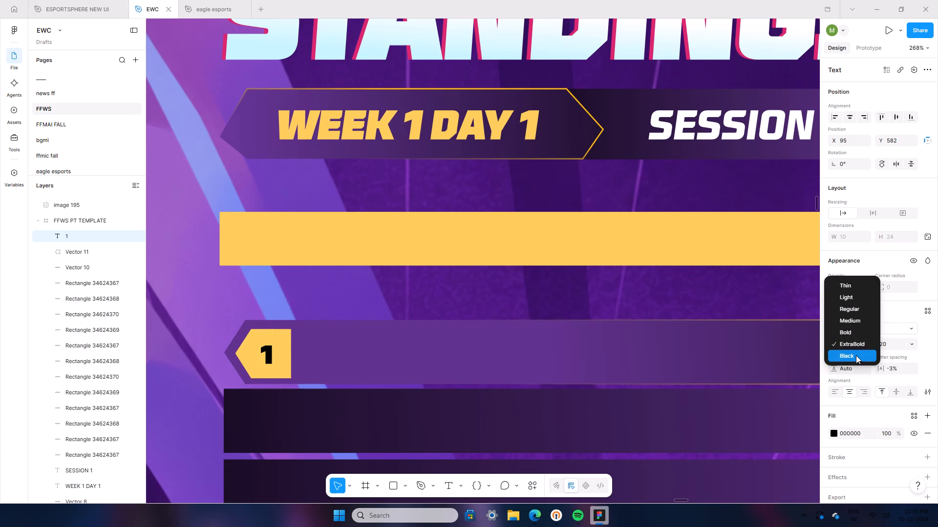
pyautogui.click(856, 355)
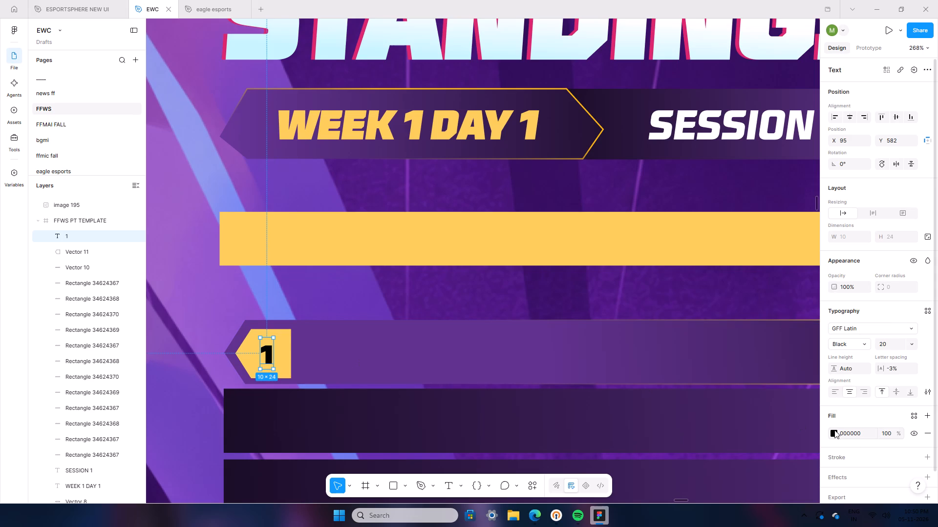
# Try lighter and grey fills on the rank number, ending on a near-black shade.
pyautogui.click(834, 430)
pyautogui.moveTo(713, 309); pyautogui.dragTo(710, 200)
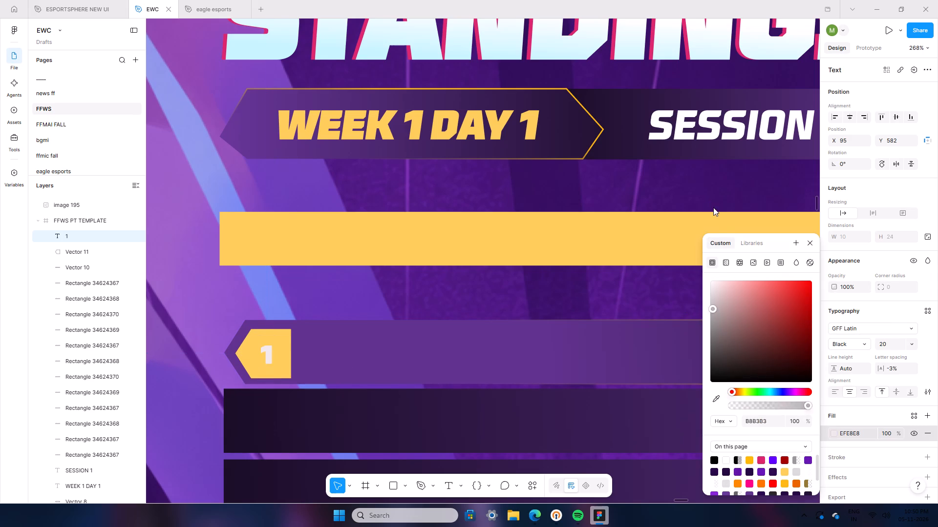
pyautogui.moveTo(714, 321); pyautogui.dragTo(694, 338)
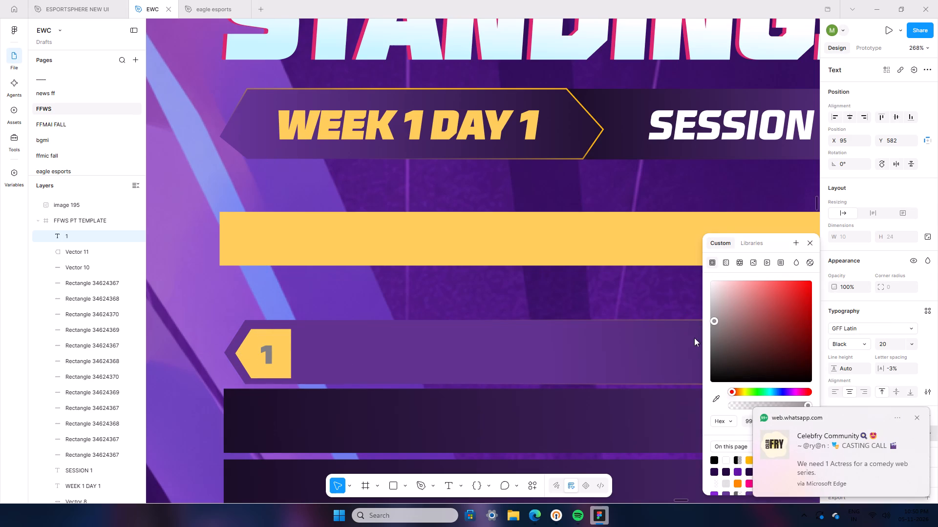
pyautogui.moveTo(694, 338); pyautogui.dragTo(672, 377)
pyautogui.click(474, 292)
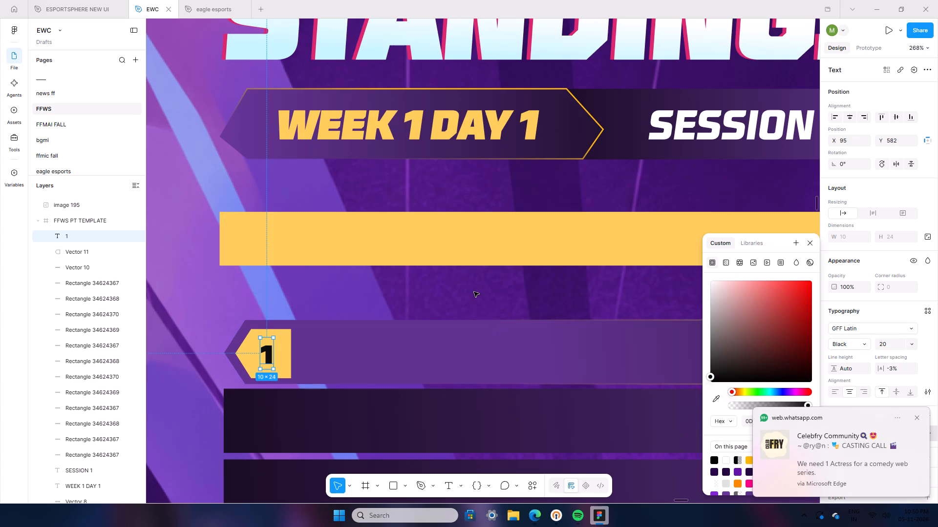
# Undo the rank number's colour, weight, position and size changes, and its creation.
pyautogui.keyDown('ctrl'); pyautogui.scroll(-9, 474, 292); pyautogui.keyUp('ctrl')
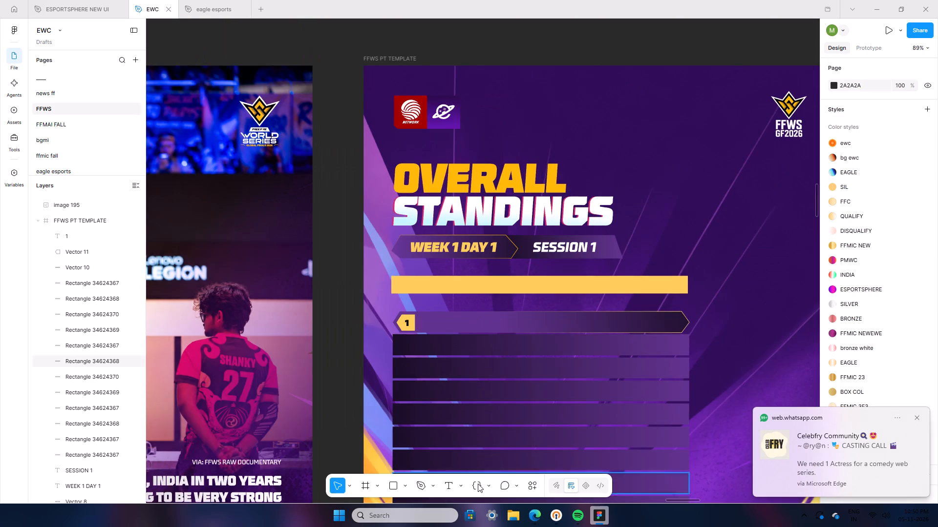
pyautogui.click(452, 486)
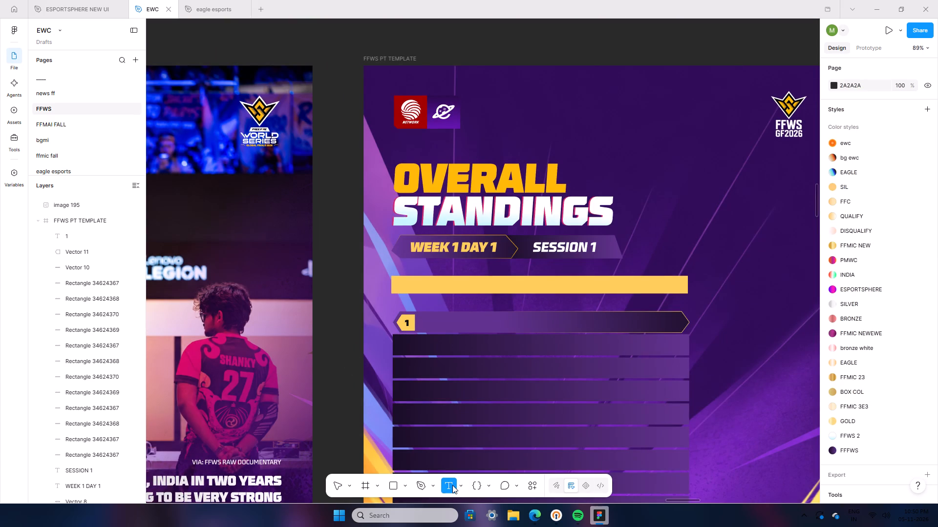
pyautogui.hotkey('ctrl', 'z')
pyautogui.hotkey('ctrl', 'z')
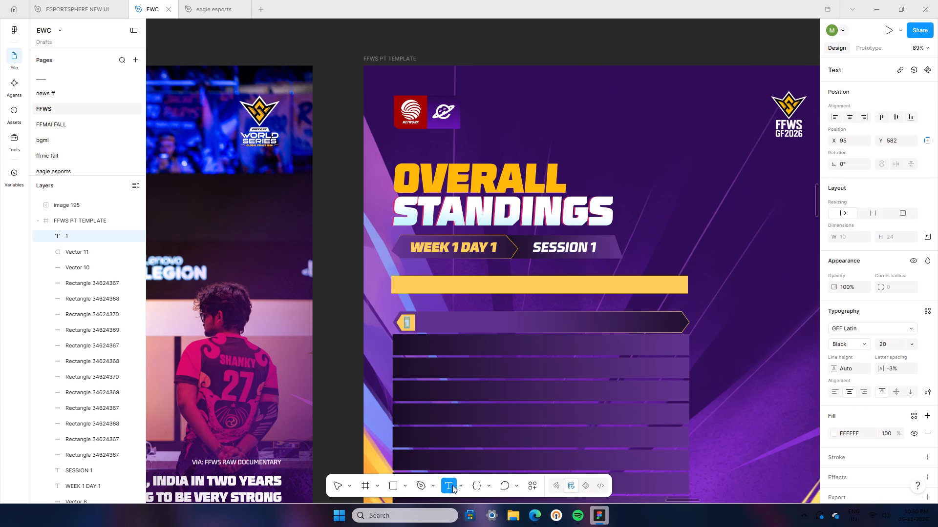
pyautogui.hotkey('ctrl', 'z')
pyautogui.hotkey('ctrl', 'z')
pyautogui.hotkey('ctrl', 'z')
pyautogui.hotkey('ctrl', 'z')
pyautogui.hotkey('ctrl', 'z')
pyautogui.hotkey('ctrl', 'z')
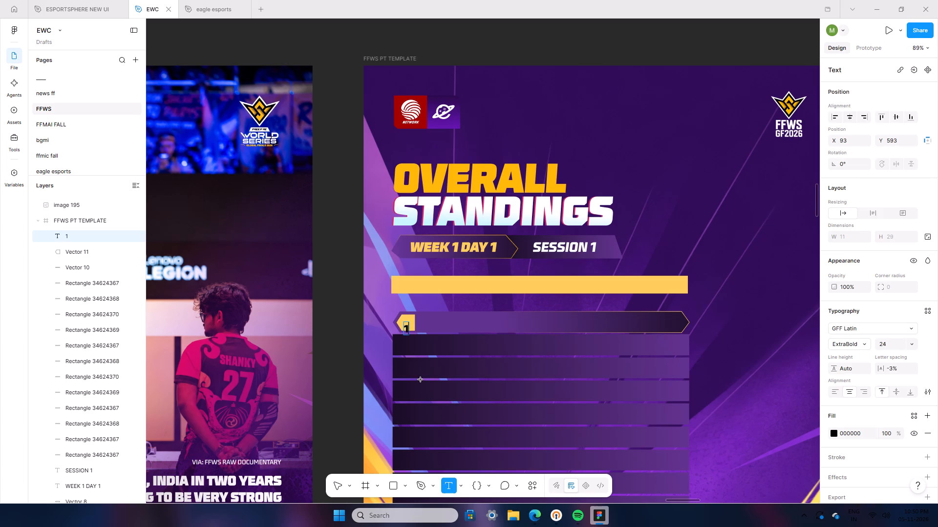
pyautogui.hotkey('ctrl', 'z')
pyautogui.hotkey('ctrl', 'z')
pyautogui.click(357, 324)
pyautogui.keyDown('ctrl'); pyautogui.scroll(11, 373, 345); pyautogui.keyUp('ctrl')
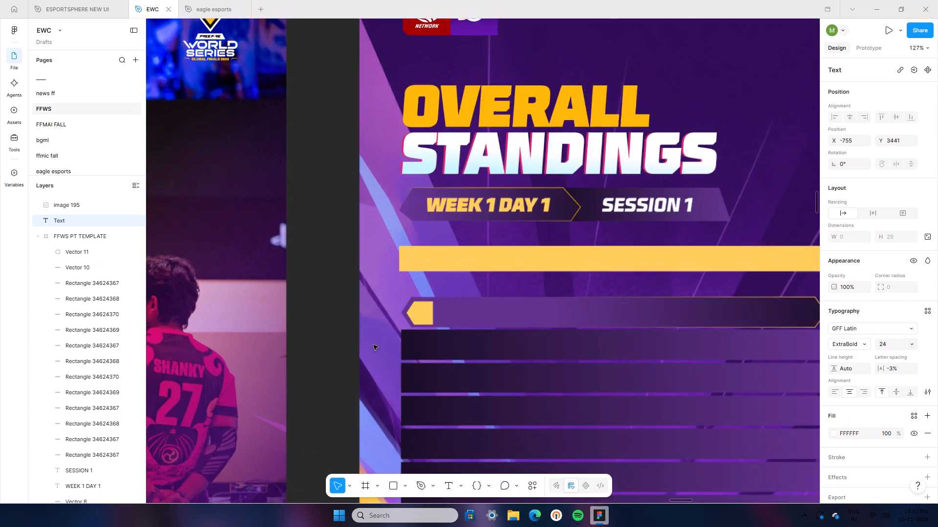
# Reshape the top row's yellow badge into a hexagon about 54.5 × 37.5 by pulling its flat side out to a point.
pyautogui.keyDown('ctrl'); pyautogui.scroll(3, 373, 345); pyautogui.keyUp('ctrl')
pyautogui.doubleClick(266, 331)
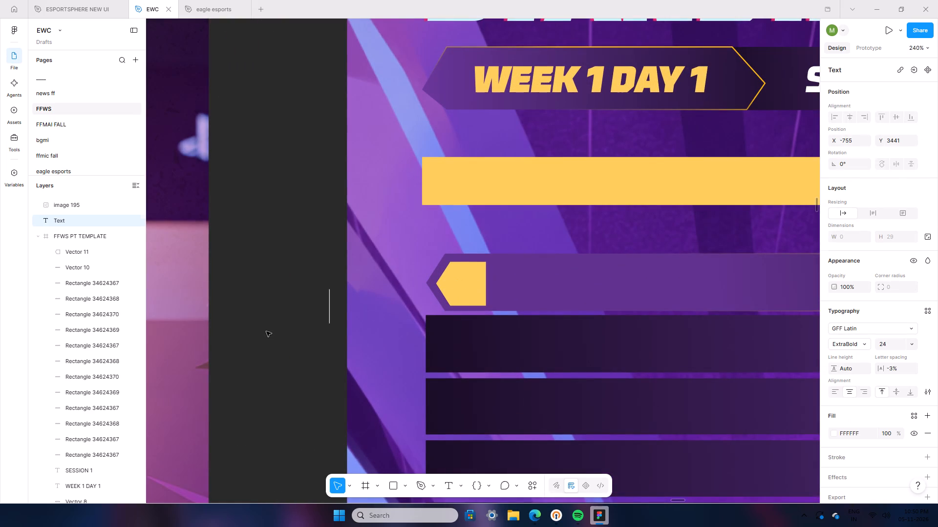
pyautogui.doubleClick(473, 284)
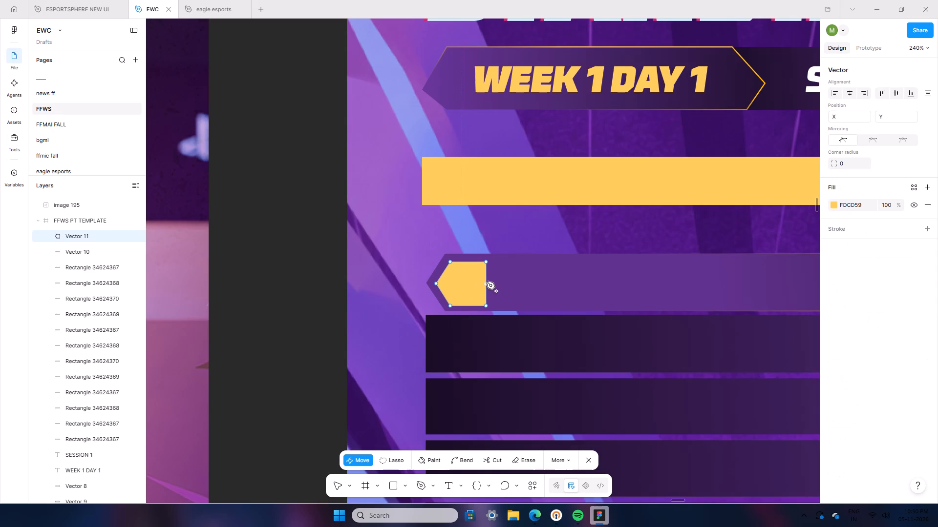
pyautogui.moveTo(487, 282); pyautogui.dragTo(501, 284)
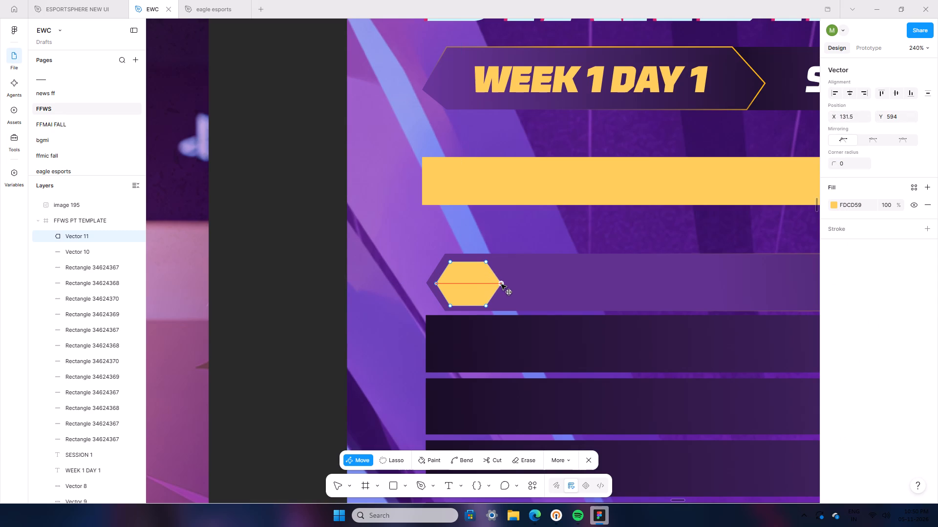
pyautogui.moveTo(501, 284); pyautogui.dragTo(500, 284)
pyautogui.doubleClick(320, 291)
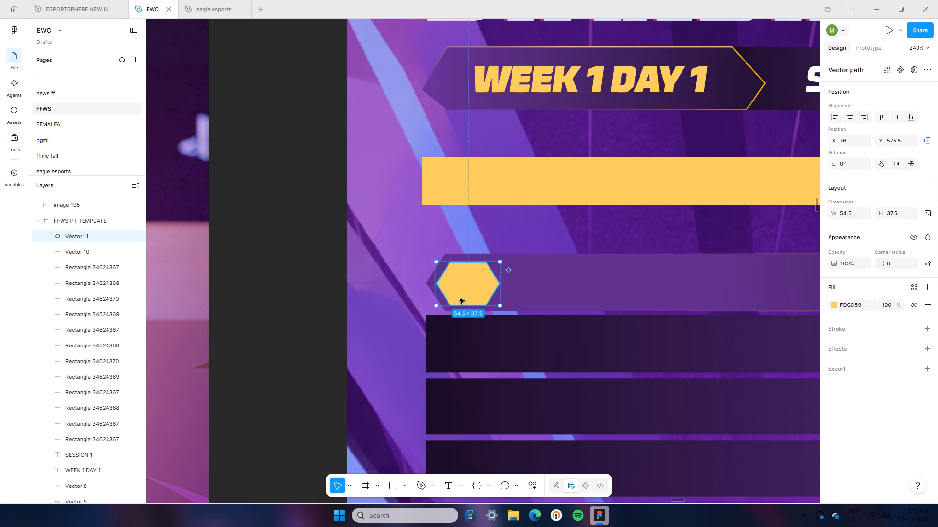
# Move the yellow hexagon further along the top row bar, centred vertically, leaving space between it and the bar's left tip.
pyautogui.moveTo(465, 298); pyautogui.dragTo(515, 294)
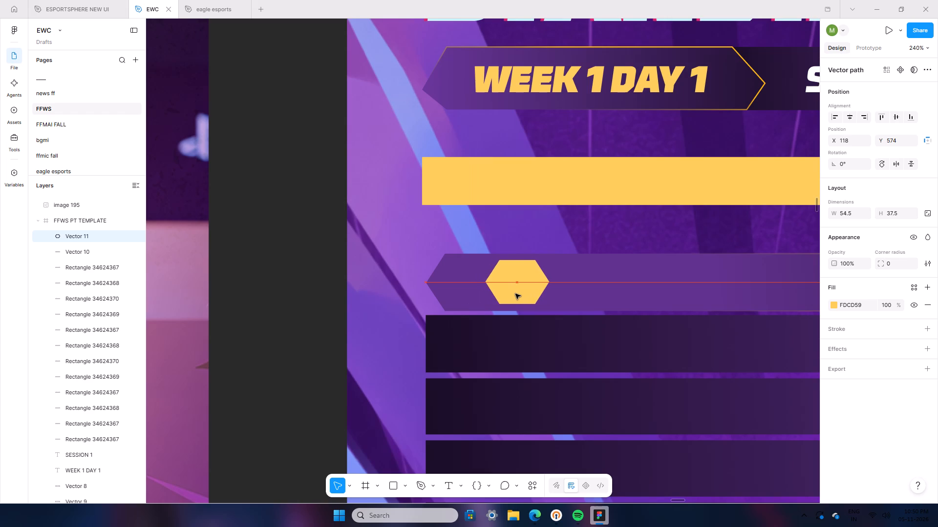
pyautogui.moveTo(515, 294); pyautogui.dragTo(517, 294)
pyautogui.moveTo(522, 289); pyautogui.dragTo(519, 289)
pyautogui.moveTo(519, 289); pyautogui.dragTo(516, 289)
pyautogui.click(264, 324)
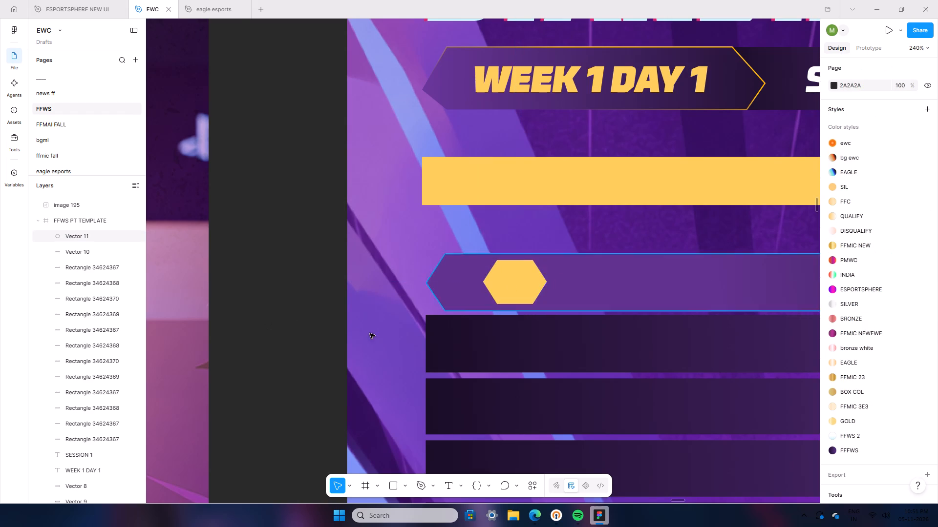
# Open the FFMAI FALL page and lock the player image in the FFMAI GF PT standings post.
pyautogui.keyDown('ctrl'); pyautogui.scroll(-19, 371, 344); pyautogui.keyUp('ctrl')
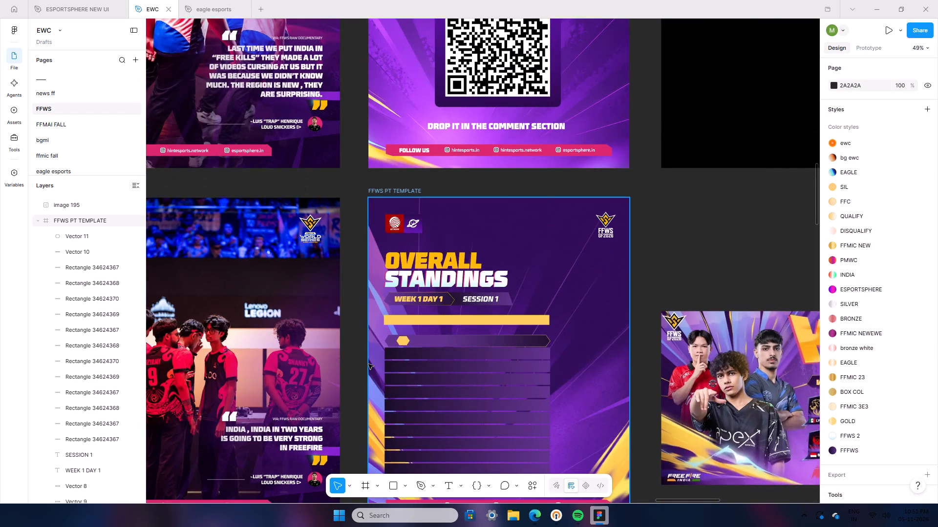
pyautogui.keyDown('ctrl'); pyautogui.scroll(10, 368, 364); pyautogui.keyUp('ctrl')
pyautogui.keyDown('ctrl'); pyautogui.scroll(-18, 368, 364); pyautogui.keyUp('ctrl')
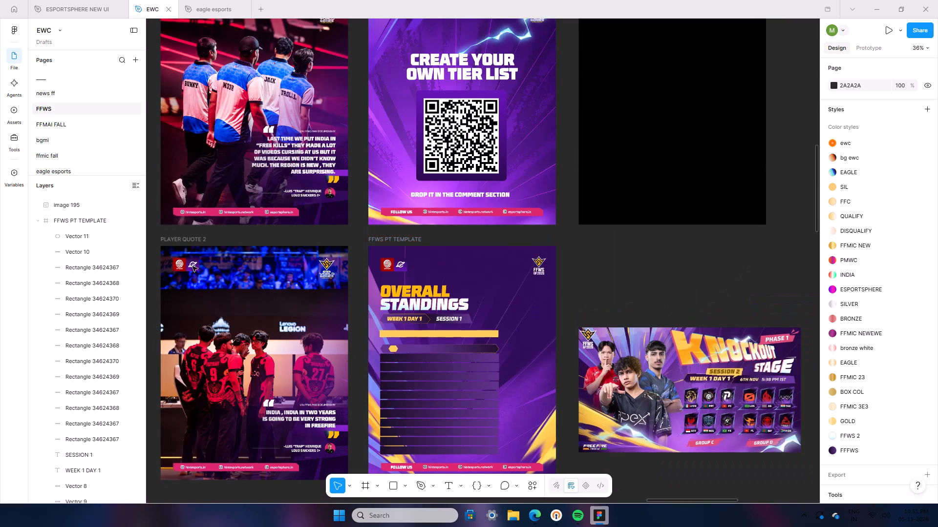
pyautogui.click(65, 131)
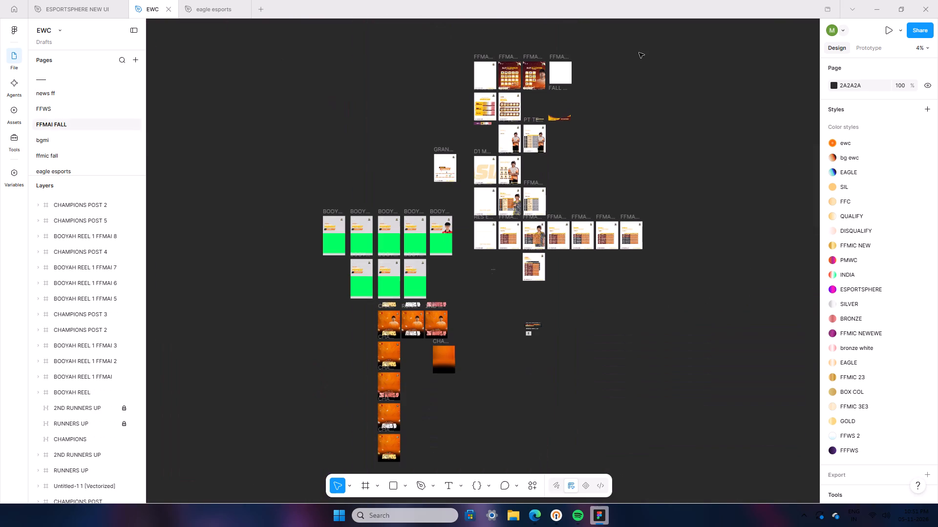
pyautogui.scroll(8, 581, 292)
pyautogui.keyDown('ctrl'); pyautogui.scroll(5, 567, 291); pyautogui.keyUp('ctrl')
pyautogui.scroll(3, 471, 347)
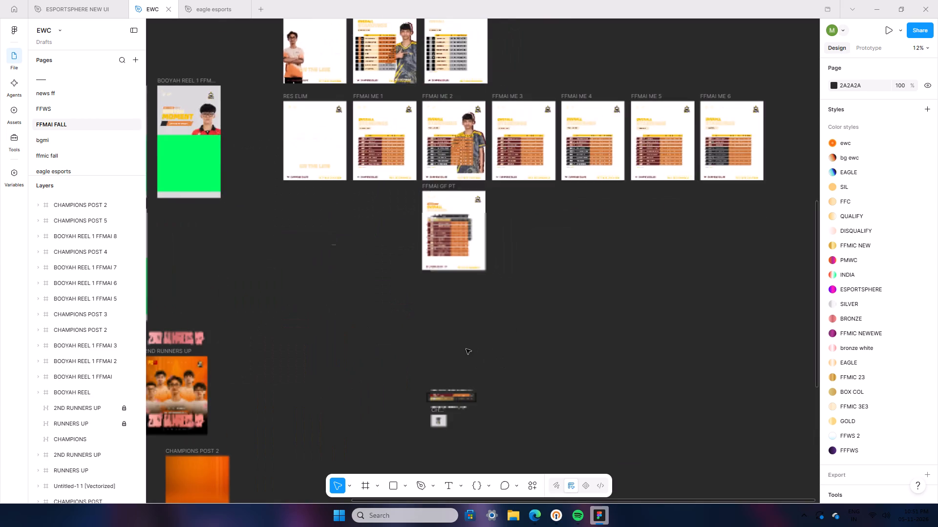
pyautogui.scroll(3, 466, 349)
pyautogui.keyDown('ctrl'); pyautogui.scroll(13, 463, 352); pyautogui.keyUp('ctrl')
pyautogui.keyDown('ctrl'); pyautogui.scroll(12, 461, 352); pyautogui.keyUp('ctrl')
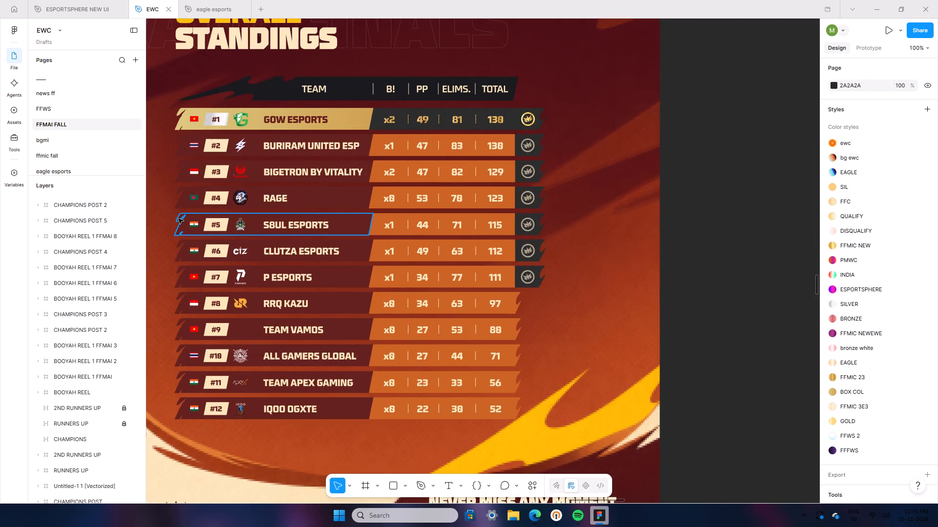
pyautogui.moveTo(167, 213); pyautogui.dragTo(552, 233)
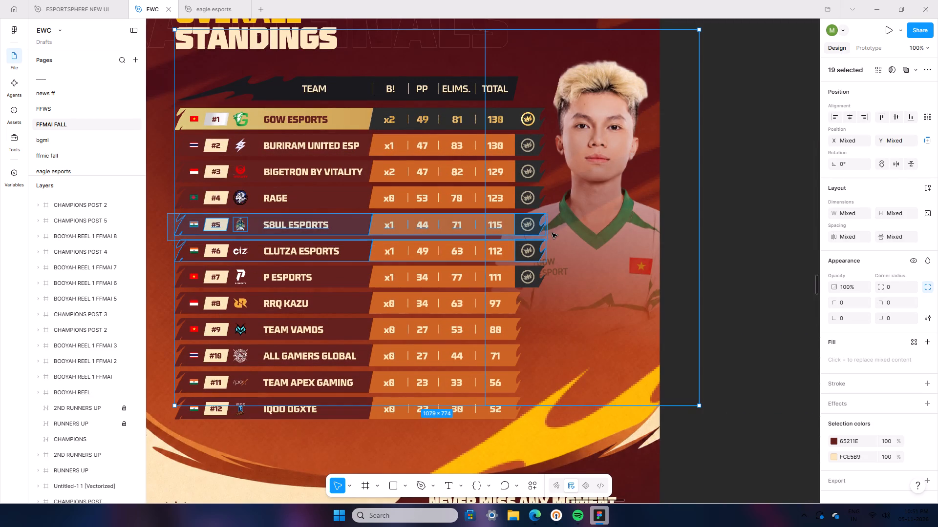
pyautogui.moveTo(552, 233); pyautogui.dragTo(546, 229)
pyautogui.click(383, 438)
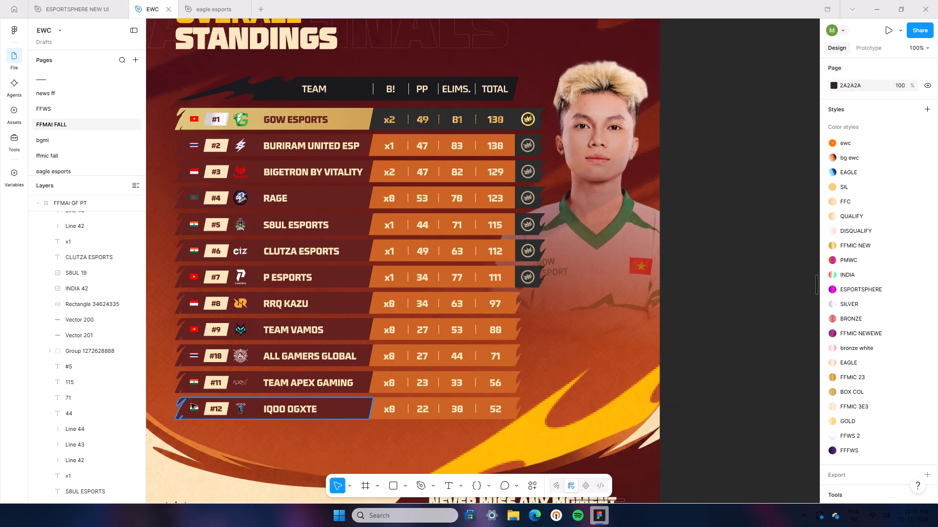
pyautogui.click(640, 223)
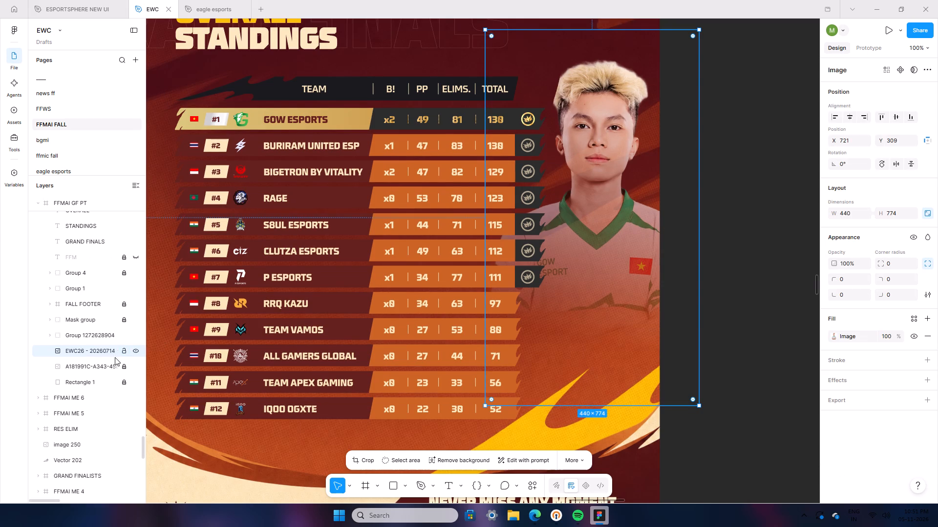
pyautogui.click(128, 354)
pyautogui.click(770, 241)
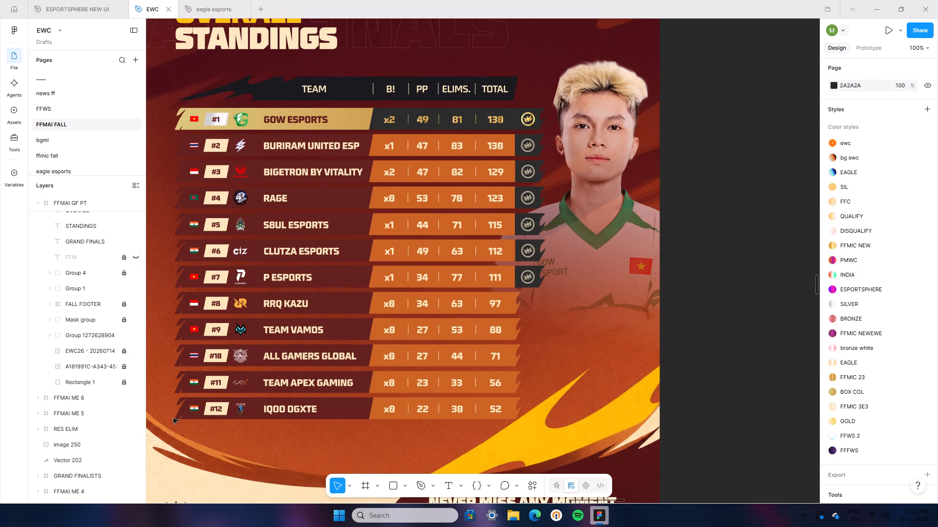
# Copy the complete #12 IQOO OGXTE row and paste it onto the FFWS page's empty canvas below the FFWS PT TEMPLATE frame.
pyautogui.moveTo(166, 398); pyautogui.dragTo(510, 410)
pyautogui.rightClick(503, 408)
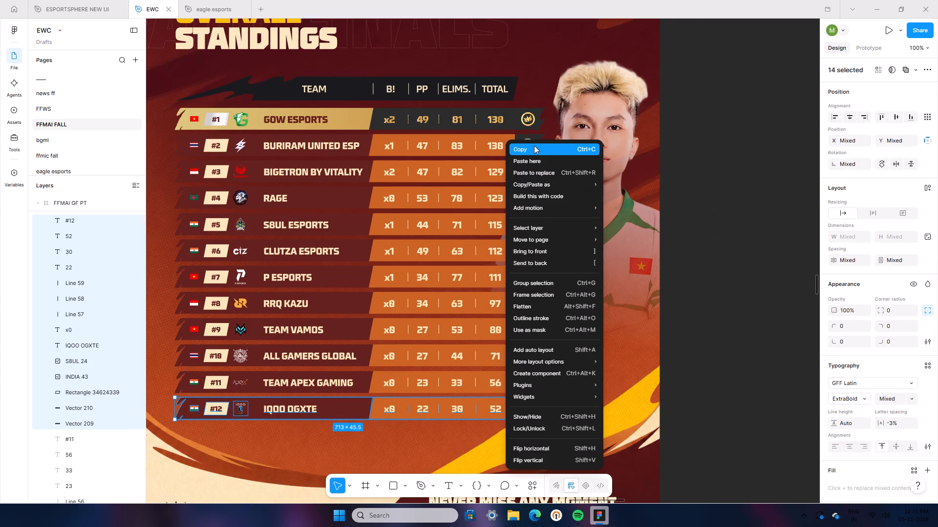
pyautogui.click(534, 145)
pyautogui.click(64, 109)
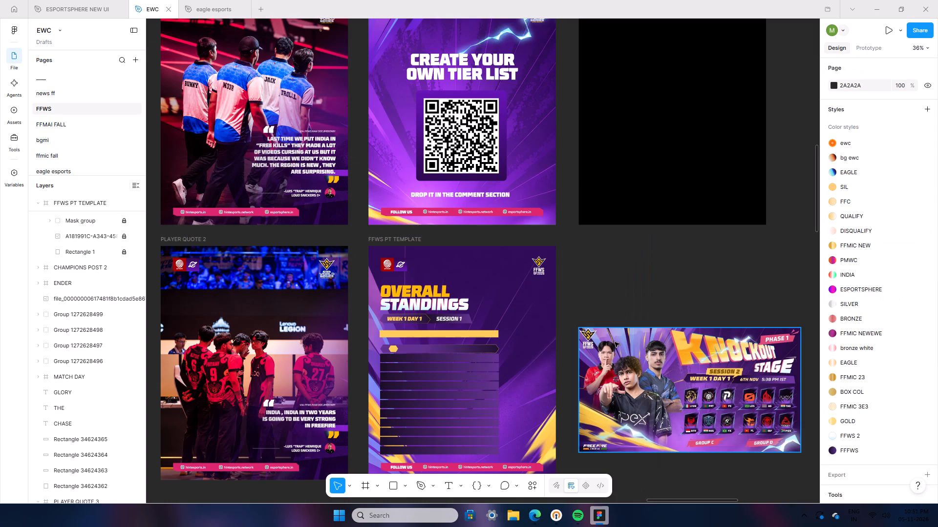
pyautogui.scroll(-5, 618, 367)
pyautogui.keyDown('ctrl'); pyautogui.scroll(5, 557, 398); pyautogui.keyUp('ctrl')
pyautogui.rightClick(315, 343)
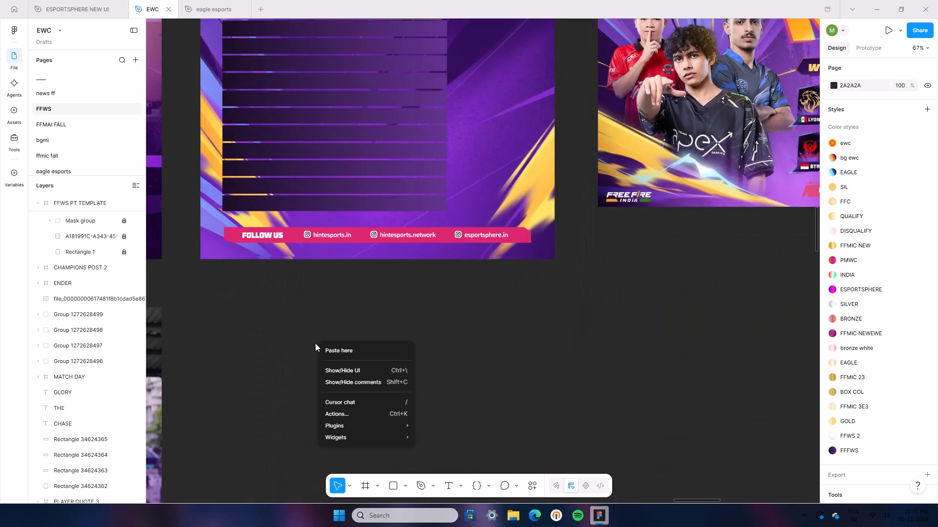
pyautogui.click(353, 347)
# Move the whole pasted #12 row to the empty canvas beside FFWS PT TEMPLATE, just above the Knockout Stage graphic.
pyautogui.moveTo(427, 356); pyautogui.dragTo(427, 356)
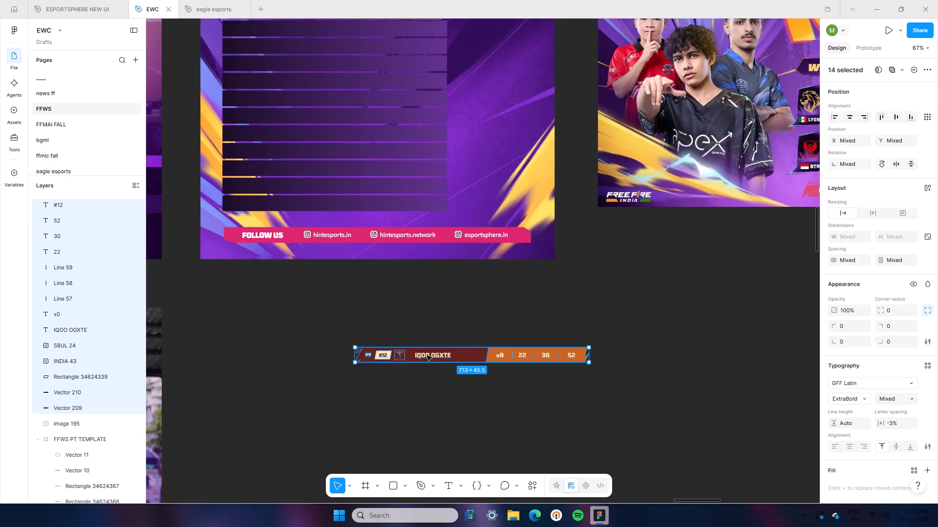
pyautogui.moveTo(427, 356); pyautogui.dragTo(644, 326)
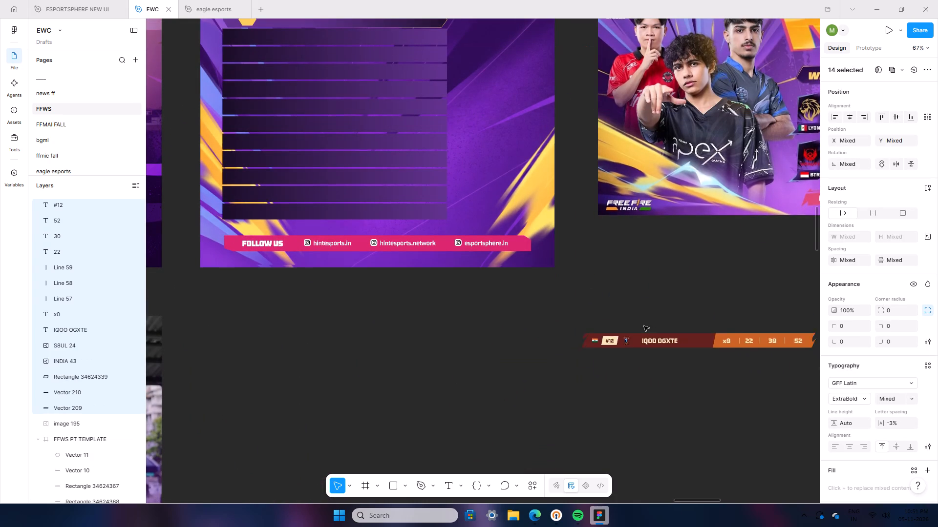
pyautogui.moveTo(644, 326); pyautogui.dragTo(662, 265)
pyautogui.click(606, 377)
pyautogui.scroll(7, 547, 405)
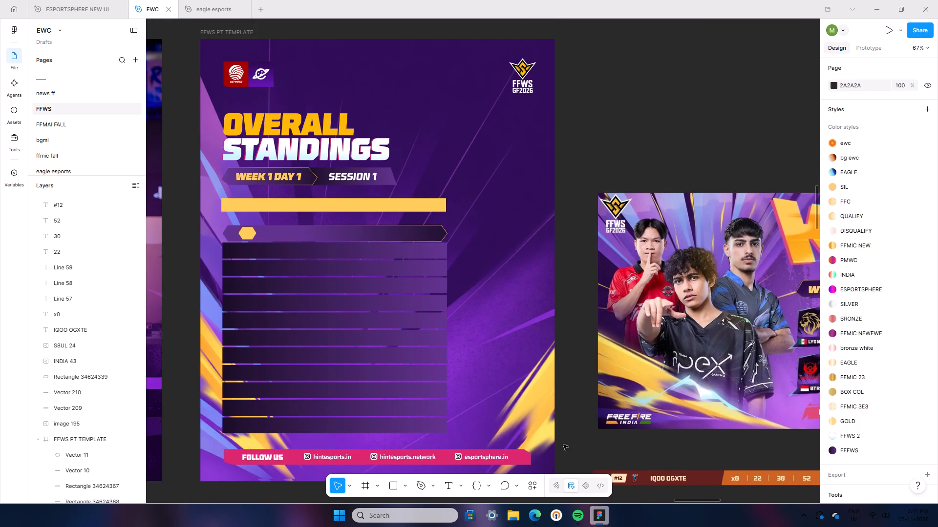
pyautogui.scroll(-3, 640, 488)
pyautogui.moveTo(595, 440); pyautogui.dragTo(757, 482)
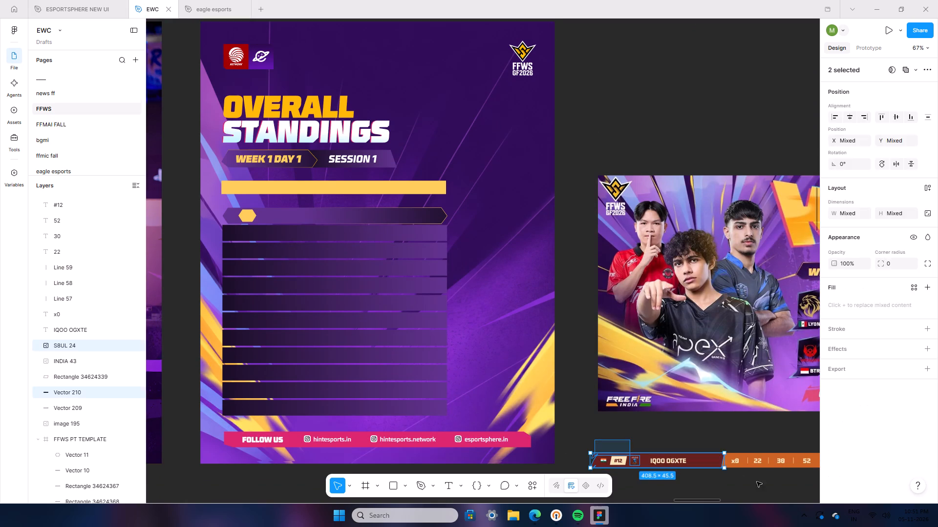
pyautogui.moveTo(757, 482); pyautogui.dragTo(743, 492)
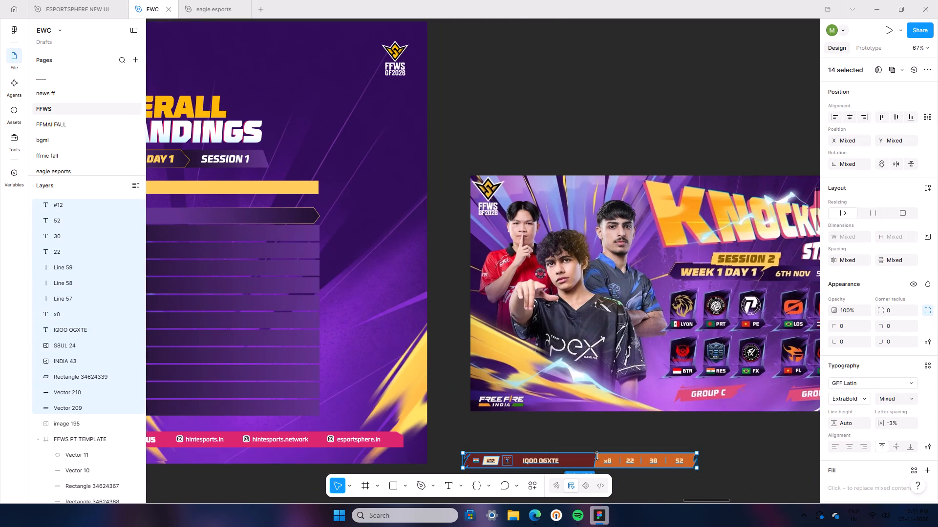
pyautogui.moveTo(601, 464); pyautogui.dragTo(583, 145)
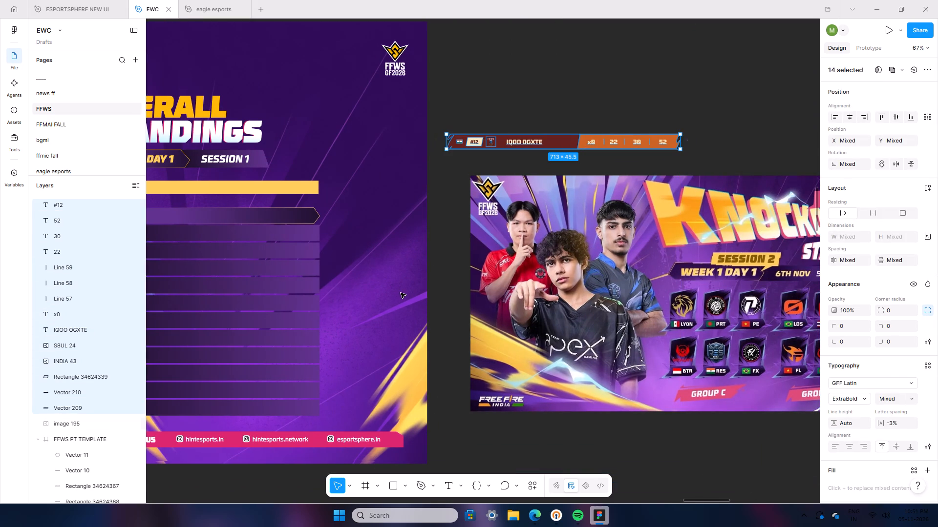
pyautogui.click(448, 312)
# Copy the template's pointed purple gradient bar and place the copy above the #12 reference row, aligned with its left end.
pyautogui.rightClick(269, 212)
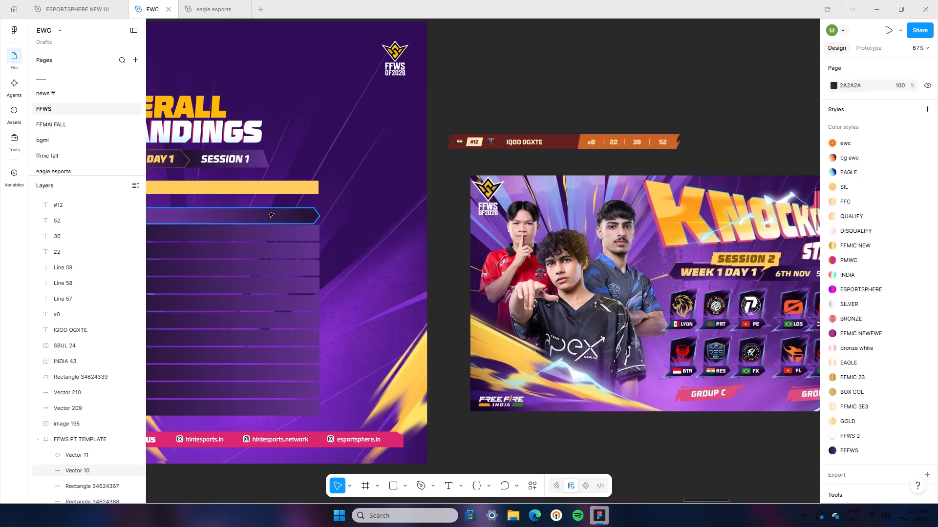
pyautogui.click(315, 151)
pyautogui.scroll(6, 653, 384)
pyautogui.keyDown('ctrl'); pyautogui.scroll(6, 543, 263); pyautogui.keyUp('ctrl')
pyautogui.rightClick(492, 217)
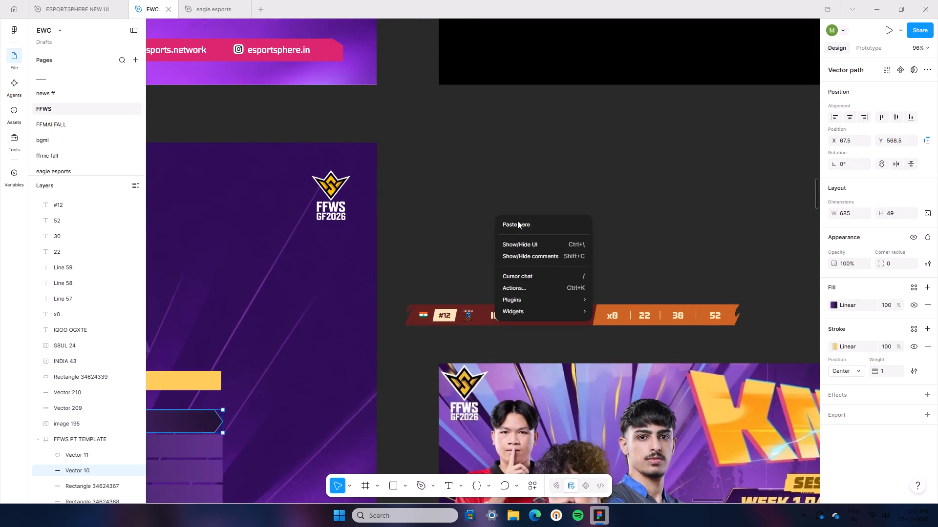
pyautogui.click(517, 221)
pyautogui.moveTo(576, 226); pyautogui.dragTo(544, 227)
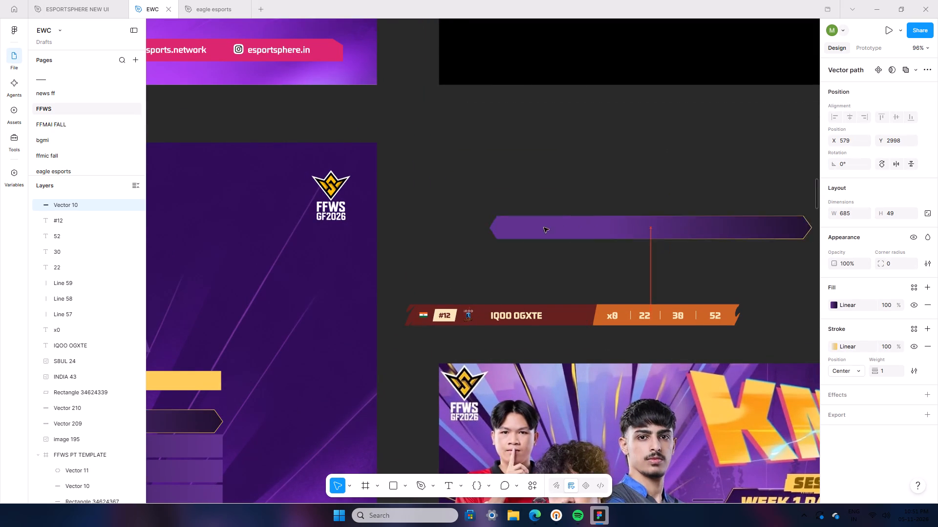
pyautogui.moveTo(544, 227); pyautogui.dragTo(487, 244)
pyautogui.click(442, 268)
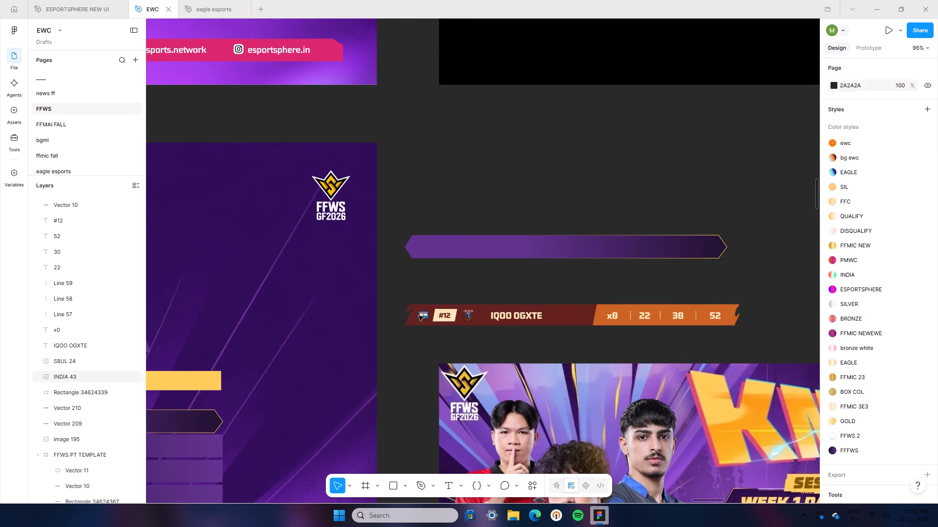
# Duplicate the India flag from the #12 row and place it near the purple bar copy's left tip, centred vertically.
pyautogui.click(423, 317)
pyautogui.rightClick(423, 313)
pyautogui.click(460, 146)
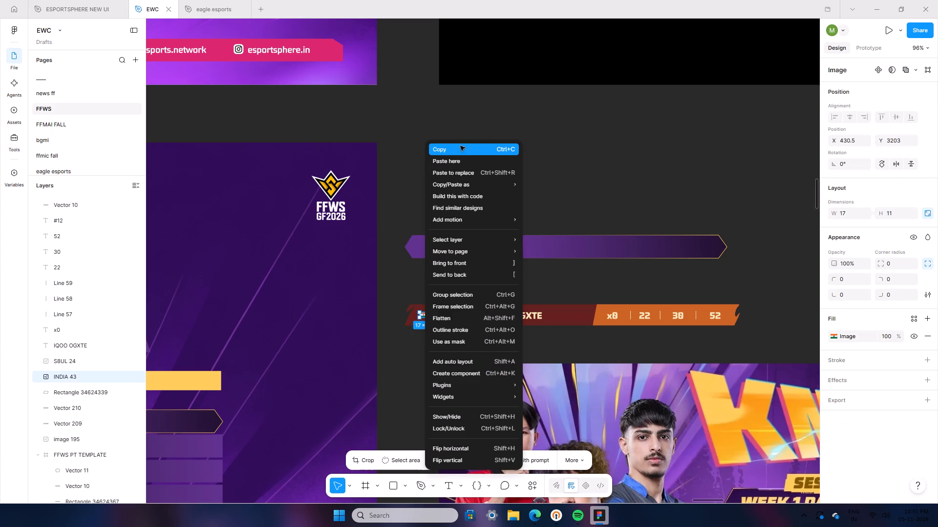
pyautogui.rightClick(455, 158)
pyautogui.click(475, 164)
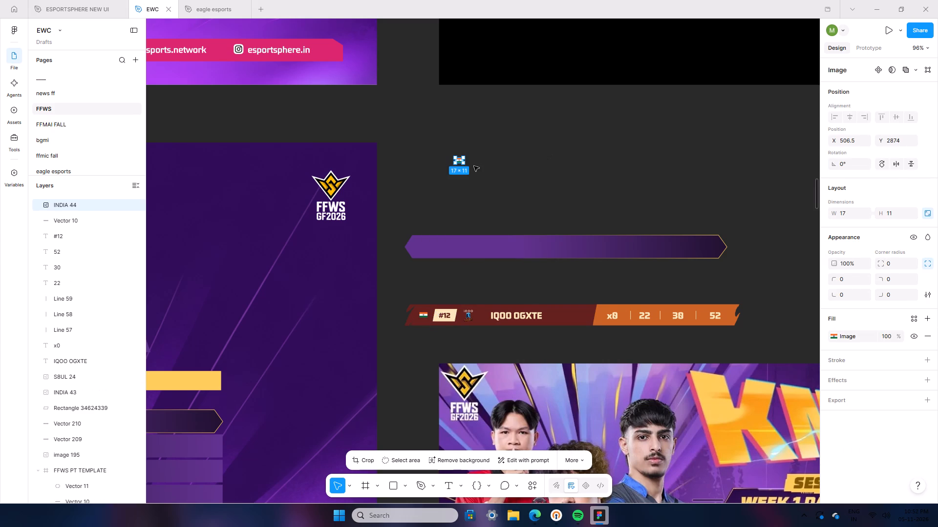
pyautogui.moveTo(460, 160); pyautogui.dragTo(427, 228)
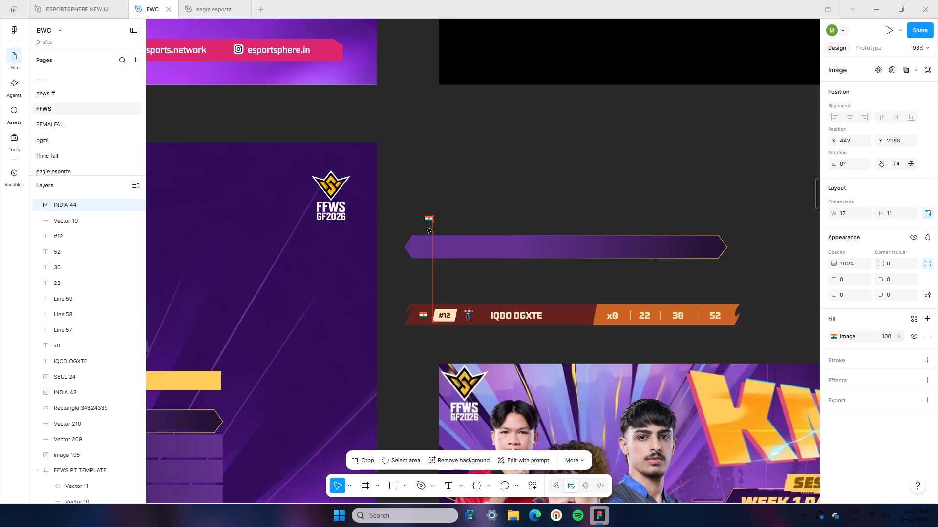
pyautogui.moveTo(427, 228); pyautogui.dragTo(421, 247)
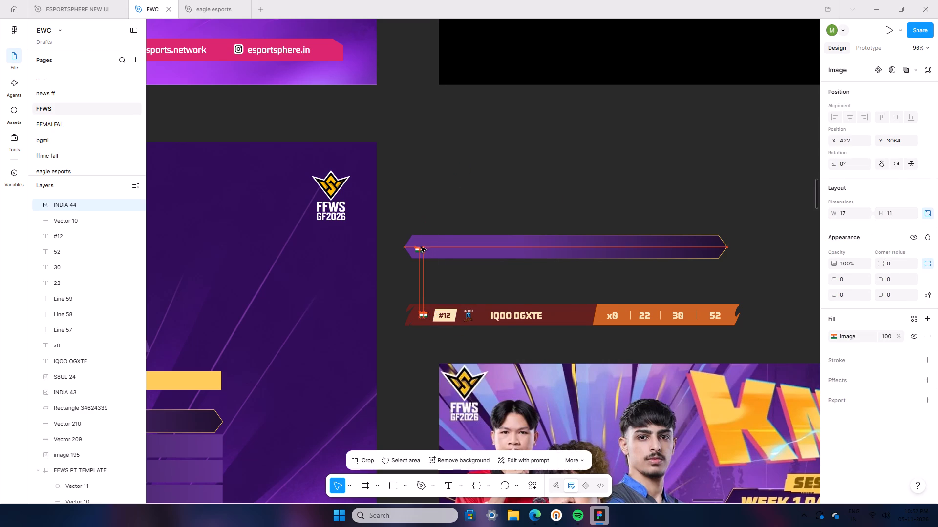
pyautogui.moveTo(421, 247); pyautogui.dragTo(421, 247)
pyautogui.click(432, 275)
pyautogui.keyDown('ctrl'); pyautogui.scroll(7, 411, 279); pyautogui.keyUp('ctrl')
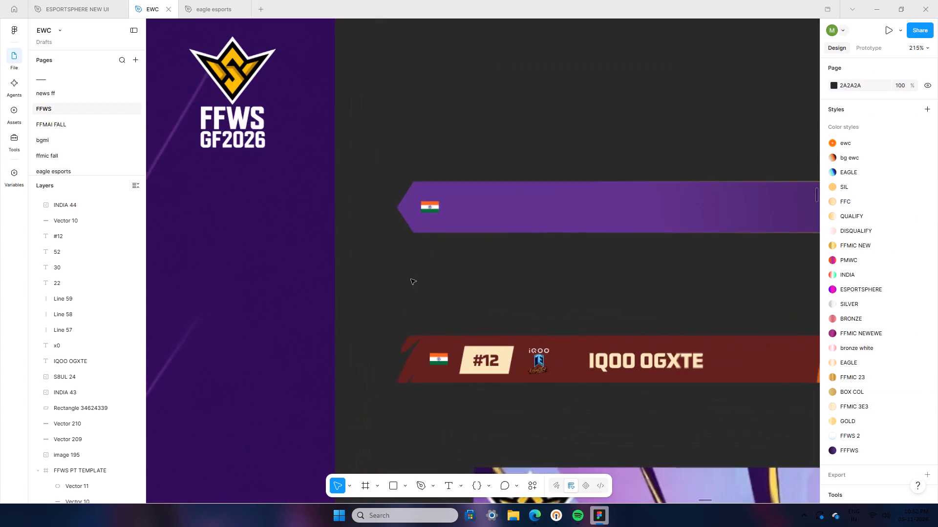
pyautogui.scroll(5, 402, 226)
pyautogui.scroll(-1, 82, 456)
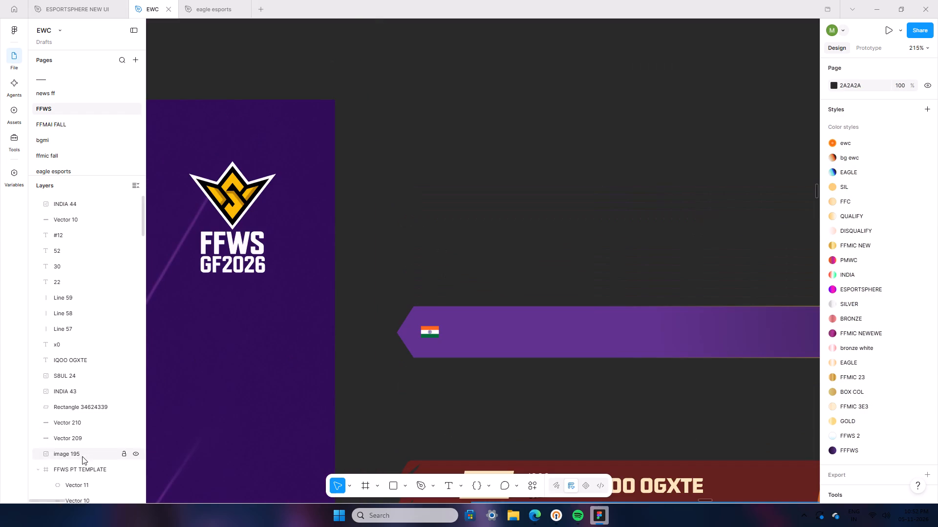
# Copy the template's yellow hexagon badge and place the copy on the purple reference bar beside the India flag, centred vertically.
pyautogui.click(60, 435)
pyautogui.rightClick(60, 435)
pyautogui.click(100, 148)
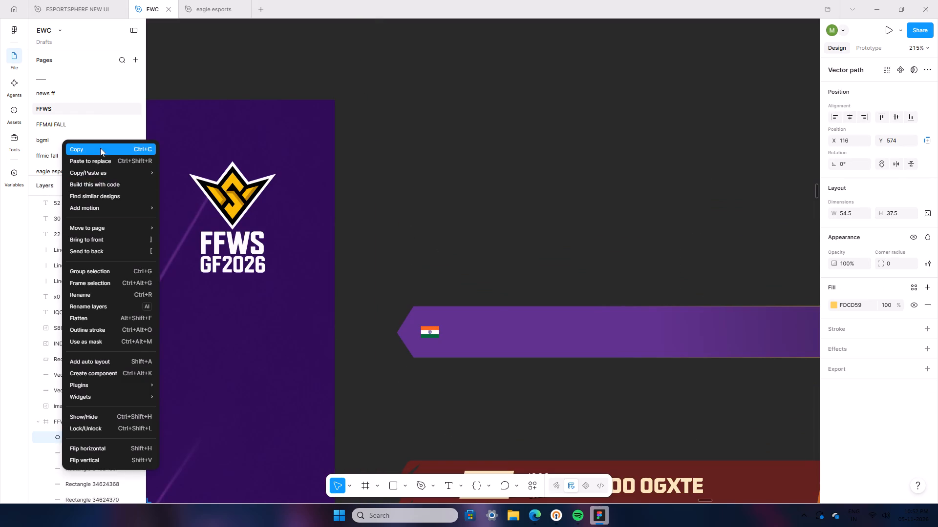
pyautogui.rightClick(490, 214)
pyautogui.click(508, 217)
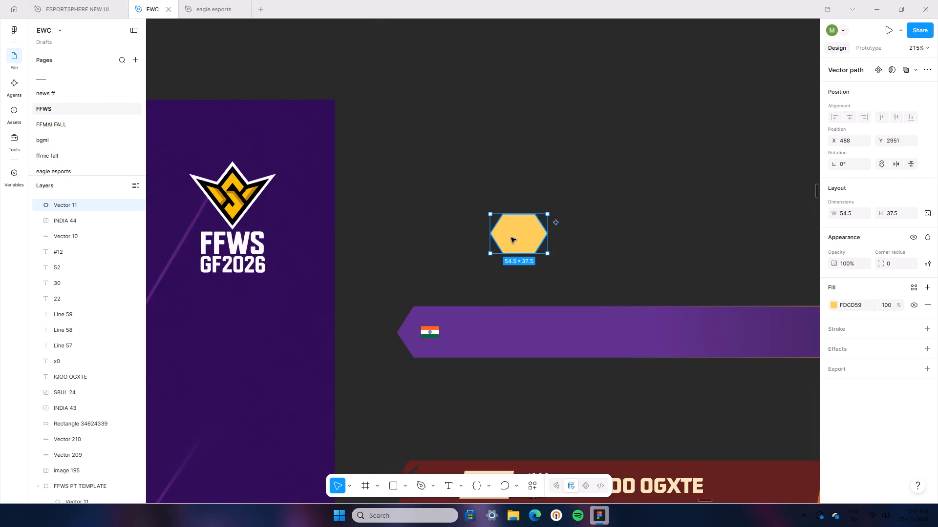
pyautogui.moveTo(511, 238); pyautogui.dragTo(471, 337)
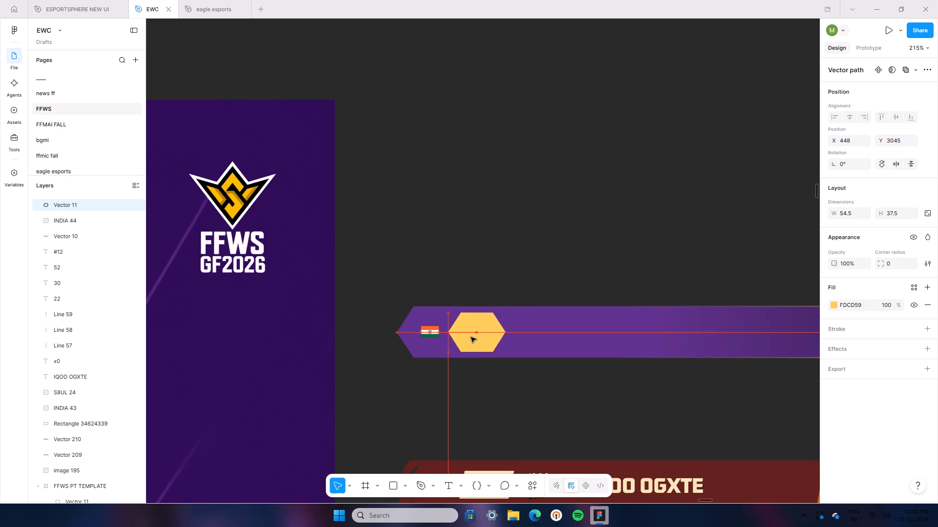
pyautogui.moveTo(471, 337); pyautogui.dragTo(472, 337)
pyautogui.click(502, 253)
# Recolour the copied hexagon badge dark purple by sampling the fill colour from the Knockout Stage graphic.
pyautogui.keyDown('ctrl'); pyautogui.scroll(-18, 502, 253); pyautogui.keyUp('ctrl')
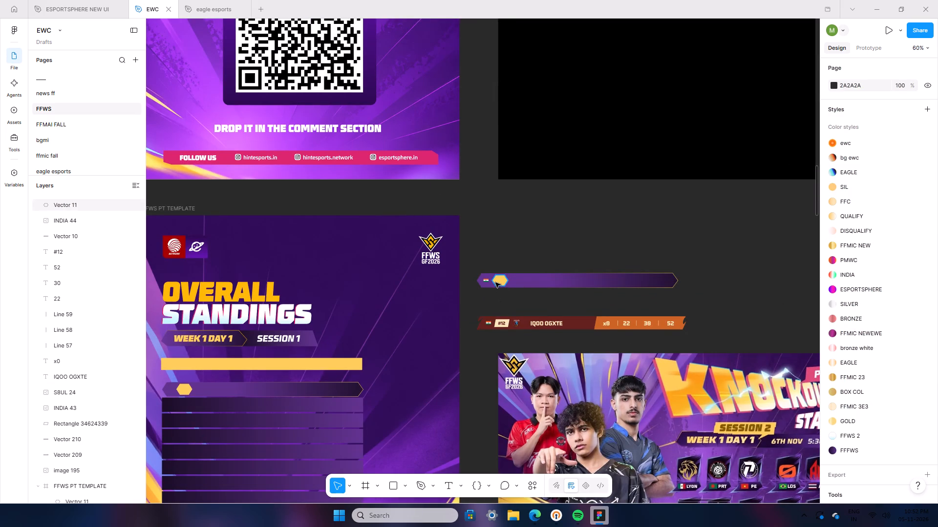
pyautogui.click(495, 283)
pyautogui.scroll(-4, 768, 350)
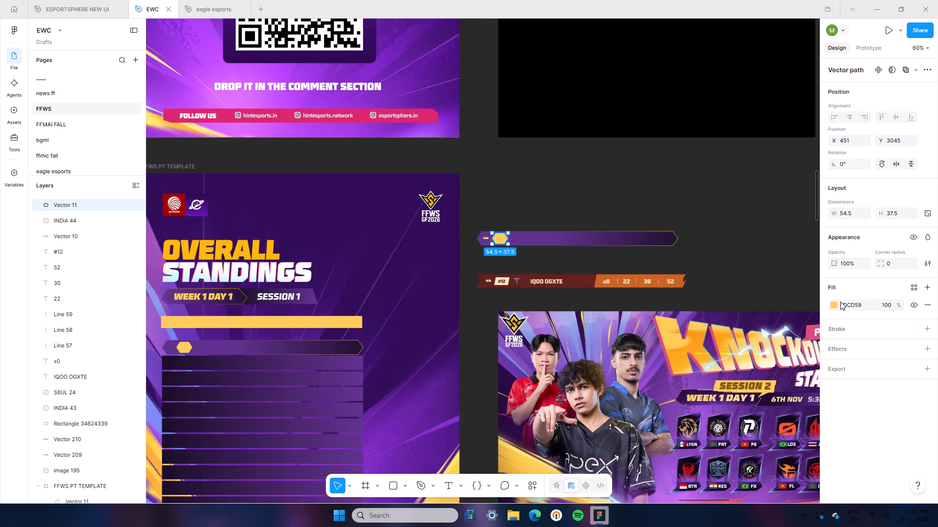
pyautogui.click(835, 304)
pyautogui.click(718, 401)
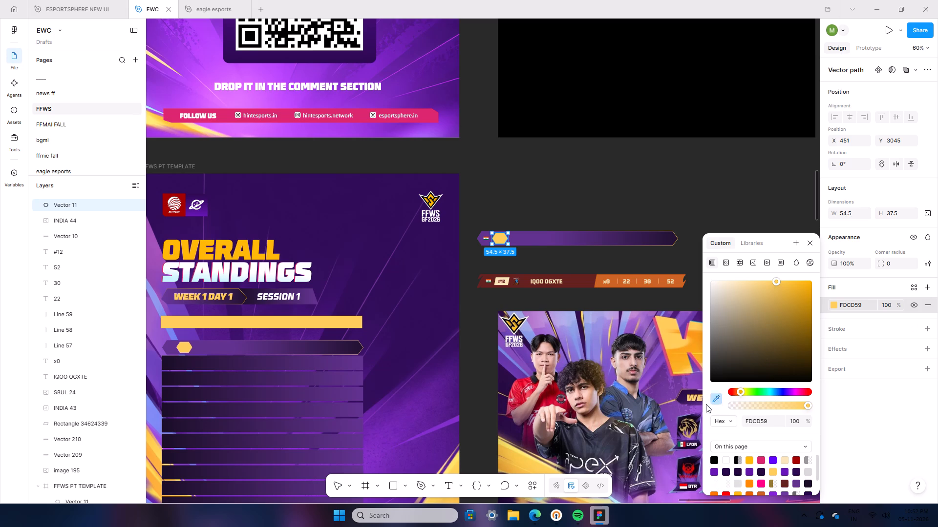
pyautogui.scroll(-12, 702, 404)
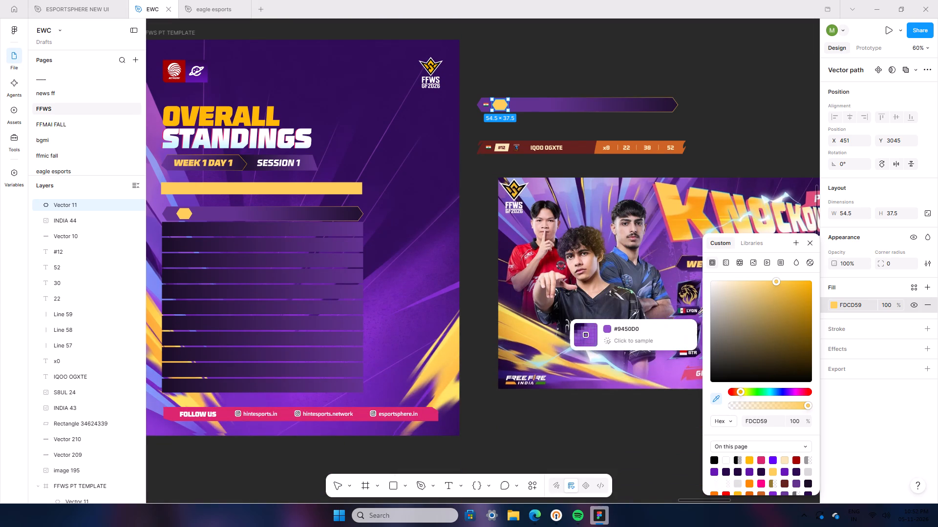
pyautogui.click(698, 310)
pyautogui.click(714, 110)
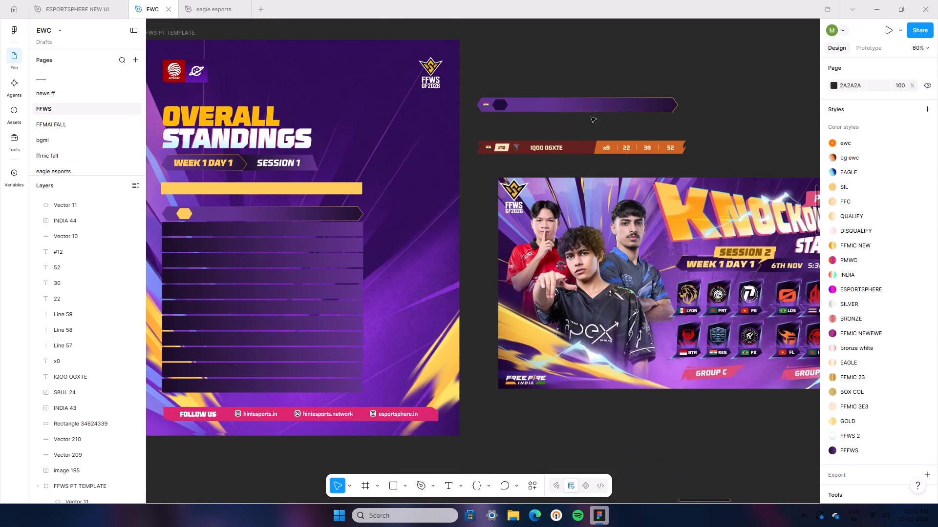
# Add the text "#01" on the canvas and move it onto the dark hexagon badge.
pyautogui.keyDown('ctrl'); pyautogui.scroll(6, 553, 133); pyautogui.keyUp('ctrl')
pyautogui.scroll(5, 496, 141)
pyautogui.keyDown('ctrl'); pyautogui.scroll(5, 495, 141); pyautogui.keyUp('ctrl')
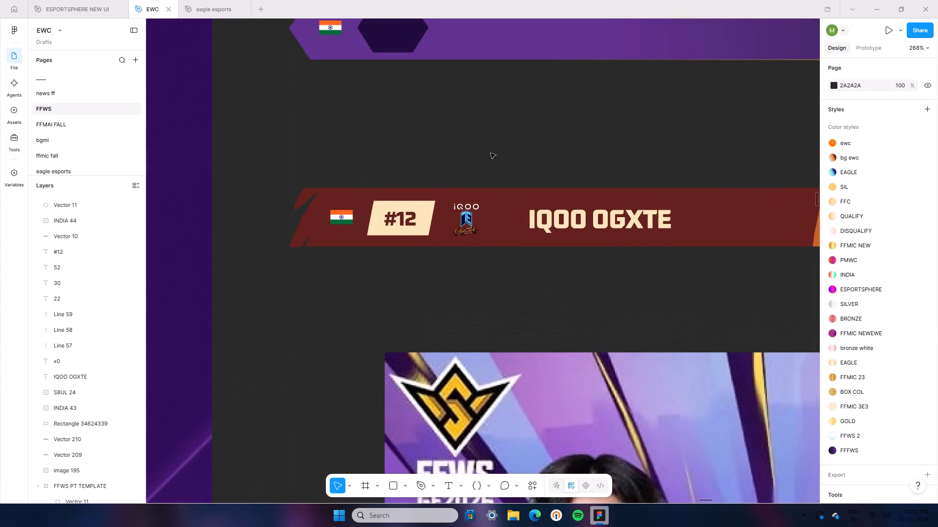
pyautogui.scroll(7, 485, 164)
pyautogui.click(448, 483)
pyautogui.click(426, 397)
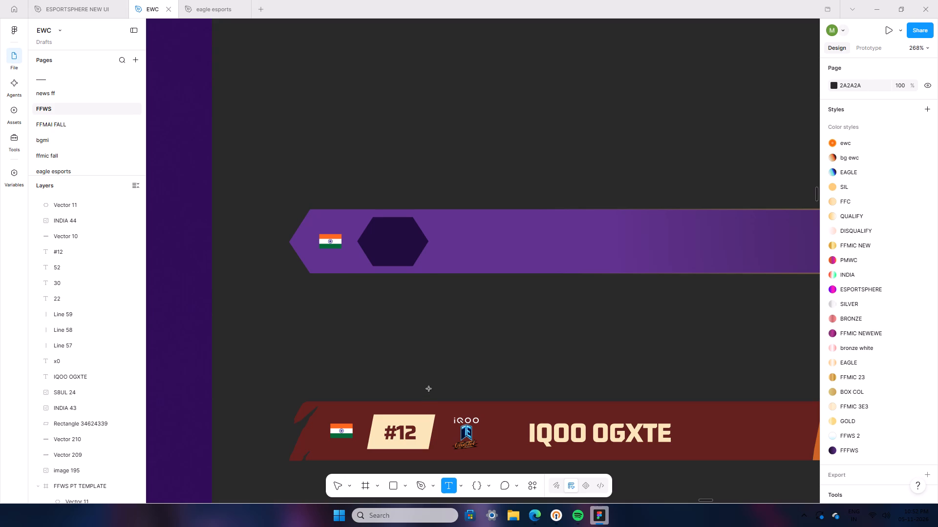
pyautogui.write('#01')
pyautogui.click(449, 312)
pyautogui.moveTo(433, 412); pyautogui.dragTo(380, 250)
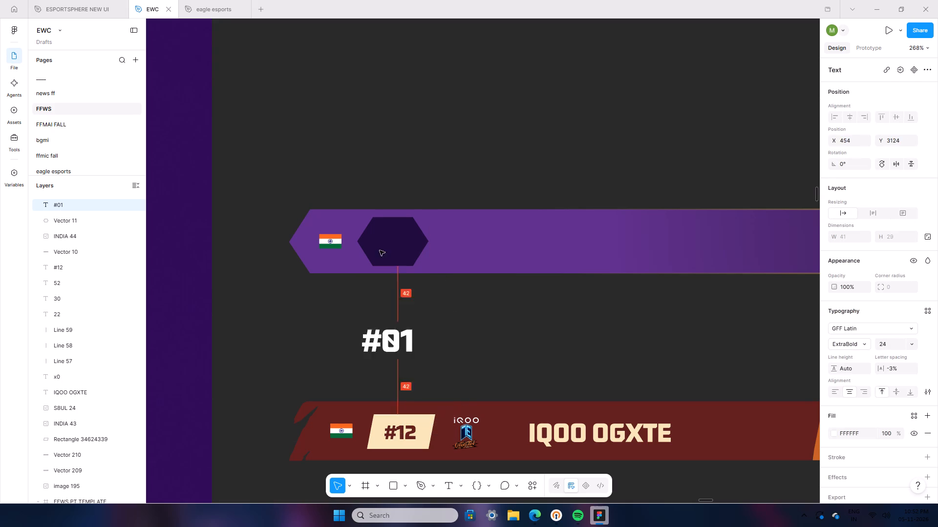
pyautogui.moveTo(380, 250); pyautogui.dragTo(393, 239)
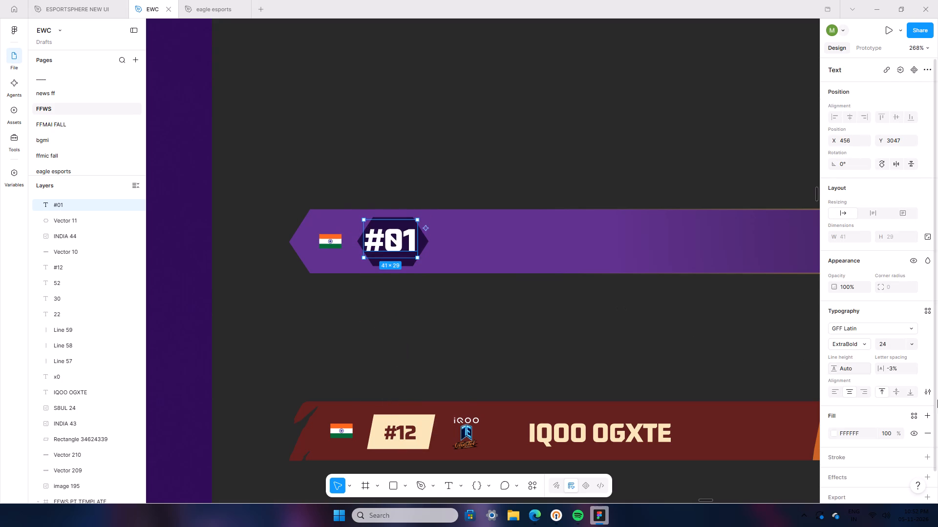
# Set the "#01" text to font size 14 and centre it inside the hexagon badge.
pyautogui.click(913, 344)
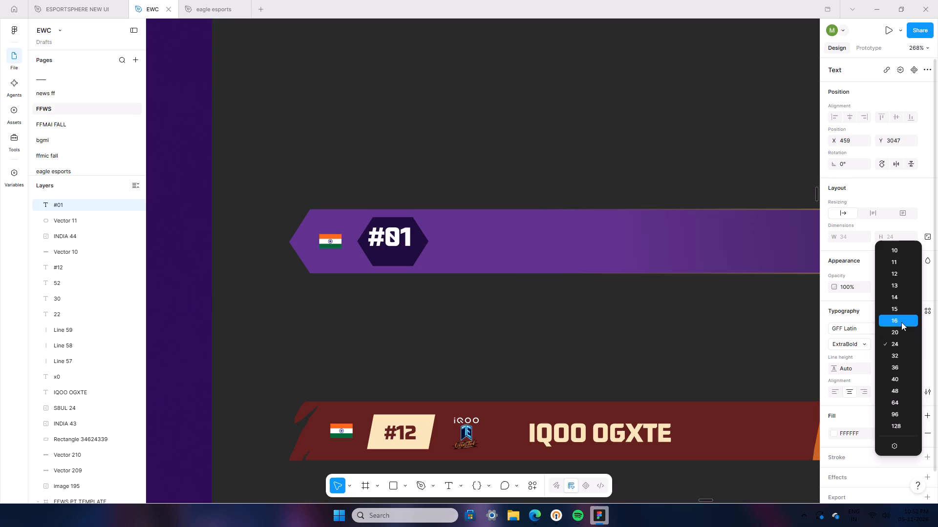
pyautogui.click(898, 299)
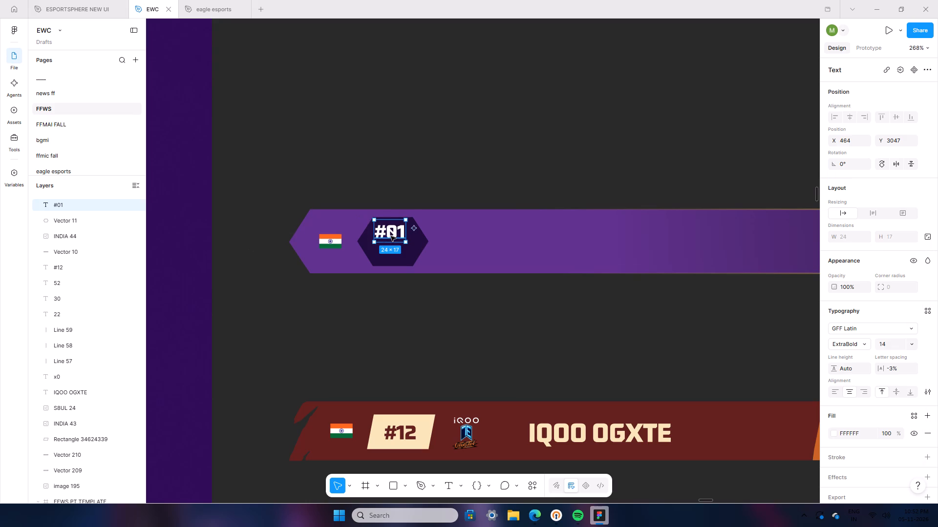
pyautogui.moveTo(391, 233); pyautogui.dragTo(393, 243)
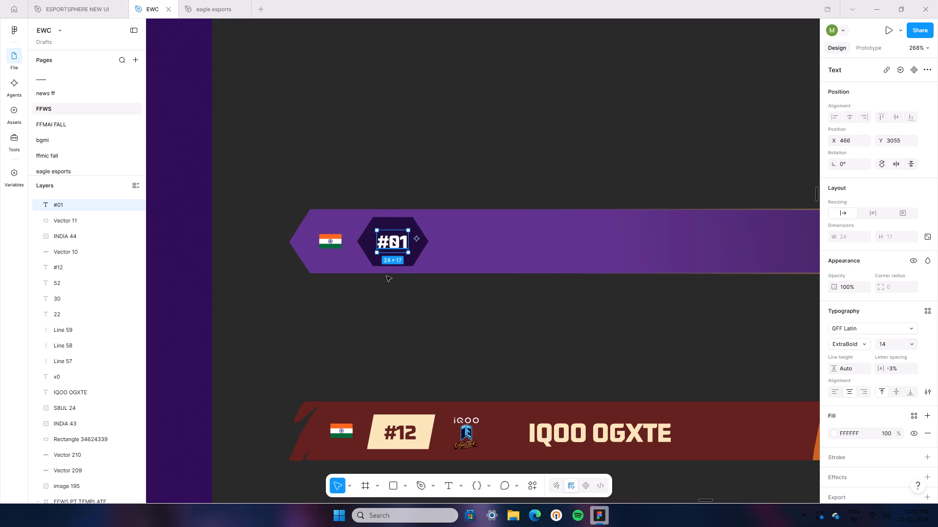
pyautogui.click(411, 330)
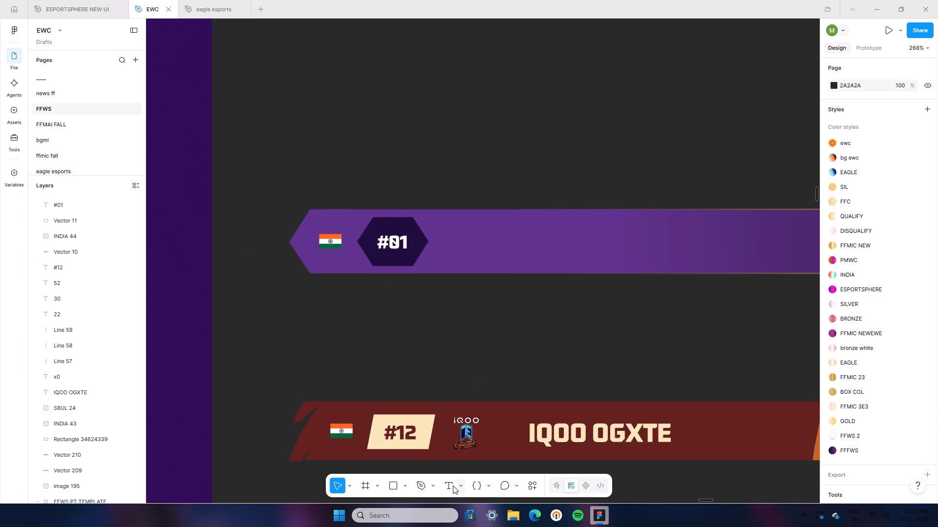
# Copy the IQOO team logo from the #12 row and place it on the purple bar just after the #01 badge.
pyautogui.click(476, 423)
pyautogui.rightClick(476, 423)
pyautogui.click(486, 148)
pyautogui.rightClick(485, 148)
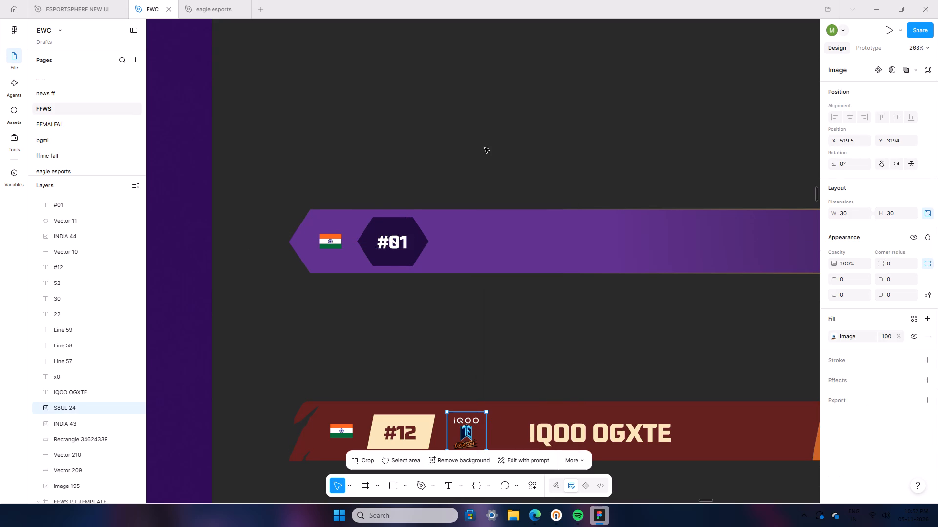
pyautogui.click(503, 155)
pyautogui.moveTo(514, 162); pyautogui.dragTo(478, 233)
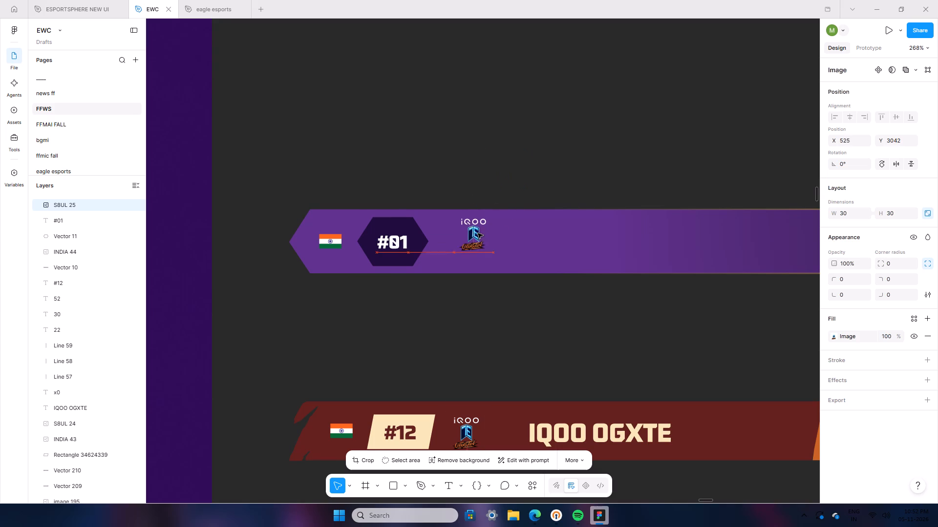
pyautogui.moveTo(478, 233); pyautogui.dragTo(473, 238)
pyautogui.click(482, 138)
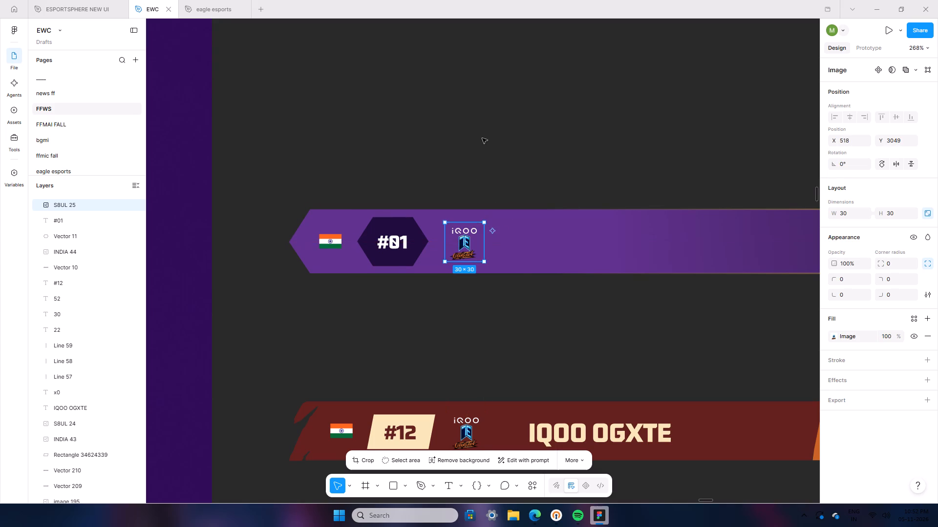
# Add the left-aligned text "TEAM APEX GAMING" and place it on the purple bar after the team logo, centred vertically.
pyautogui.click(446, 481)
pyautogui.click(448, 330)
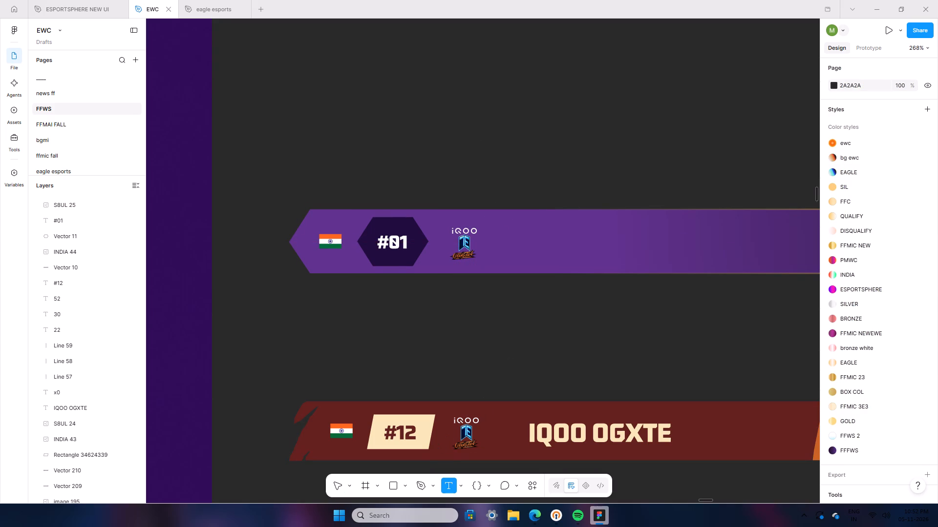
pyautogui.write('TEAM APEX')
pyautogui.press('space')
pyautogui.write('GAMING')
pyautogui.click(499, 365)
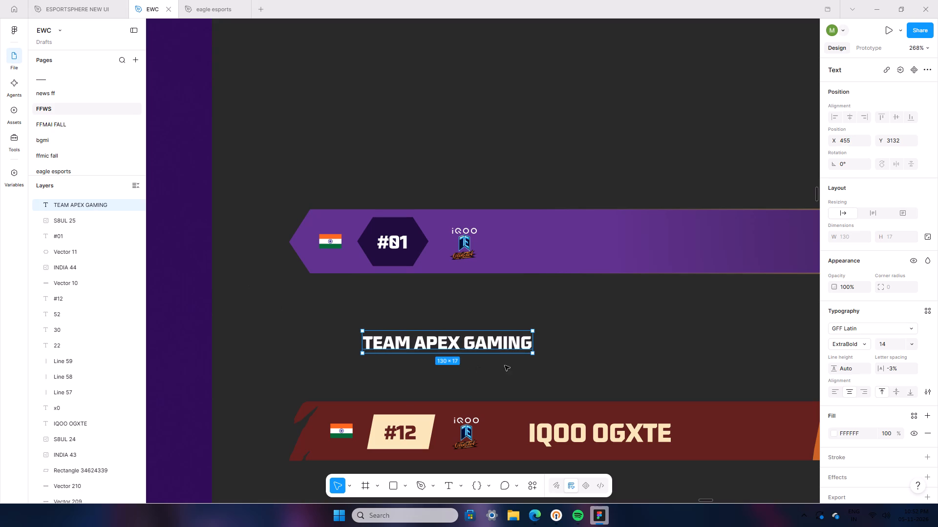
pyautogui.click(837, 393)
pyautogui.moveTo(443, 346); pyautogui.dragTo(594, 245)
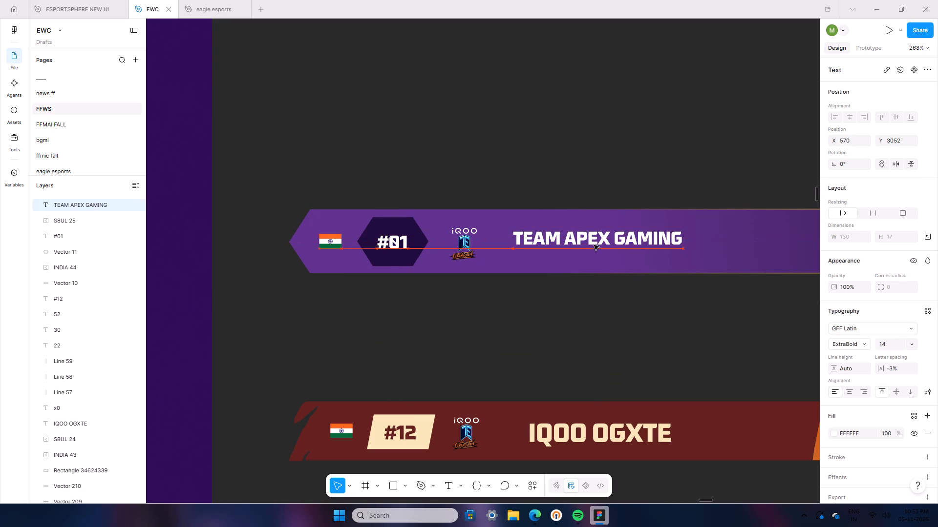
pyautogui.moveTo(594, 245); pyautogui.dragTo(594, 247)
pyautogui.click(632, 359)
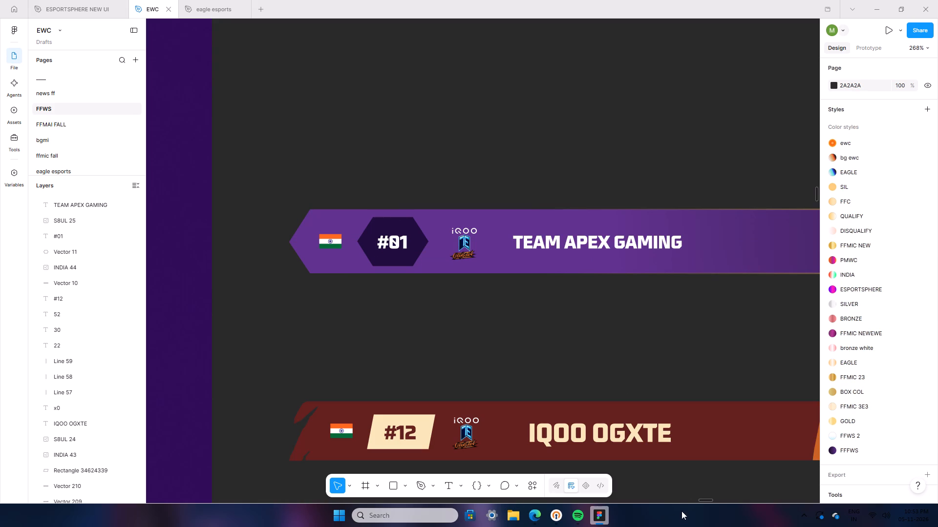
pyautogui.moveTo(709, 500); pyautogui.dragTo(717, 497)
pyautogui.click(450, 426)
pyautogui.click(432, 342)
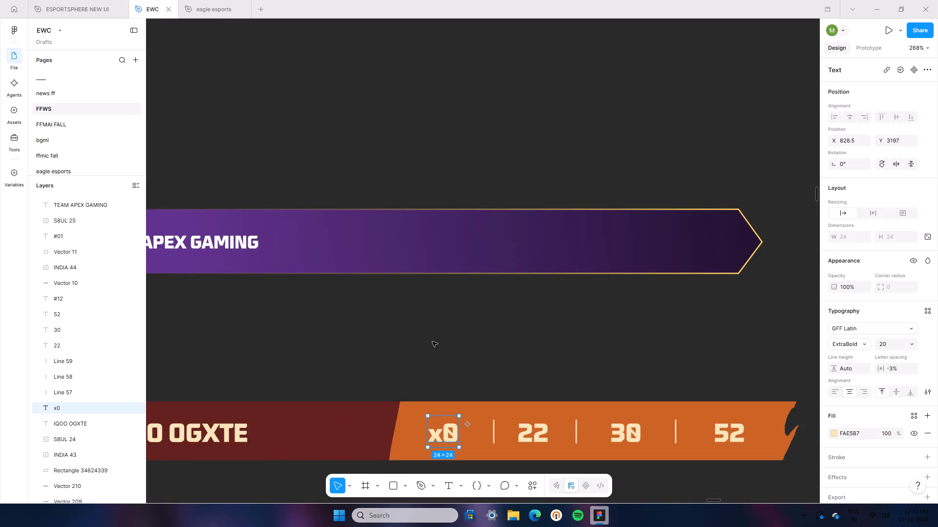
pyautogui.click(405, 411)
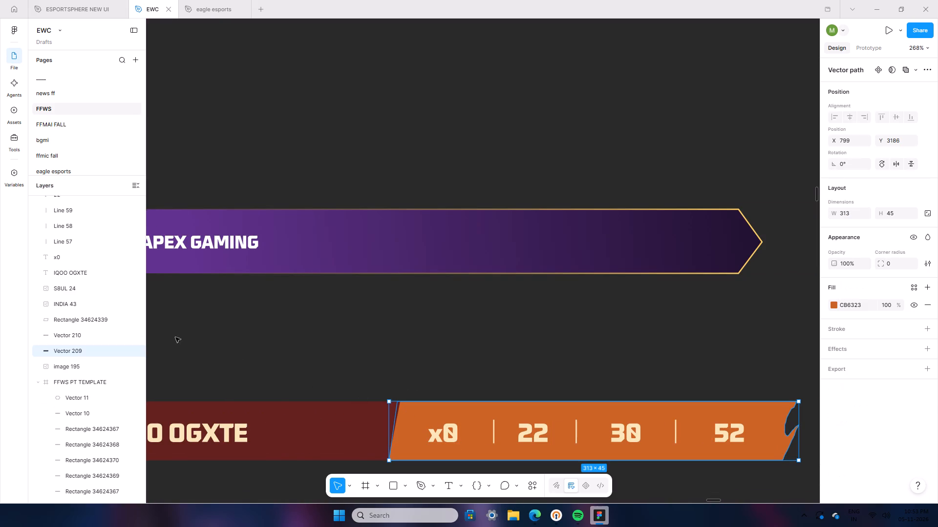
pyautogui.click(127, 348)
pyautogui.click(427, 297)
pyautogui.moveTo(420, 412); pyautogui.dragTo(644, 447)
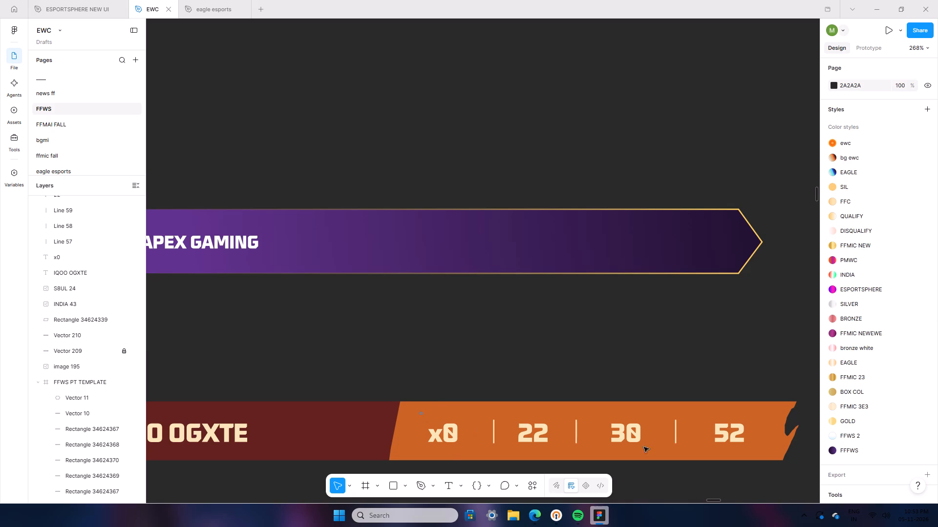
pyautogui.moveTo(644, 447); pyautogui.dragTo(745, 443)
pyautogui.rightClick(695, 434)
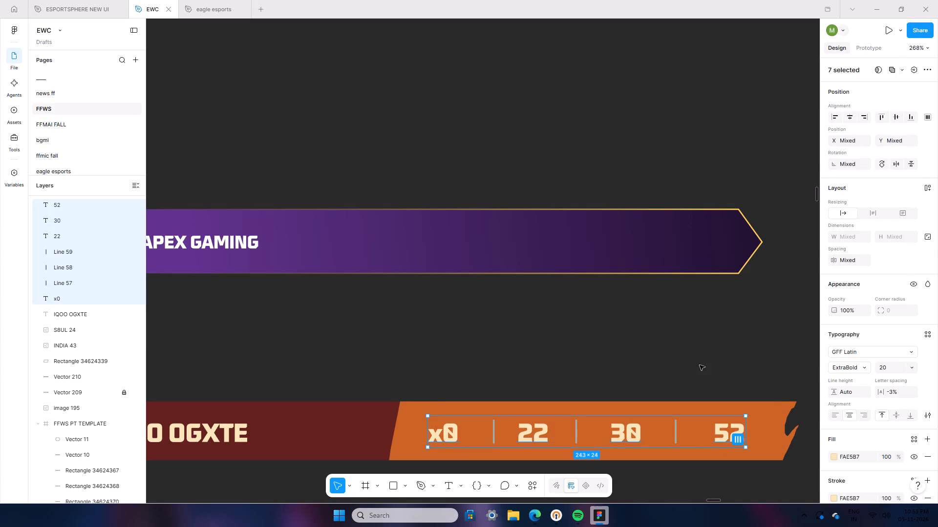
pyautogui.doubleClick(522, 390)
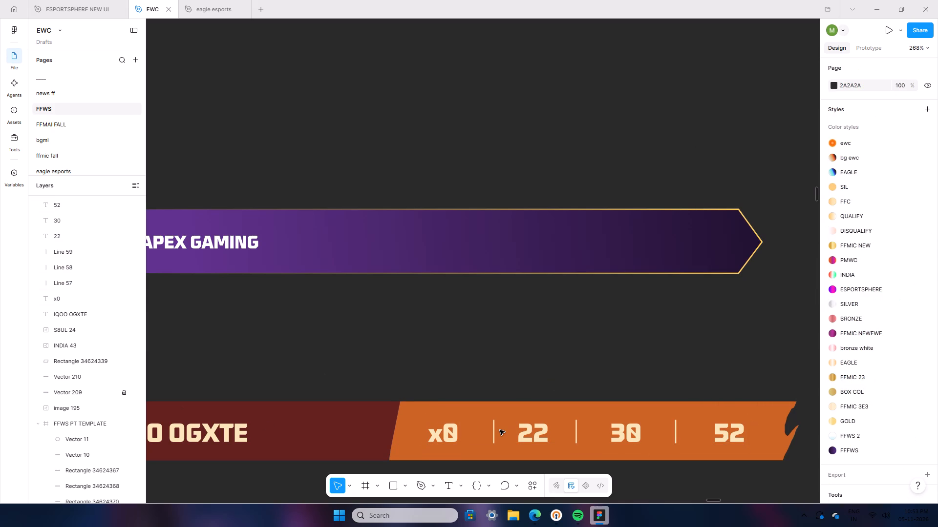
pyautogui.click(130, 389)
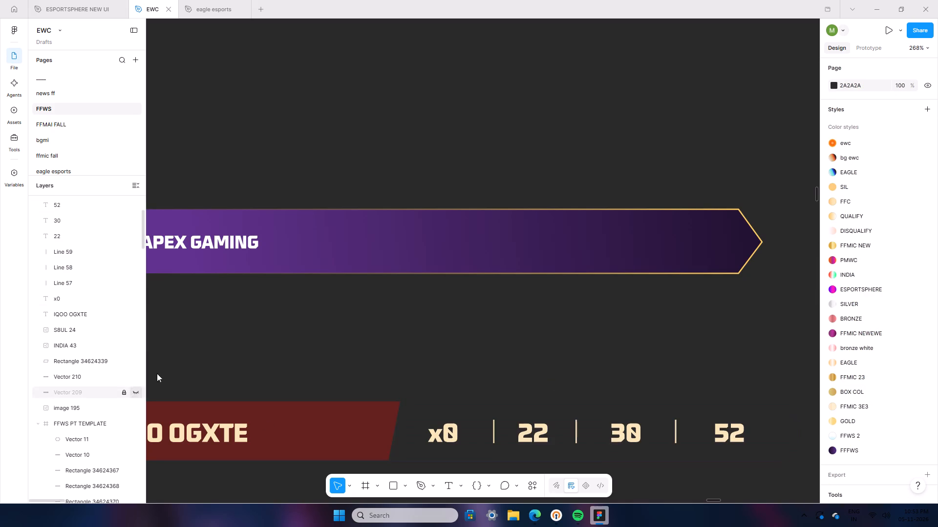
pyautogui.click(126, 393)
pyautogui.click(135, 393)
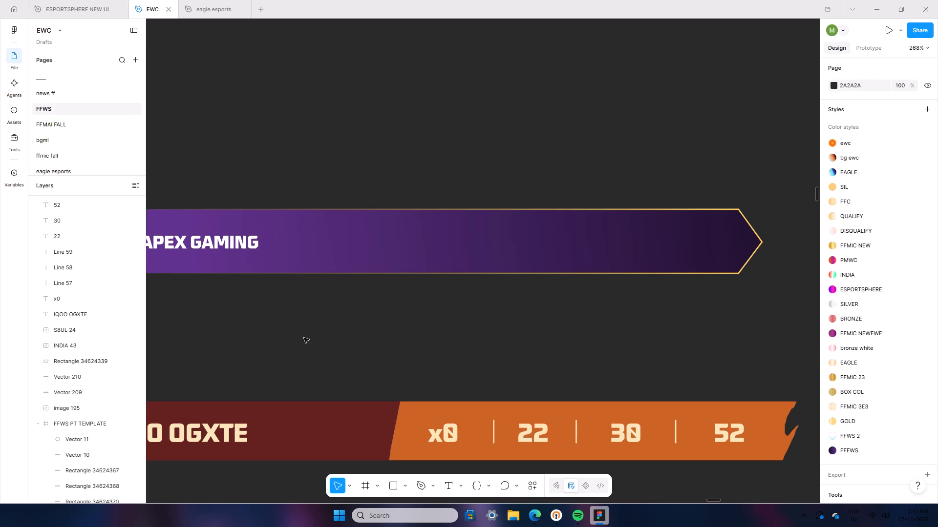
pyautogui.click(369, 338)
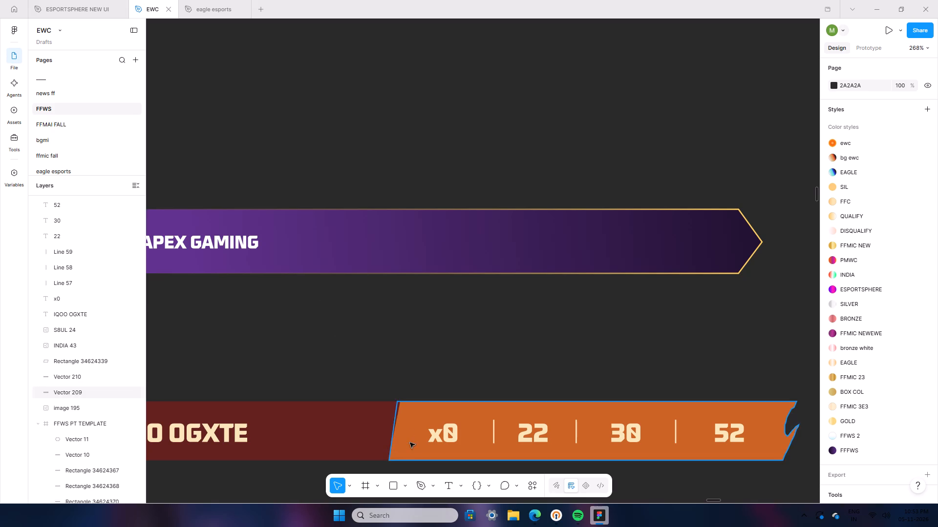
# Copy the divider line between x0 and 22 in the #12 row and place it after TEAM APEX GAMING, vertically centred on the purple bar.
pyautogui.click(494, 435)
pyautogui.rightClick(494, 435)
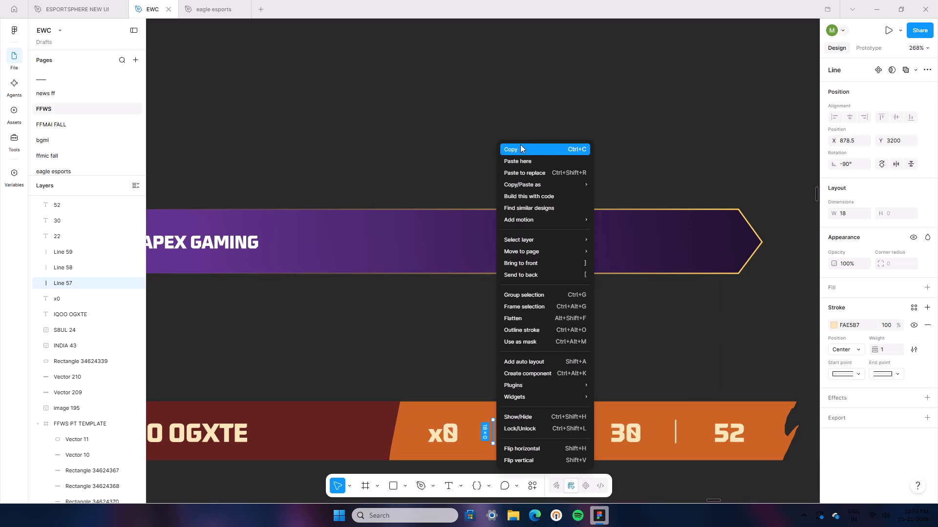
pyautogui.click(520, 144)
pyautogui.rightClick(347, 137)
pyautogui.click(381, 143)
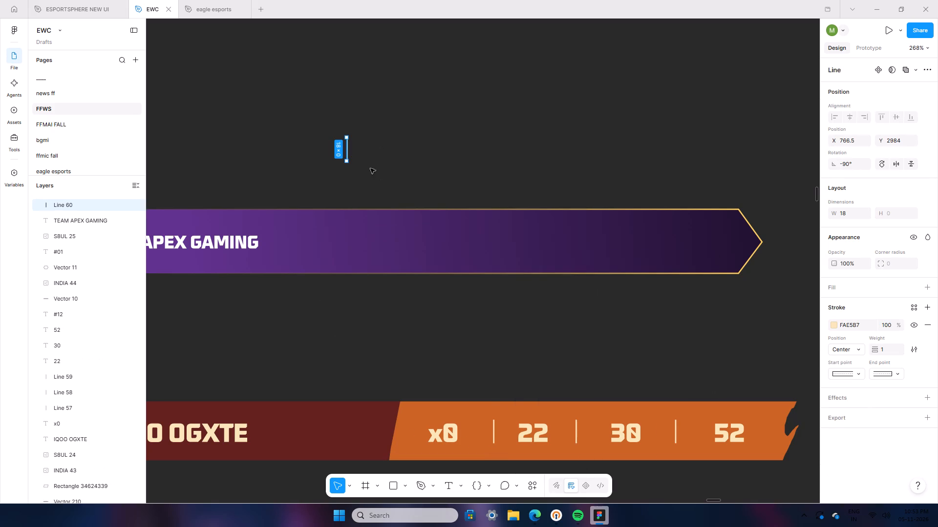
pyautogui.moveTo(346, 151); pyautogui.dragTo(325, 246)
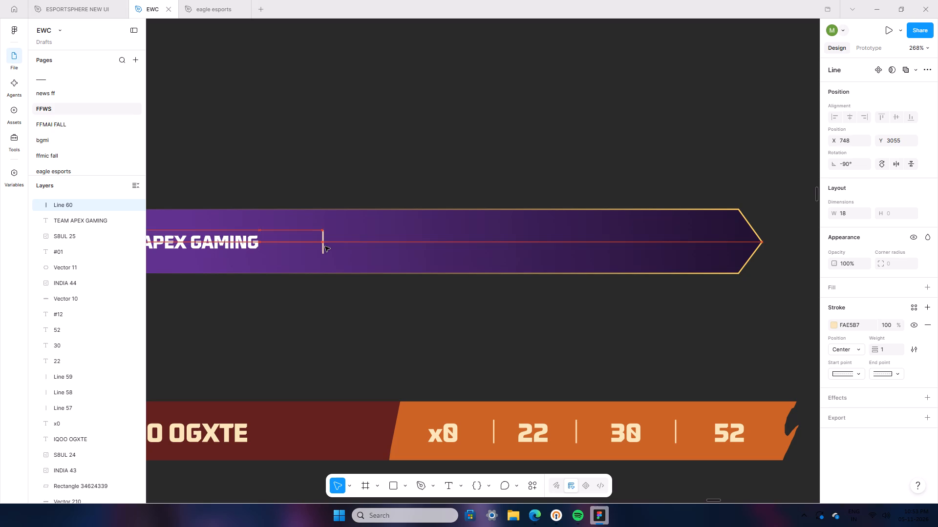
pyautogui.moveTo(325, 246); pyautogui.dragTo(329, 243)
# Change the stroke colour of the divider after TEAM APEX GAMING to the saturated orange FFAF00.
pyautogui.click(835, 323)
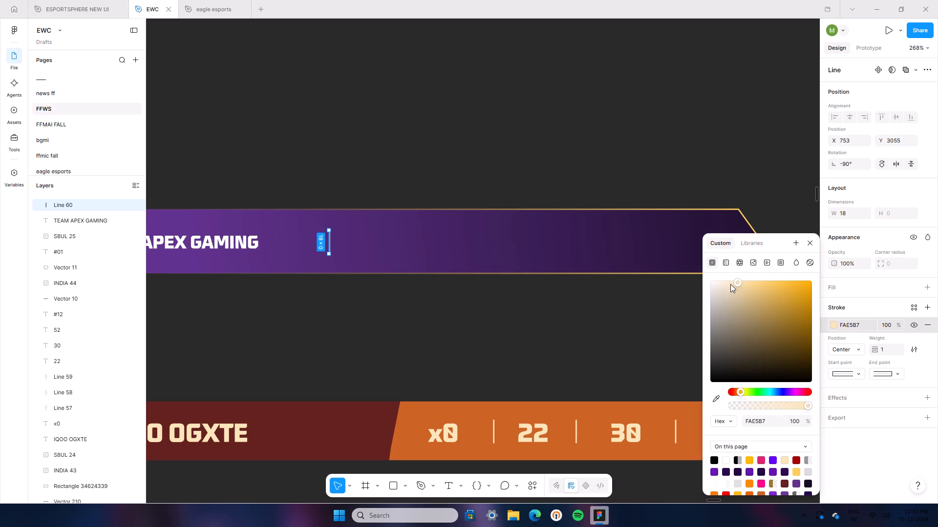
pyautogui.moveTo(738, 286); pyautogui.dragTo(871, 249)
pyautogui.click(433, 353)
pyautogui.click(436, 350)
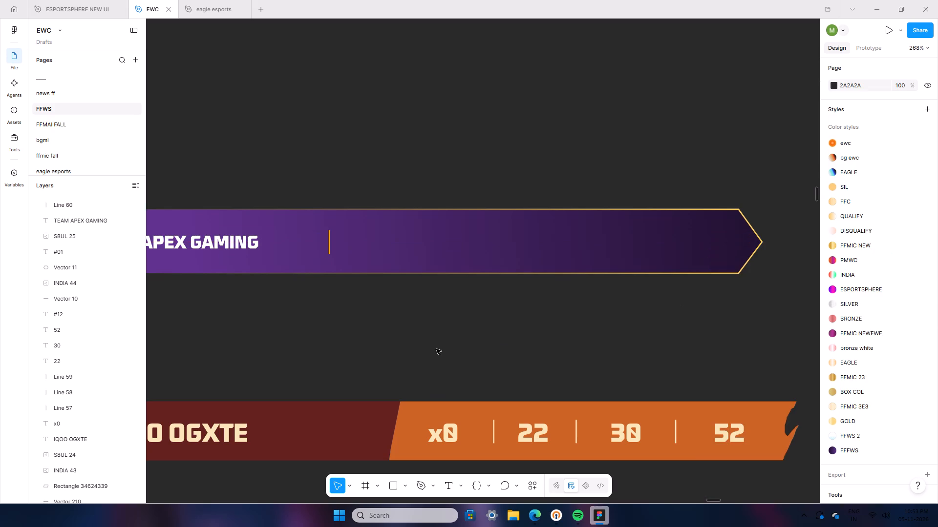
# Add the text "x0" at font size 14 and place it after the orange divider, vertically centred on the purple bar.
pyautogui.keyDown('ctrl'); pyautogui.scroll(-14, 428, 345); pyautogui.keyUp('ctrl')
pyautogui.keyDown('ctrl'); pyautogui.scroll(8, 398, 348); pyautogui.keyUp('ctrl')
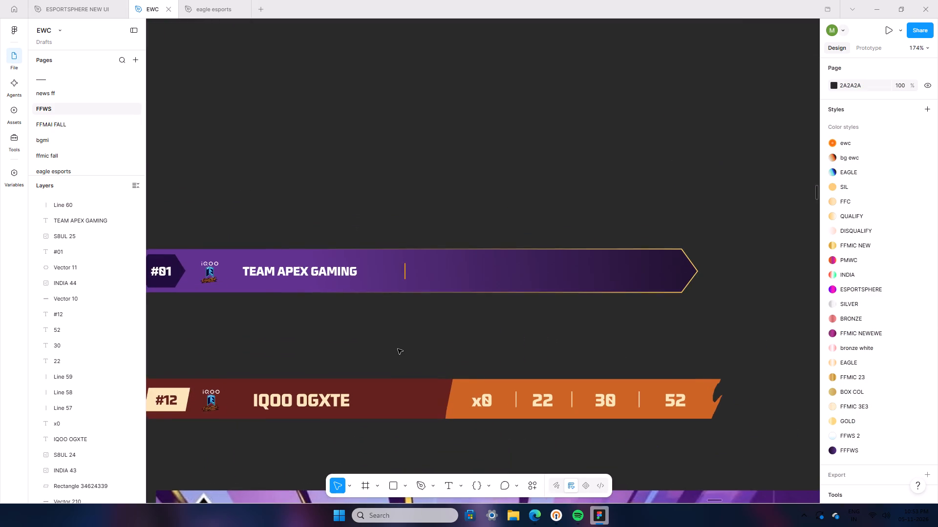
pyautogui.keyDown('ctrl'); pyautogui.scroll(6, 471, 352); pyautogui.keyUp('ctrl')
pyautogui.click(449, 483)
pyautogui.click(414, 382)
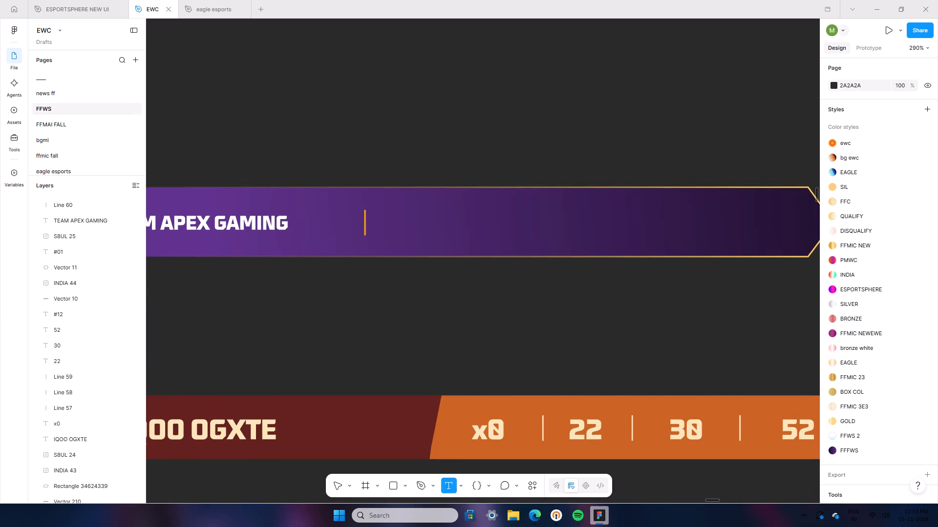
pyautogui.write('x0')
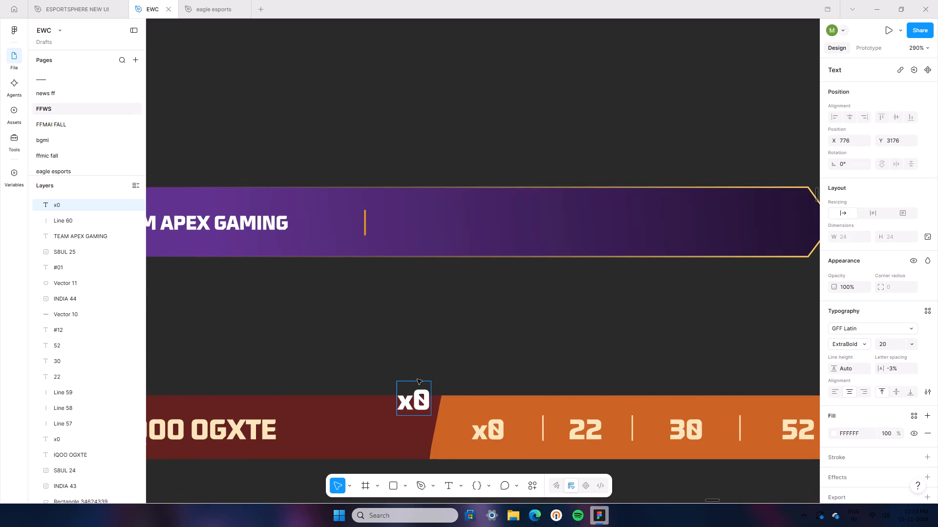
pyautogui.click(376, 305)
pyautogui.moveTo(411, 399); pyautogui.dragTo(395, 216)
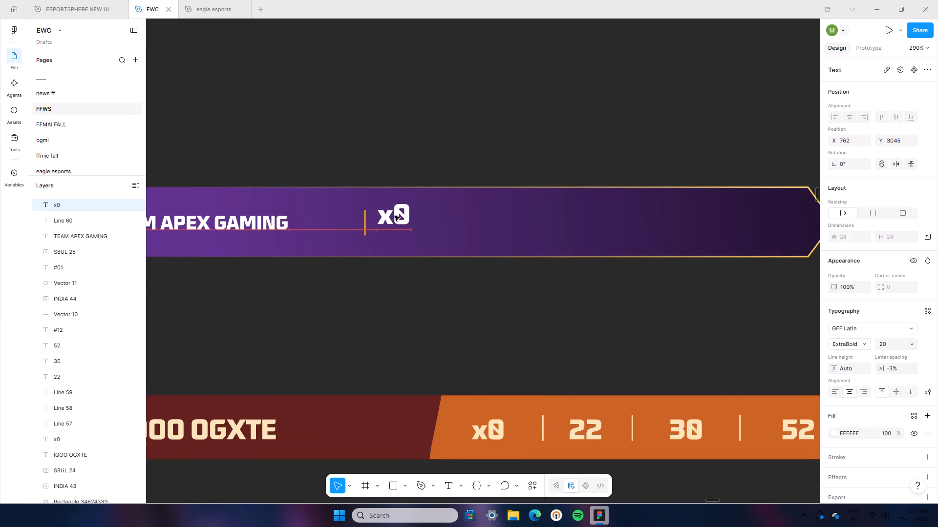
pyautogui.moveTo(395, 216); pyautogui.dragTo(397, 218)
pyautogui.click(261, 222)
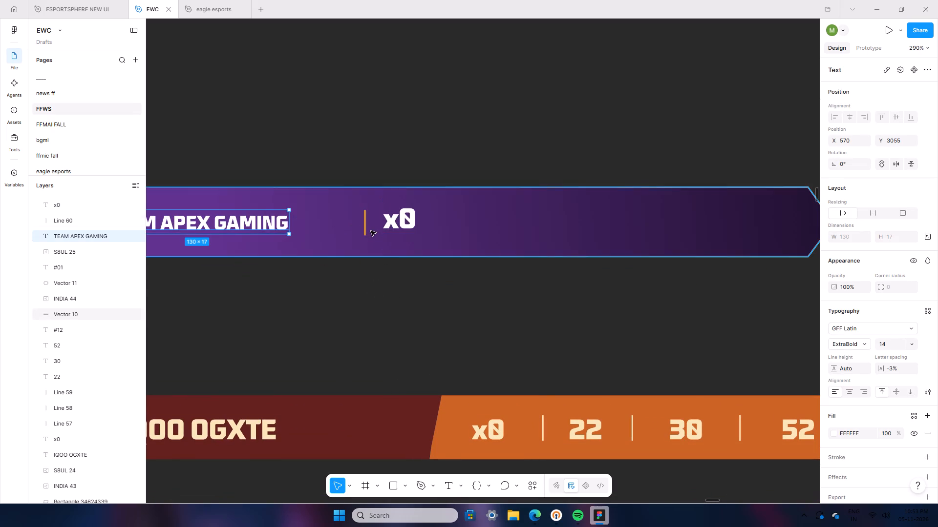
pyautogui.click(389, 230)
pyautogui.click(915, 345)
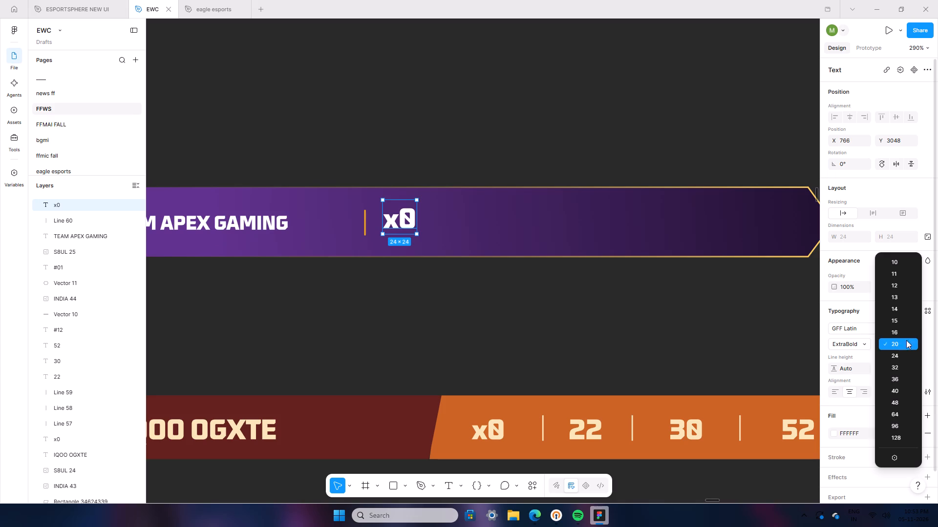
pyautogui.click(896, 312)
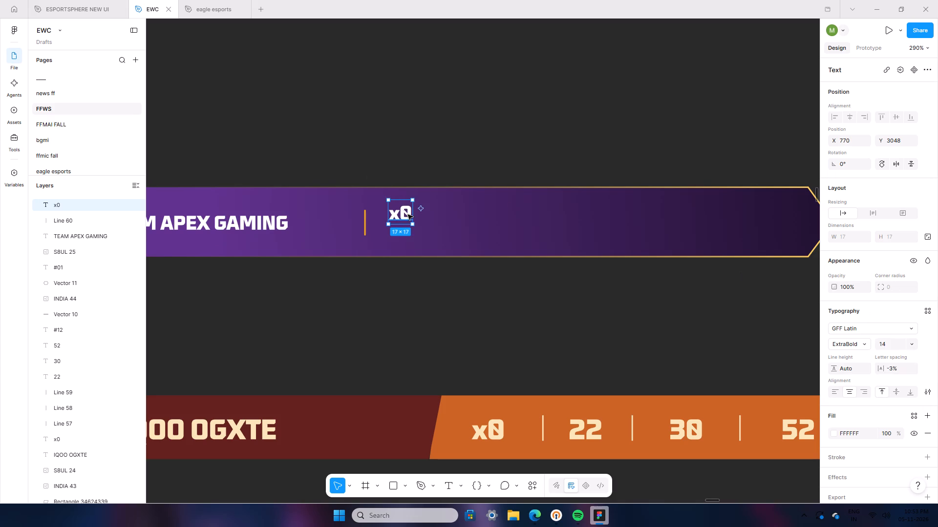
pyautogui.moveTo(403, 211); pyautogui.dragTo(407, 221)
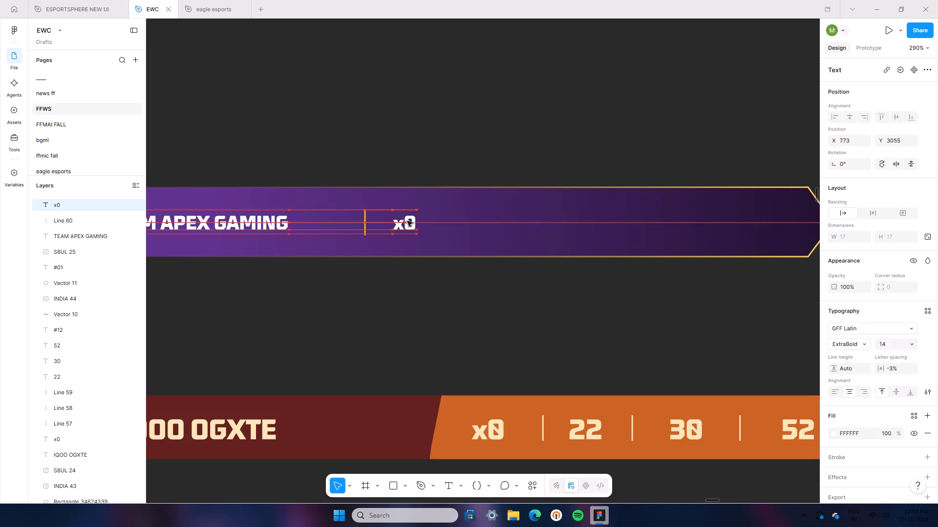
pyautogui.moveTo(407, 221); pyautogui.dragTo(404, 221)
pyautogui.click(417, 313)
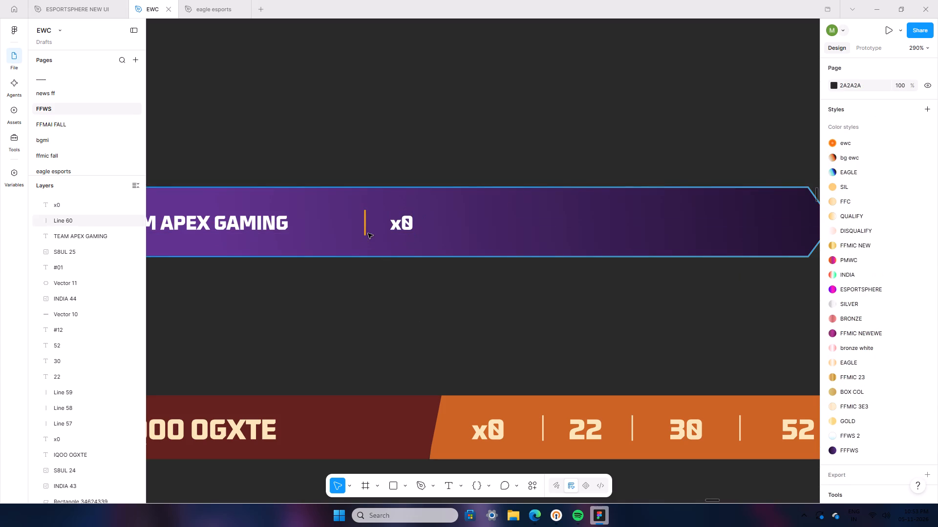
# Duplicate the orange divider and place the copy after x0 at about X 804, Y 3055, level with the first divider.
pyautogui.click(366, 232)
pyautogui.rightClick(365, 227)
pyautogui.click(403, 150)
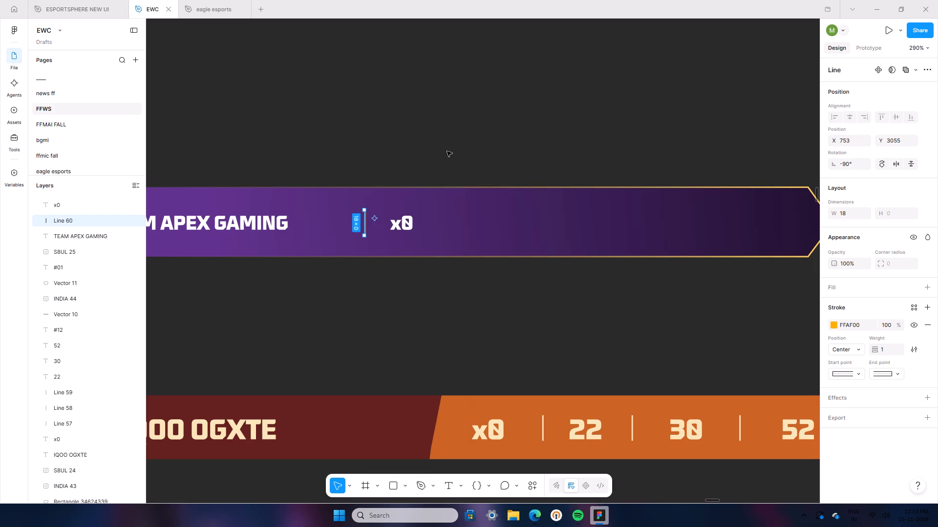
pyautogui.rightClick(447, 151)
pyautogui.click(479, 160)
pyautogui.moveTo(447, 162); pyautogui.dragTo(448, 168)
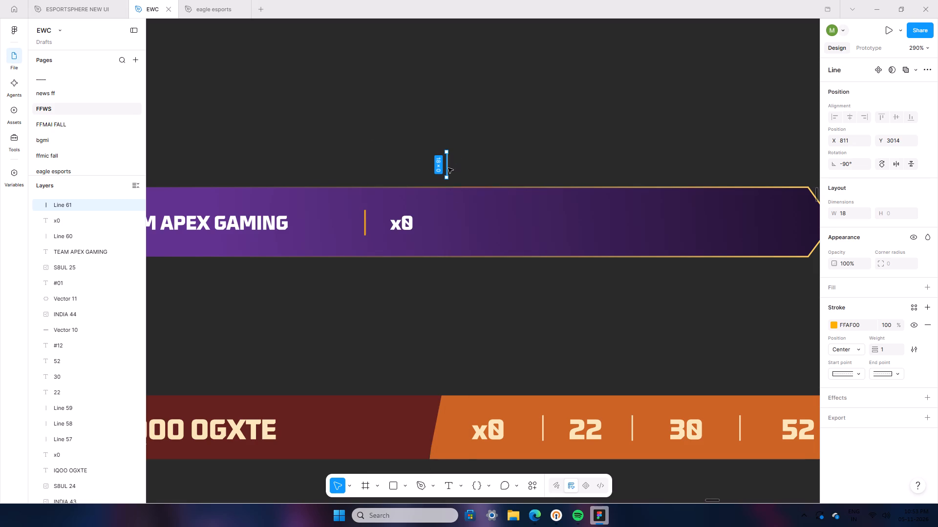
pyautogui.moveTo(448, 168); pyautogui.dragTo(442, 222)
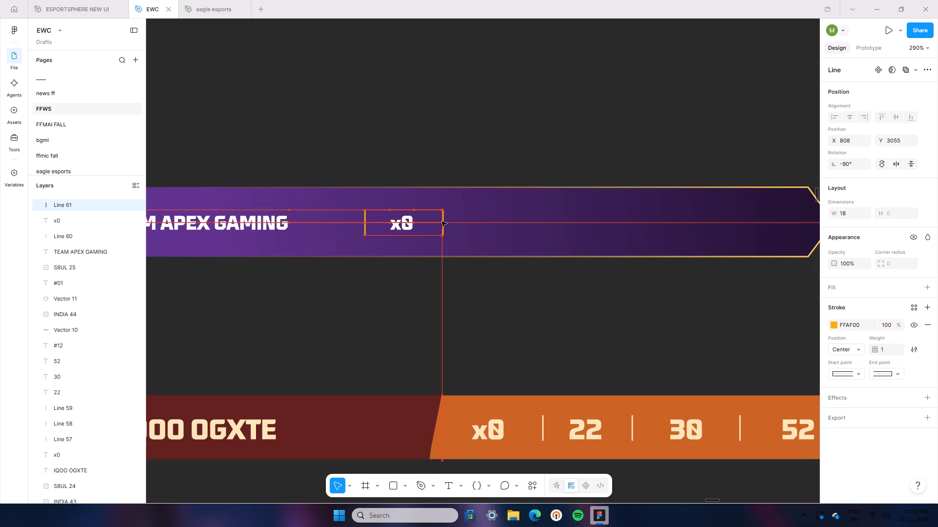
pyautogui.moveTo(442, 222); pyautogui.dragTo(438, 220)
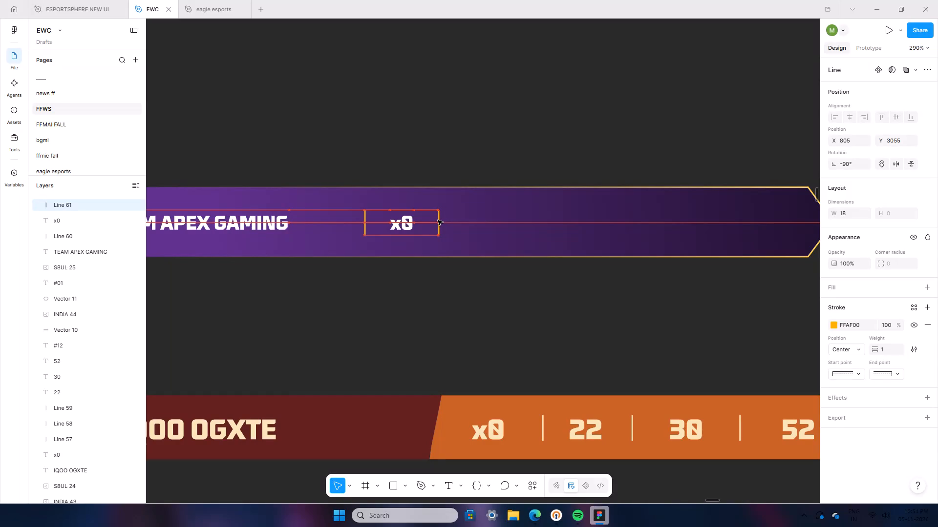
pyautogui.moveTo(438, 220); pyautogui.dragTo(437, 220)
pyautogui.click(489, 335)
# Duplicate the x0 text, change the copy to "00" and place it after the second divider at about X 820, Y 3055.
pyautogui.click(394, 219)
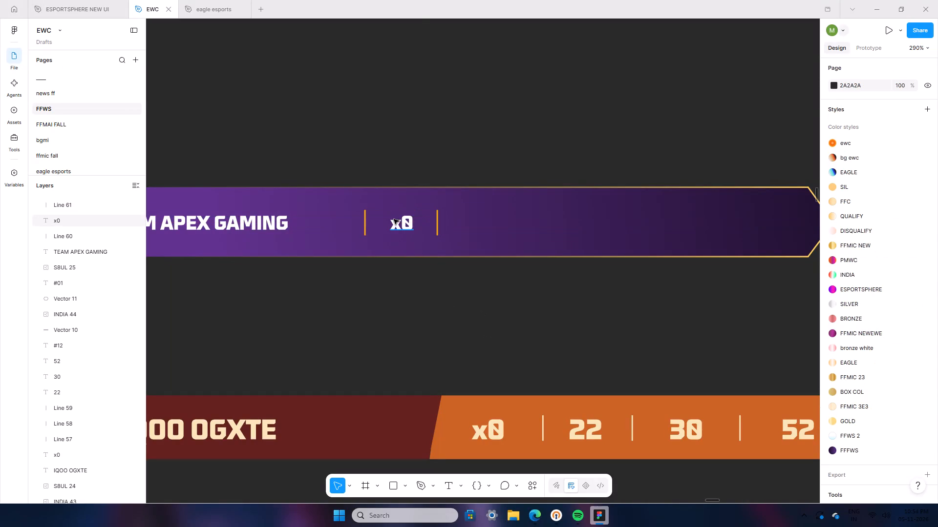
pyautogui.rightClick(394, 219)
pyautogui.click(430, 150)
pyautogui.rightClick(512, 139)
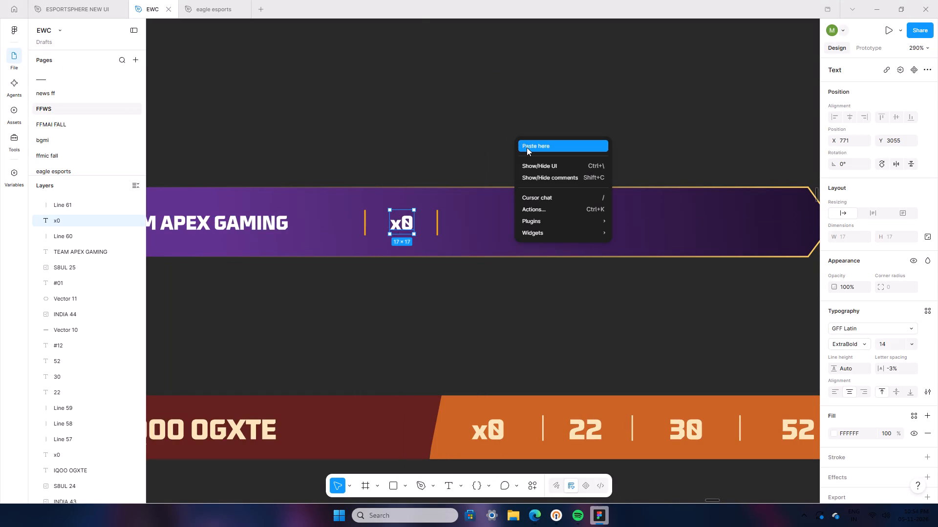
pyautogui.click(527, 147)
pyautogui.doubleClick(527, 147)
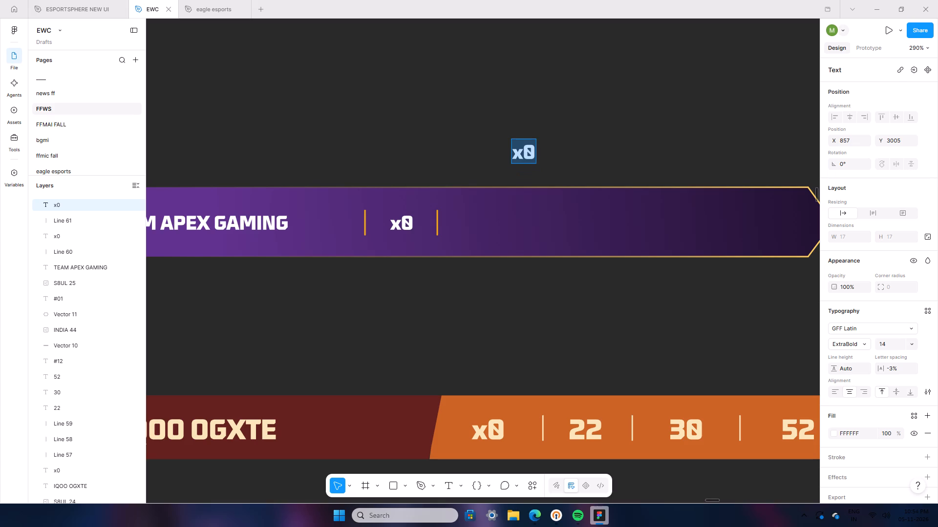
pyautogui.write('00')
pyautogui.click(550, 156)
pyautogui.moveTo(520, 150); pyautogui.dragTo(521, 173)
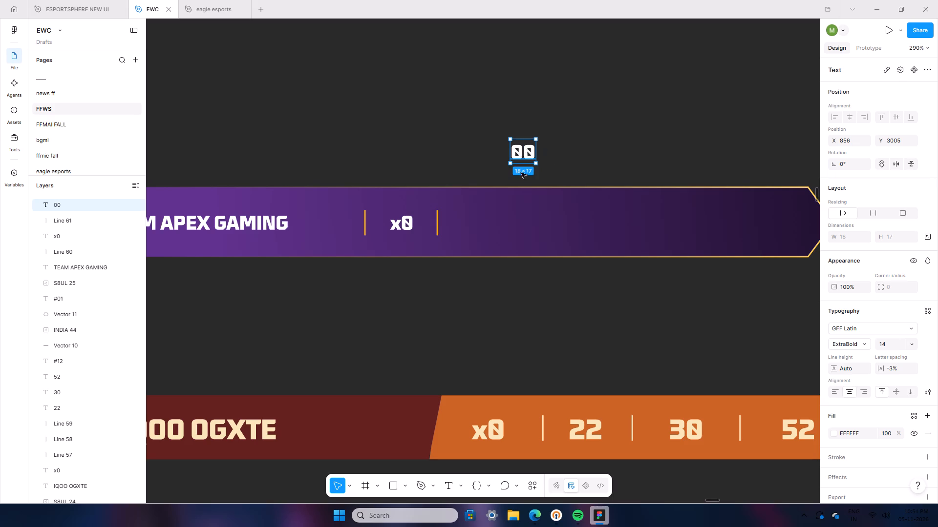
pyautogui.moveTo(521, 173); pyautogui.dragTo(469, 221)
pyautogui.click(515, 128)
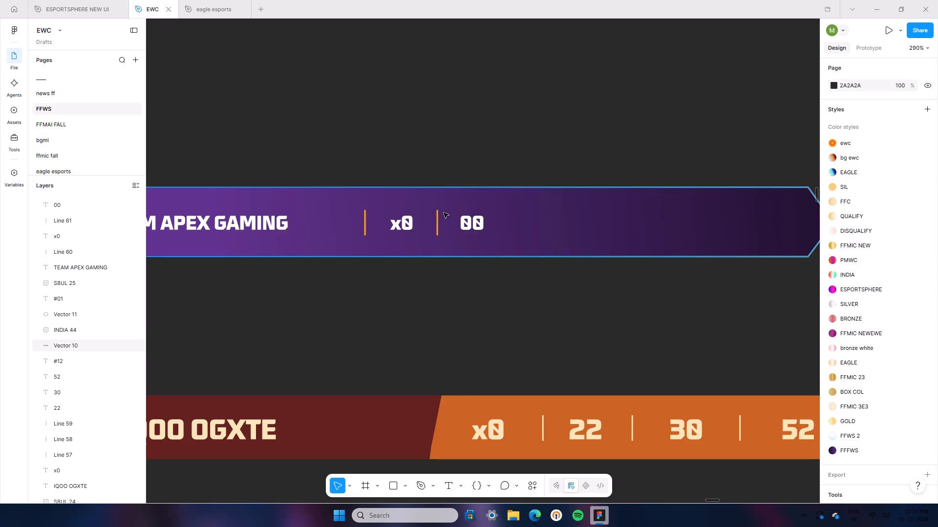
# Duplicate the second orange divider and place the copy after 00 at about X 853, Y 3055.
pyautogui.click(437, 217)
pyautogui.rightClick(437, 217)
pyautogui.click(497, 146)
pyautogui.rightClick(514, 134)
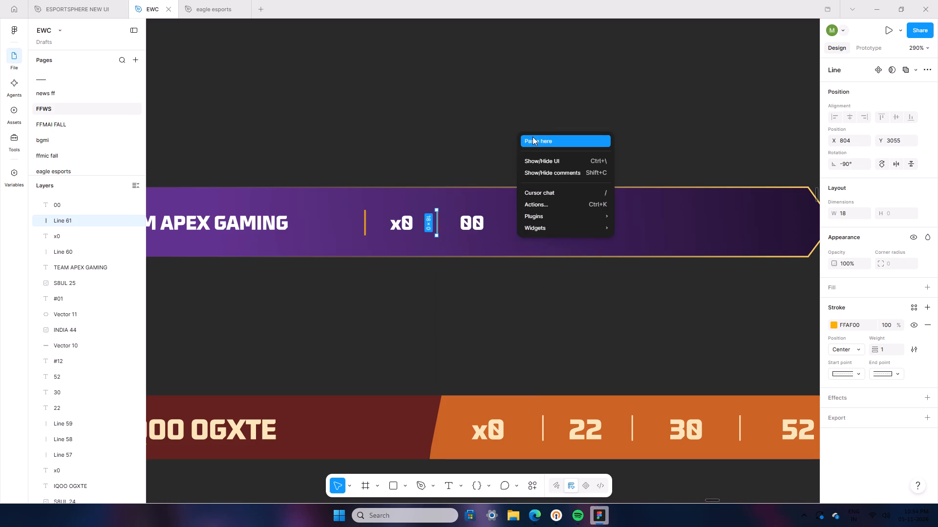
pyautogui.click(533, 137)
pyautogui.moveTo(516, 148); pyautogui.dragTo(506, 228)
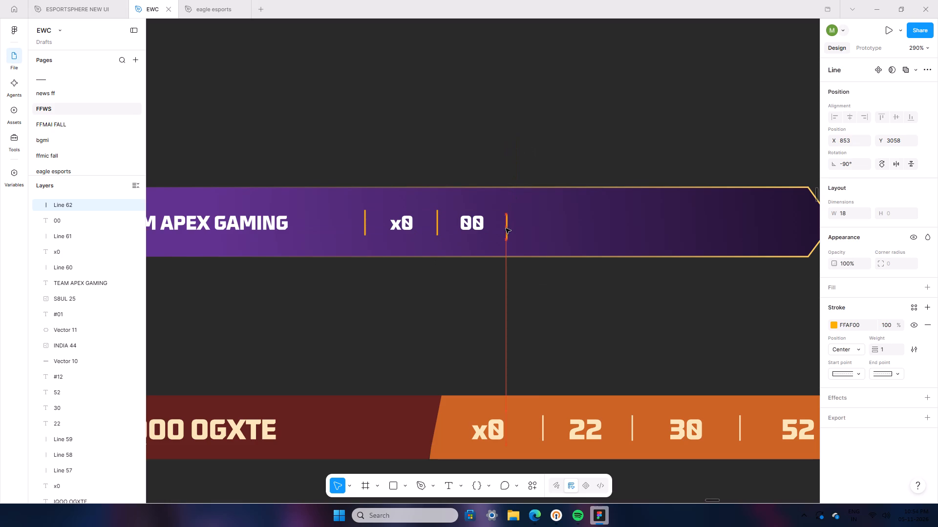
pyautogui.moveTo(506, 228); pyautogui.dragTo(507, 224)
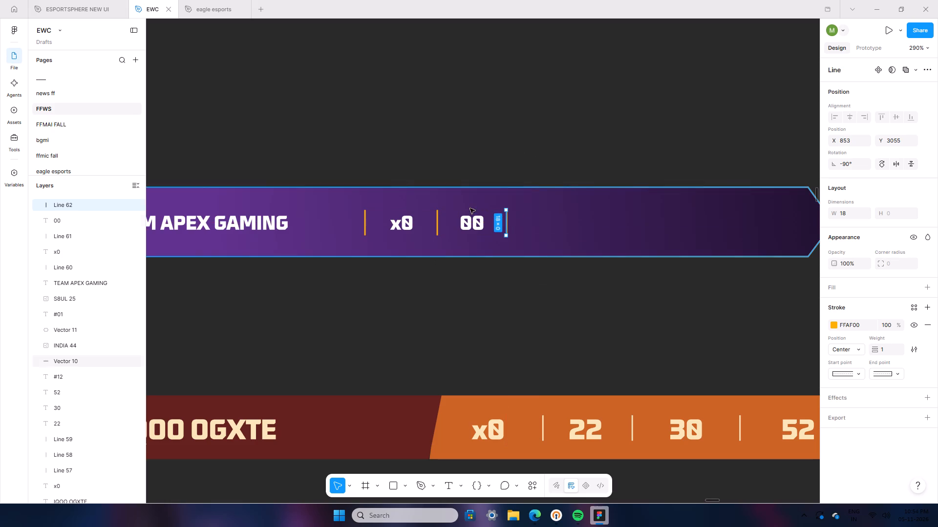
# Duplicate the 00 text and place the copy after the third divider, vertically centred on the purple bar.
pyautogui.click(467, 219)
pyautogui.rightClick(467, 219)
pyautogui.click(497, 146)
pyautogui.rightClick(534, 141)
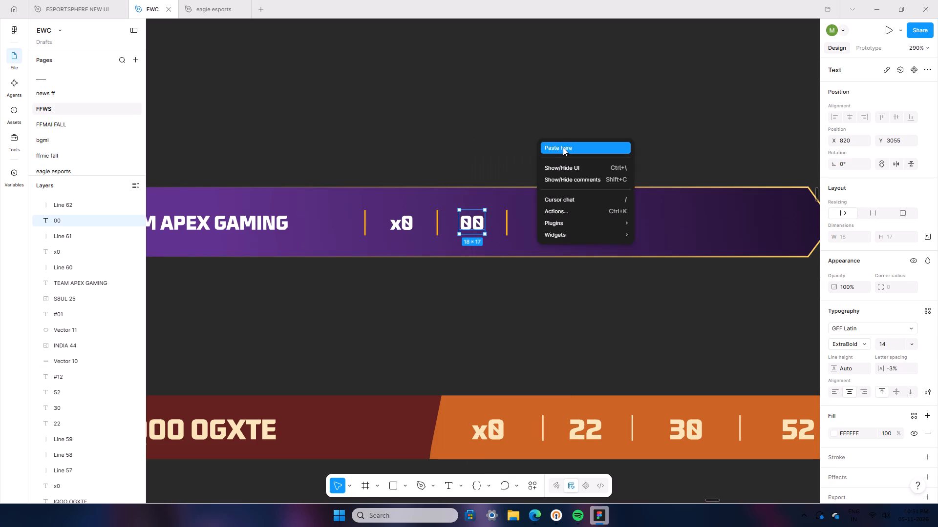
pyautogui.click(563, 147)
pyautogui.moveTo(548, 151); pyautogui.dragTo(545, 225)
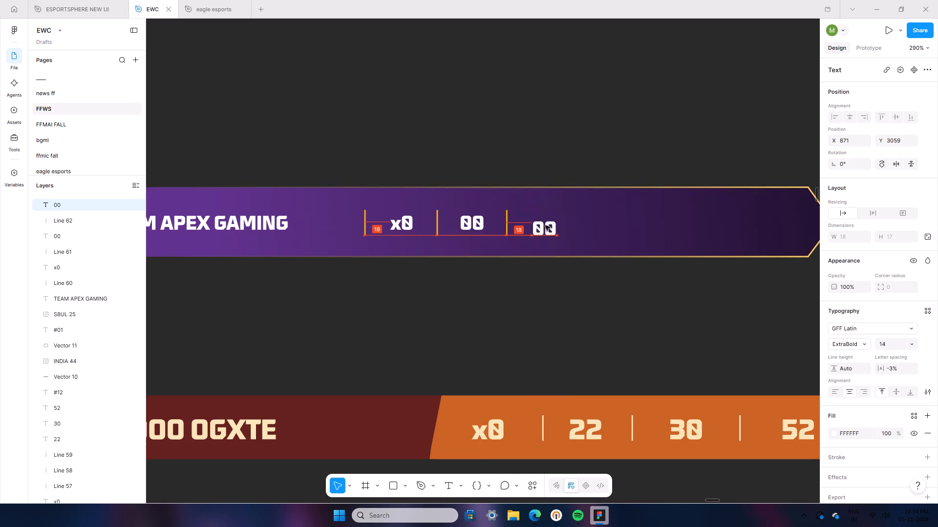
pyautogui.moveTo(545, 225); pyautogui.dragTo(541, 218)
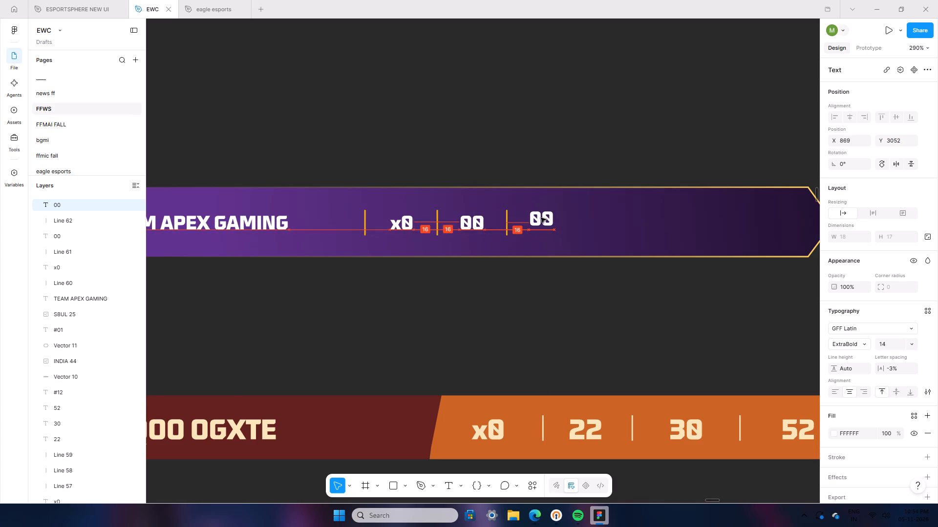
pyautogui.moveTo(541, 218); pyautogui.dragTo(541, 219)
pyautogui.click(548, 103)
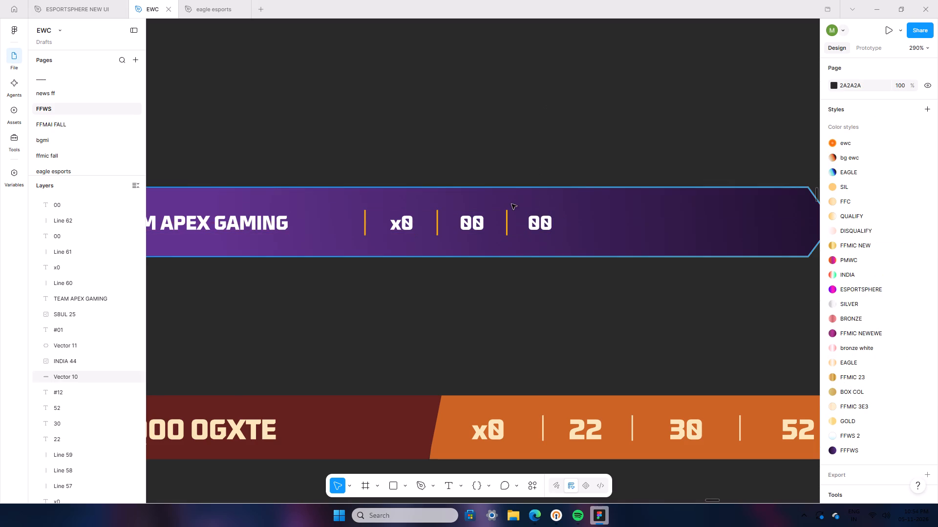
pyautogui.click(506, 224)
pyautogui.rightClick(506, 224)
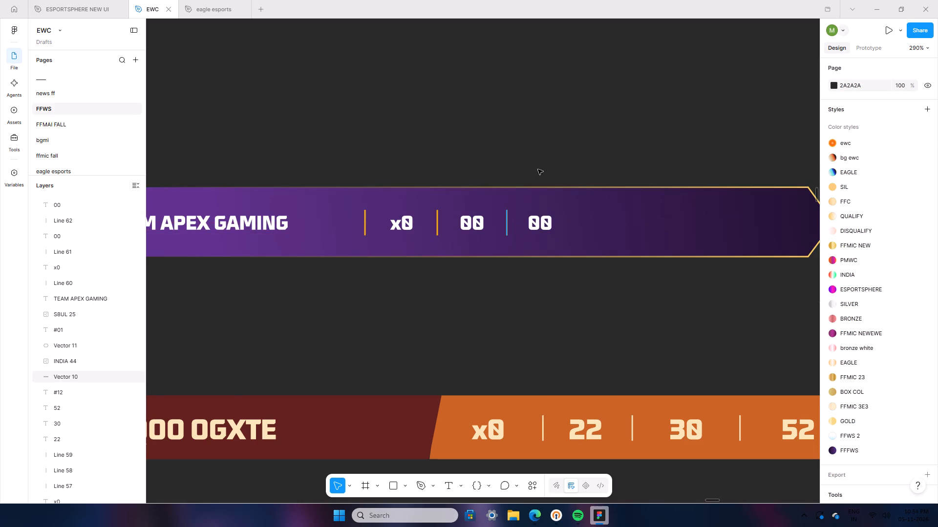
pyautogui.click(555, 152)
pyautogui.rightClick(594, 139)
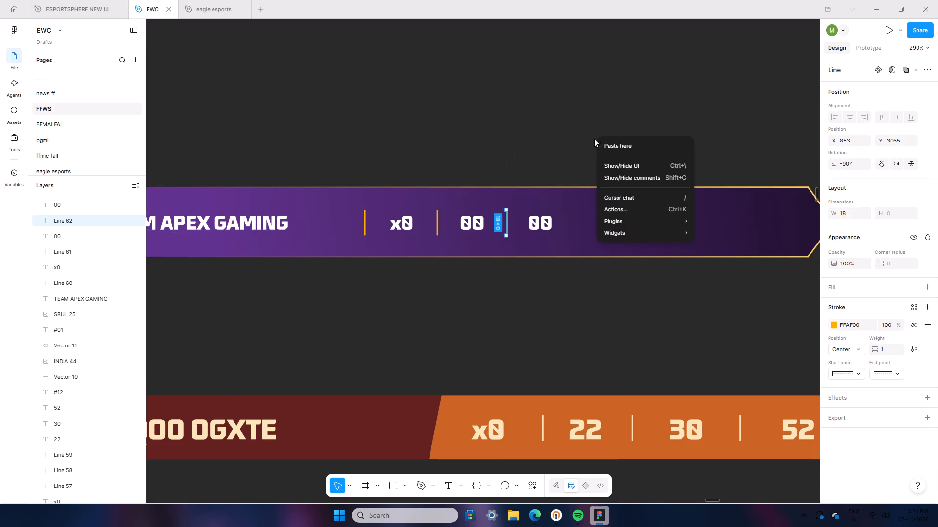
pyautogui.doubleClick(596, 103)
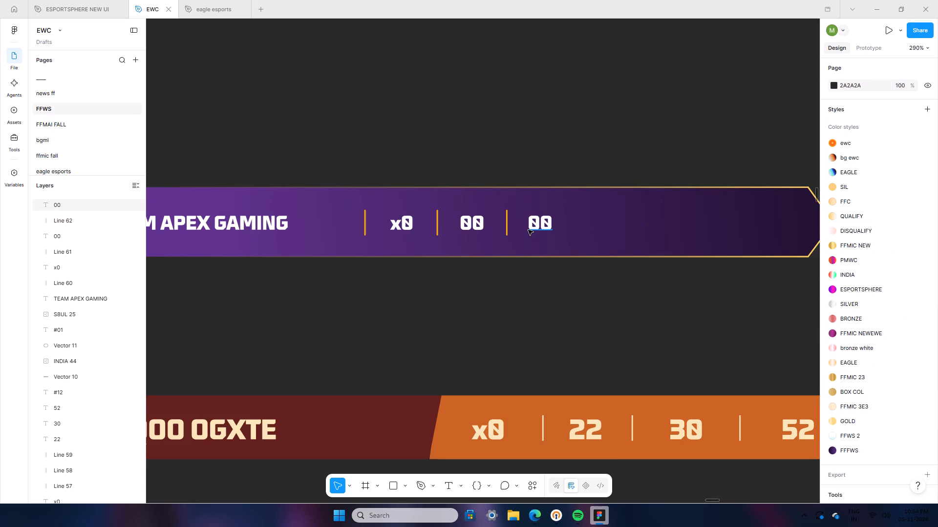
# Change the text after the third divider to "000" and shift it slightly away from the divider.
pyautogui.doubleClick(537, 224)
pyautogui.write('000')
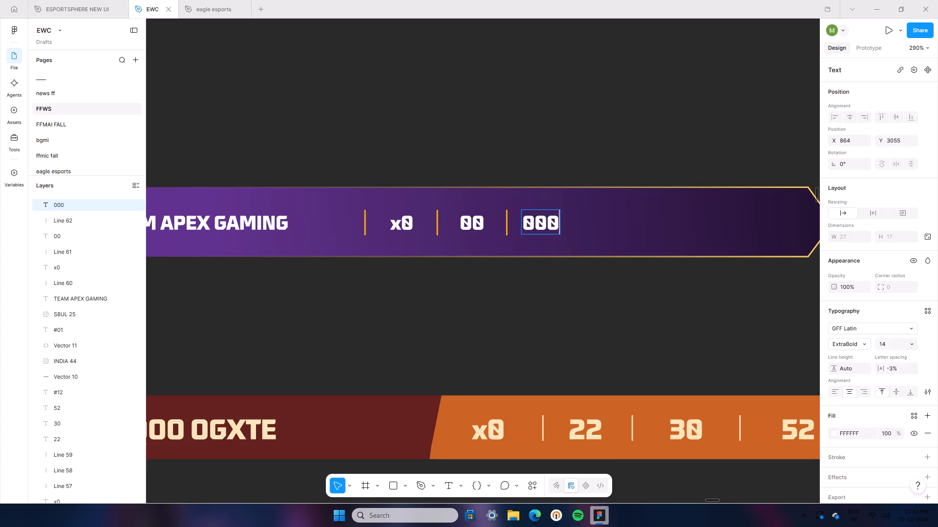
pyautogui.click(649, 327)
pyautogui.click(638, 317)
pyautogui.click(509, 225)
pyautogui.click(535, 228)
pyautogui.click(537, 225)
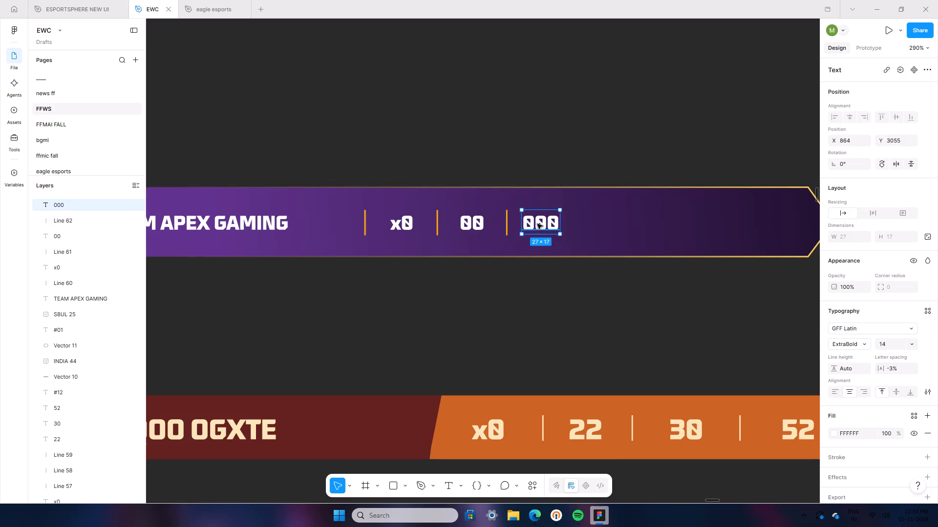
pyautogui.click(550, 272)
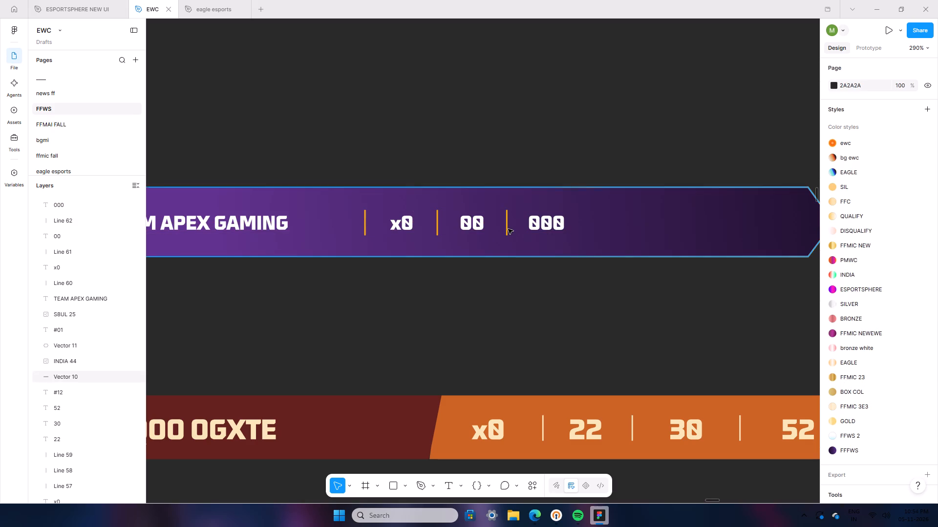
# Duplicate the third orange divider and place the copy after 000 at about X 909, Y 3055.
pyautogui.click(508, 228)
pyautogui.rightClick(508, 228)
pyautogui.click(548, 150)
pyautogui.rightClick(577, 148)
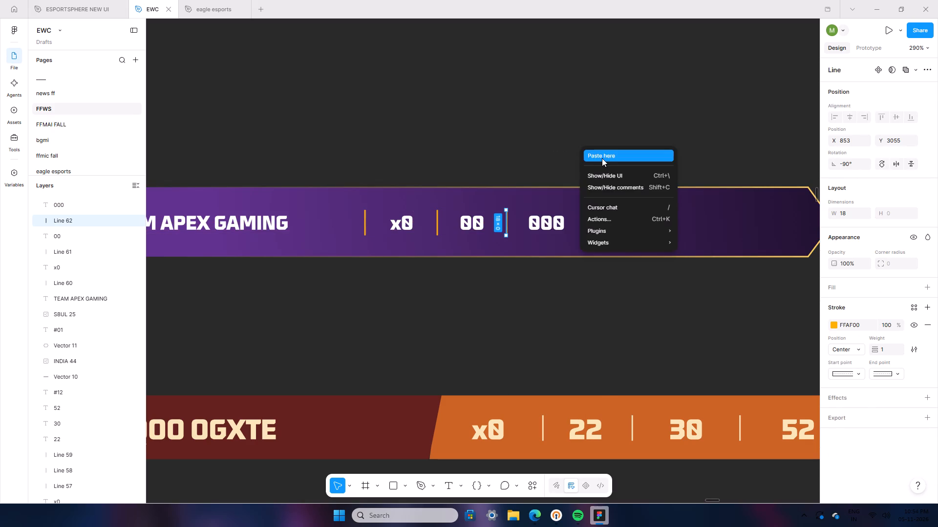
pyautogui.click(602, 158)
pyautogui.moveTo(604, 170); pyautogui.dragTo(589, 212)
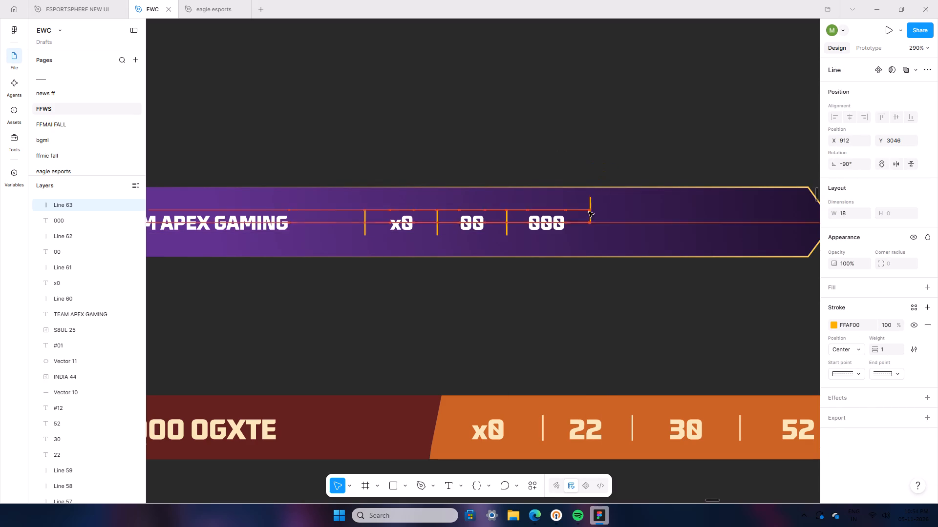
pyautogui.moveTo(589, 212); pyautogui.dragTo(586, 222)
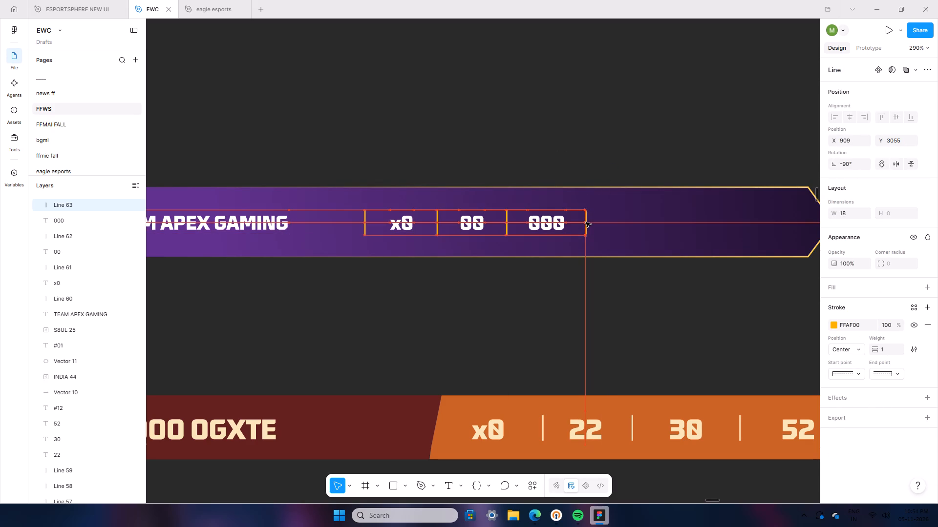
pyautogui.moveTo(586, 222); pyautogui.dragTo(589, 222)
pyautogui.click(599, 294)
# Duplicate the 000 text and place the copy after the fourth divider at about X 924, Y 3055.
pyautogui.click(552, 226)
pyautogui.rightClick(552, 226)
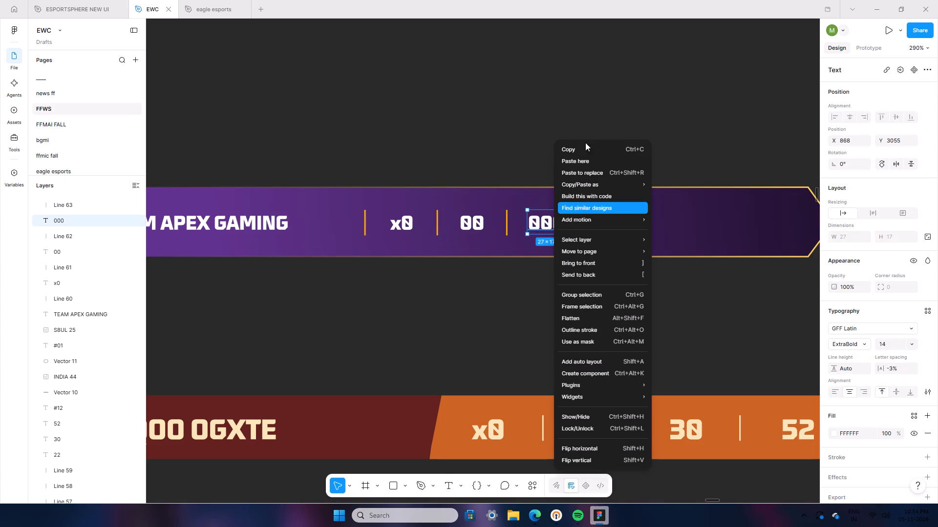
pyautogui.click(588, 148)
pyautogui.rightClick(601, 144)
pyautogui.click(626, 153)
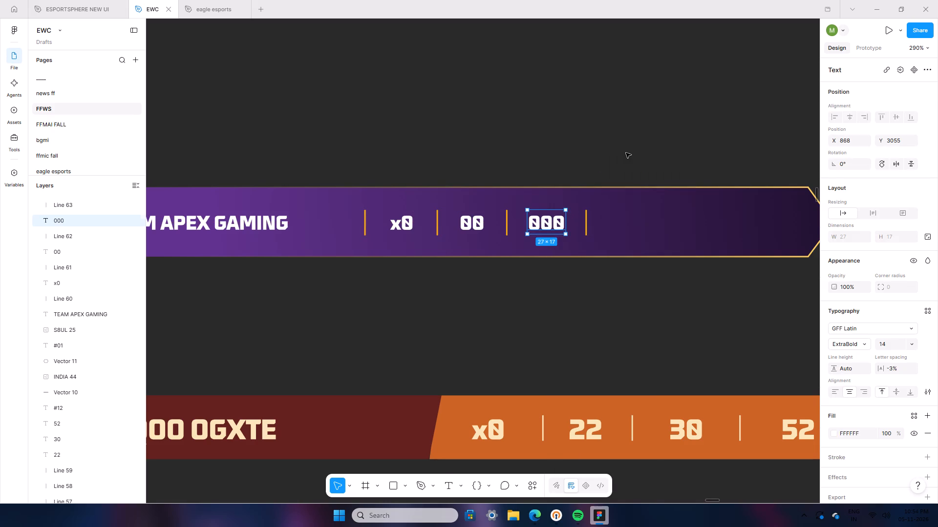
pyautogui.moveTo(625, 155); pyautogui.dragTo(632, 222)
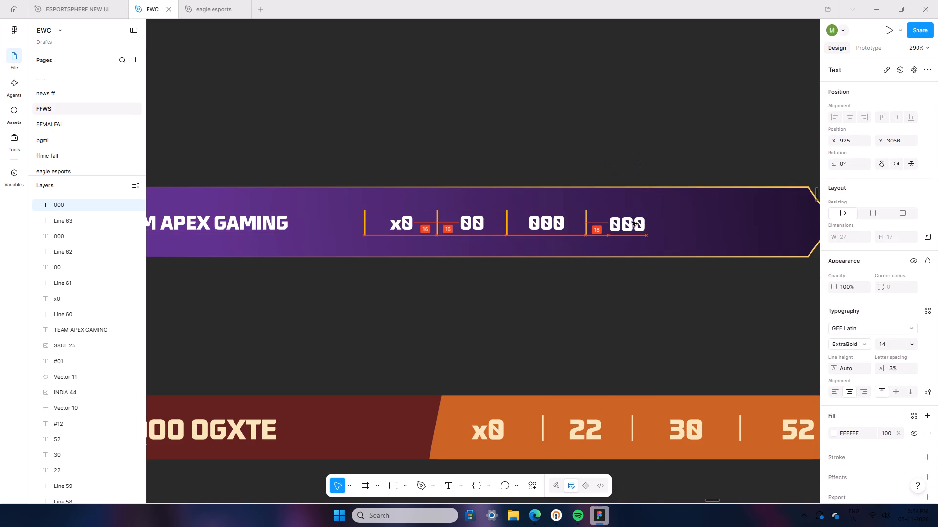
pyautogui.moveTo(632, 222); pyautogui.dragTo(631, 221)
pyautogui.click(608, 142)
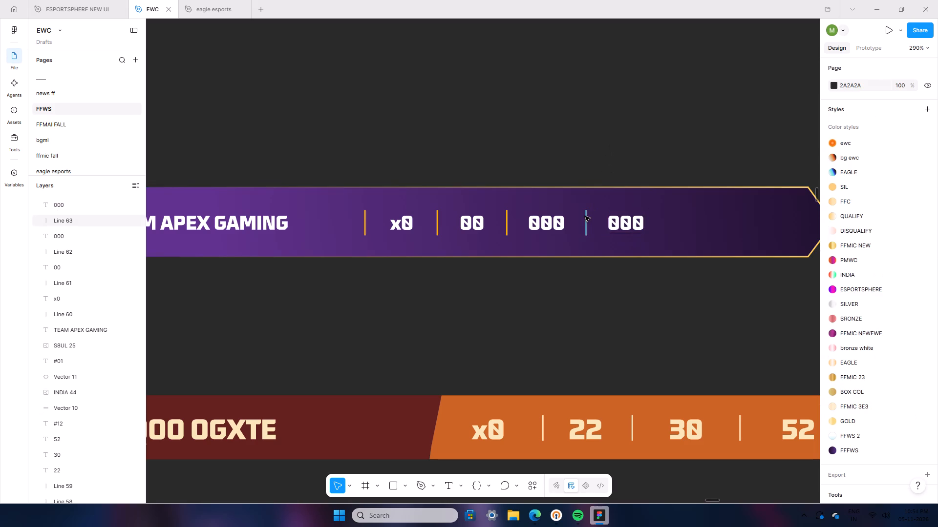
# Duplicate the fourth orange divider and place the copy after the second 000 at about X 968, Y 3055.
pyautogui.click(585, 216)
pyautogui.rightClick(584, 216)
pyautogui.click(615, 151)
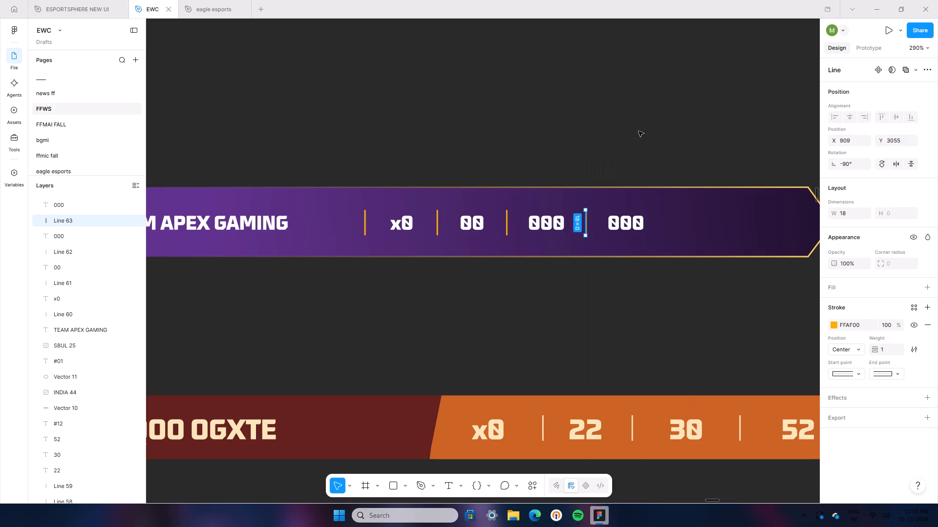
pyautogui.rightClick(634, 113)
pyautogui.click(654, 118)
pyautogui.moveTo(636, 127); pyautogui.dragTo(670, 224)
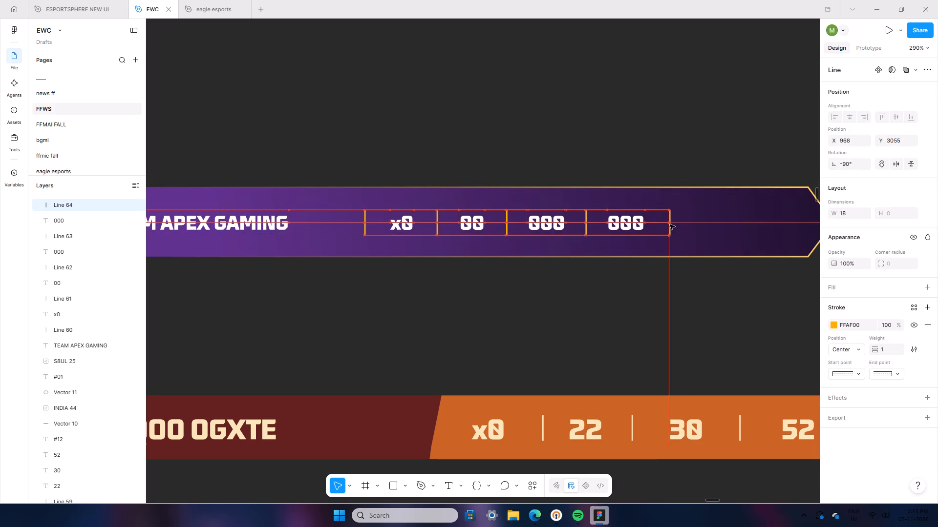
pyautogui.moveTo(670, 224); pyautogui.dragTo(668, 224)
pyautogui.click(648, 282)
# Duplicate the second 000 text and place the copy after the last divider, vertically centred on the purple bar.
pyautogui.click(627, 227)
pyautogui.rightClick(627, 227)
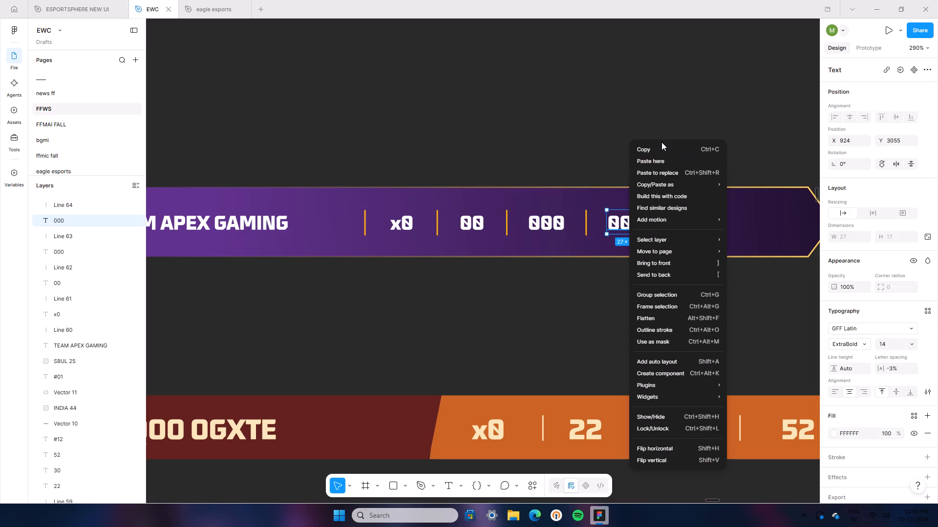
pyautogui.click(661, 148)
pyautogui.rightClick(664, 143)
pyautogui.click(688, 148)
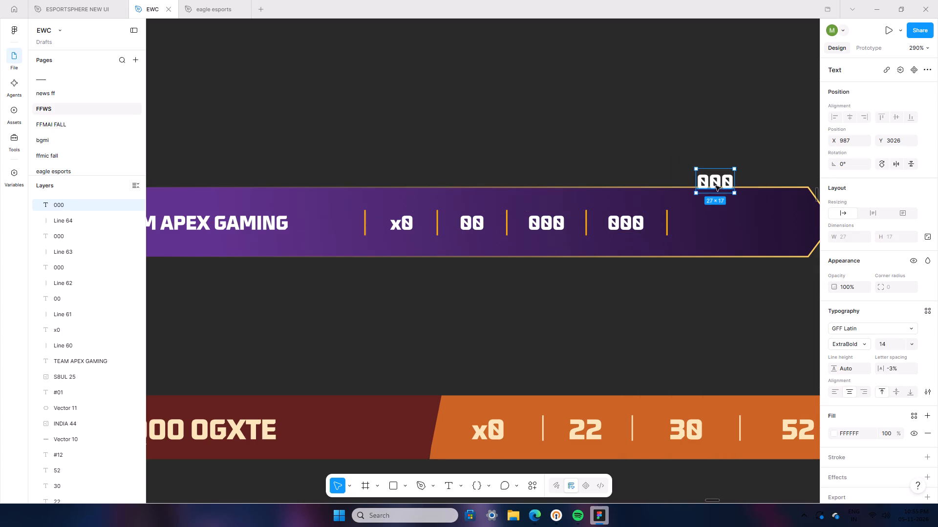
pyautogui.moveTo(712, 183); pyautogui.dragTo(707, 223)
pyautogui.click(744, 286)
# Shorten the purple bar from its right end to about 638 wide so it ends just past the last score.
pyautogui.scroll(-5, 746, 284)
pyautogui.scroll(-6, 610, 194)
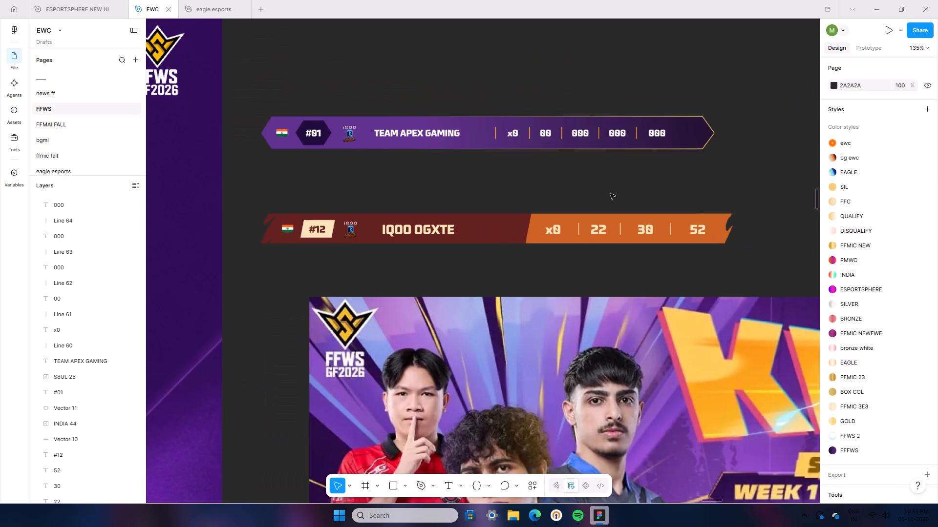
pyautogui.scroll(6, 654, 189)
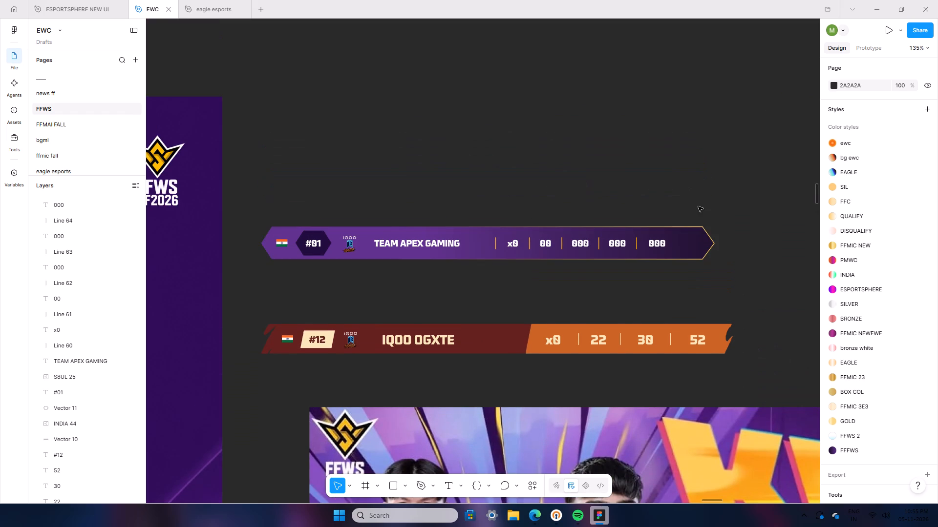
pyautogui.click(694, 234)
pyautogui.moveTo(716, 244); pyautogui.dragTo(689, 244)
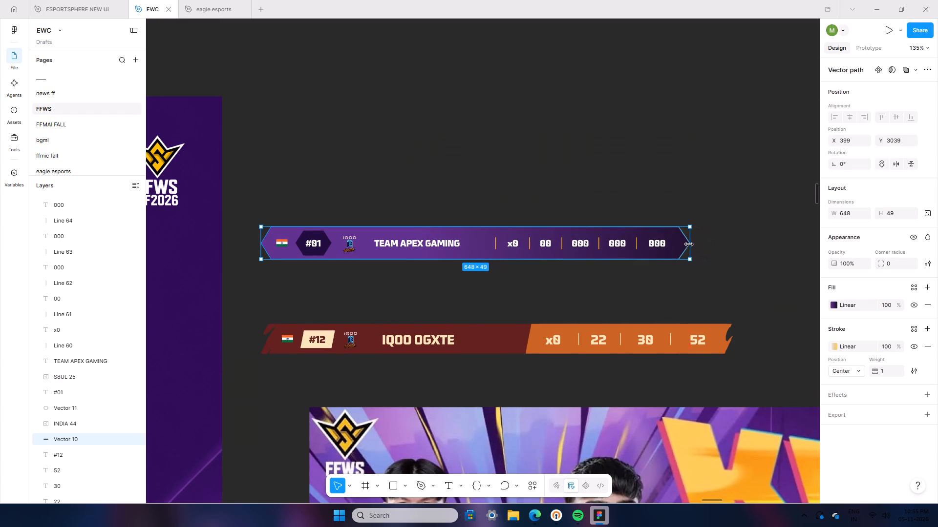
pyautogui.moveTo(689, 244); pyautogui.dragTo(683, 244)
pyautogui.click(707, 259)
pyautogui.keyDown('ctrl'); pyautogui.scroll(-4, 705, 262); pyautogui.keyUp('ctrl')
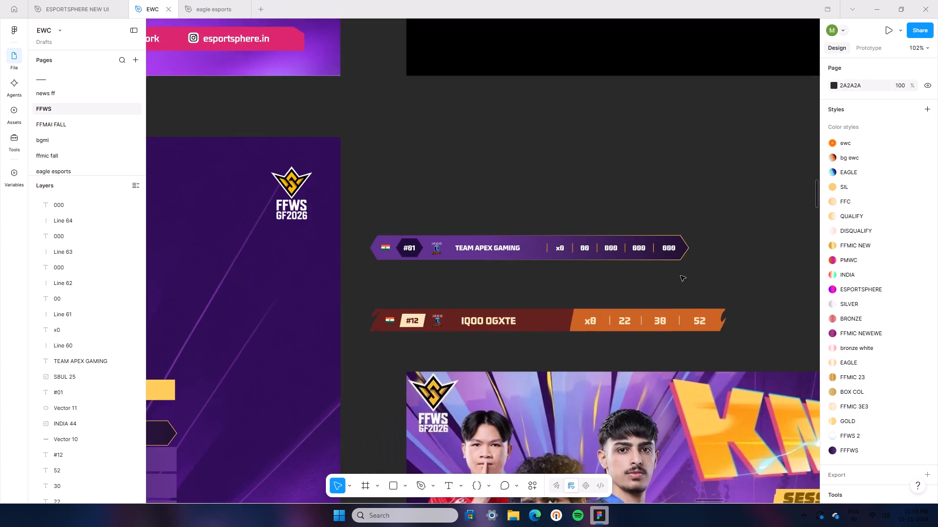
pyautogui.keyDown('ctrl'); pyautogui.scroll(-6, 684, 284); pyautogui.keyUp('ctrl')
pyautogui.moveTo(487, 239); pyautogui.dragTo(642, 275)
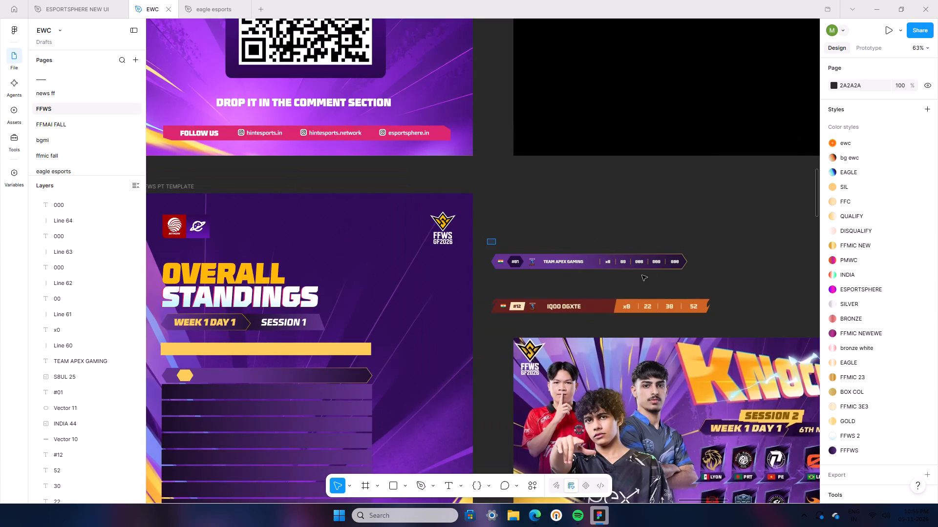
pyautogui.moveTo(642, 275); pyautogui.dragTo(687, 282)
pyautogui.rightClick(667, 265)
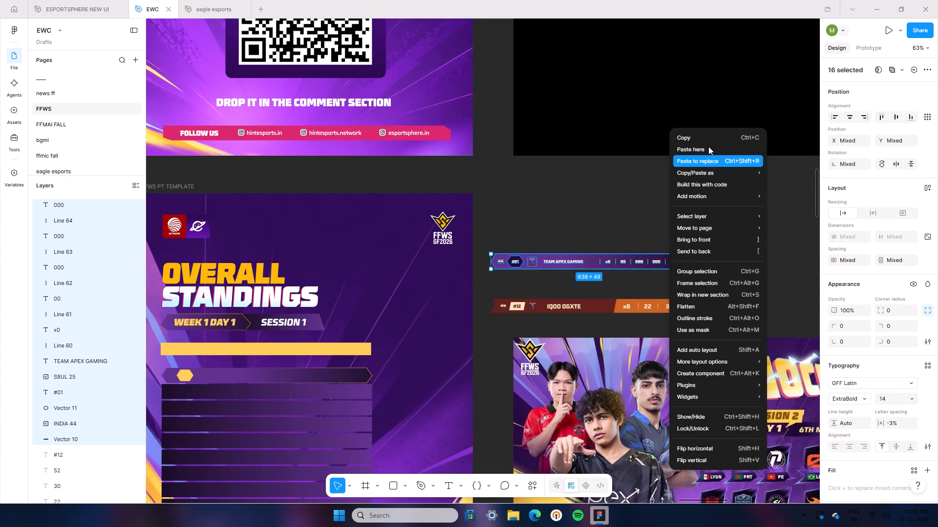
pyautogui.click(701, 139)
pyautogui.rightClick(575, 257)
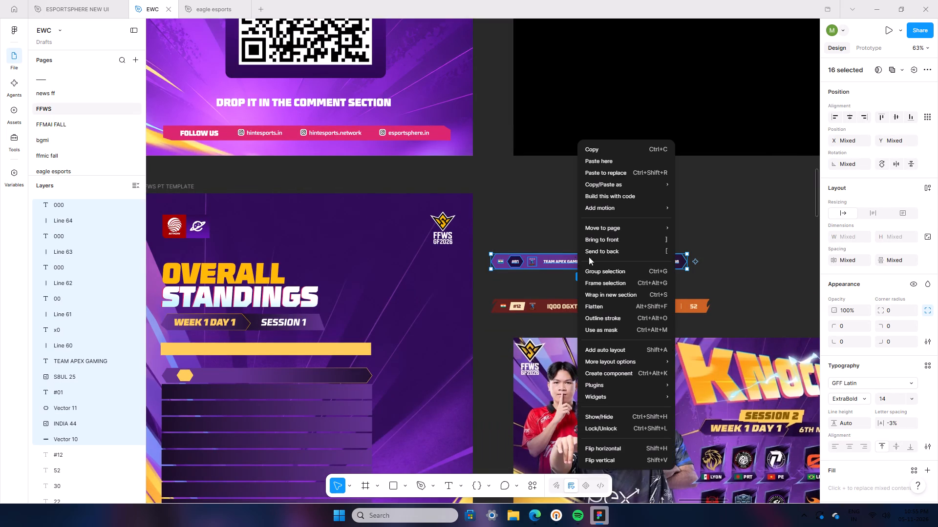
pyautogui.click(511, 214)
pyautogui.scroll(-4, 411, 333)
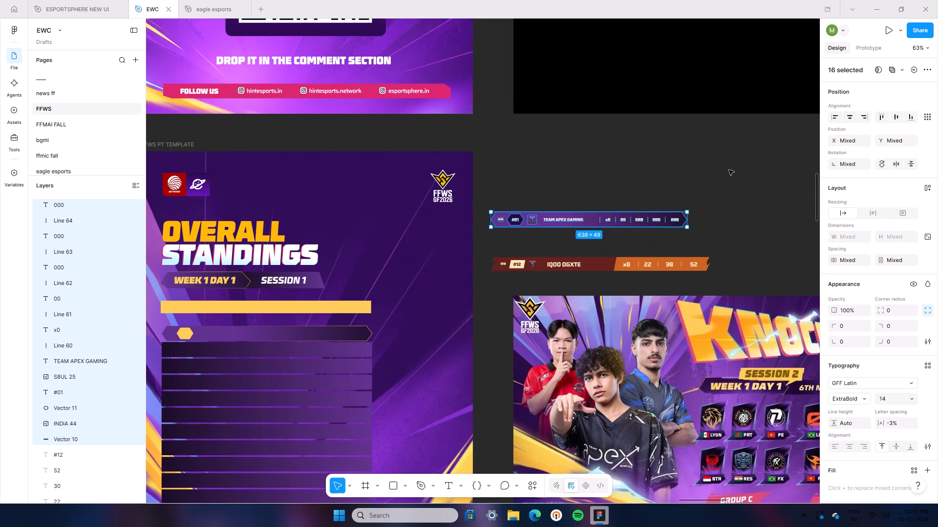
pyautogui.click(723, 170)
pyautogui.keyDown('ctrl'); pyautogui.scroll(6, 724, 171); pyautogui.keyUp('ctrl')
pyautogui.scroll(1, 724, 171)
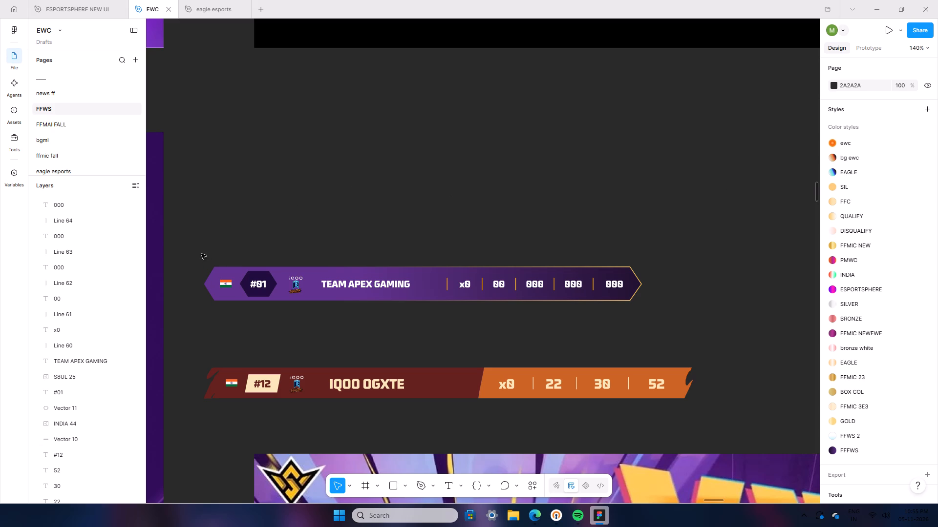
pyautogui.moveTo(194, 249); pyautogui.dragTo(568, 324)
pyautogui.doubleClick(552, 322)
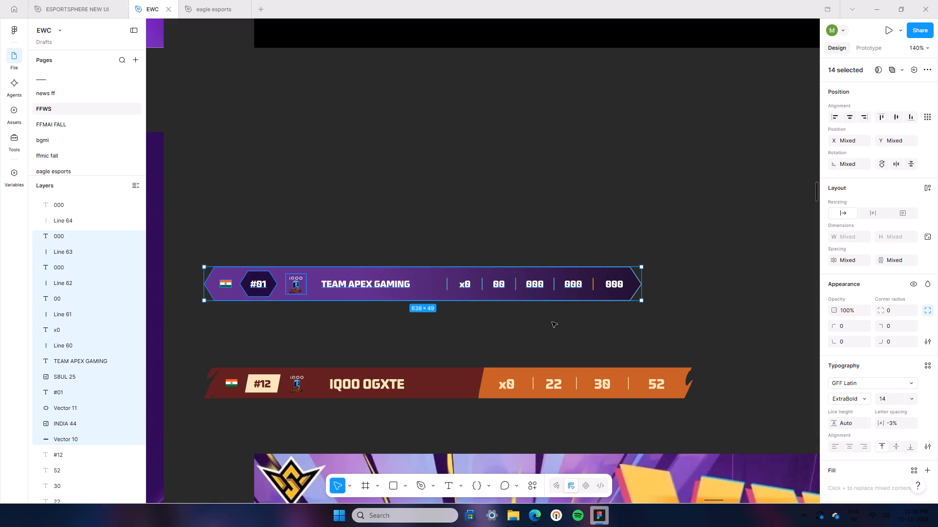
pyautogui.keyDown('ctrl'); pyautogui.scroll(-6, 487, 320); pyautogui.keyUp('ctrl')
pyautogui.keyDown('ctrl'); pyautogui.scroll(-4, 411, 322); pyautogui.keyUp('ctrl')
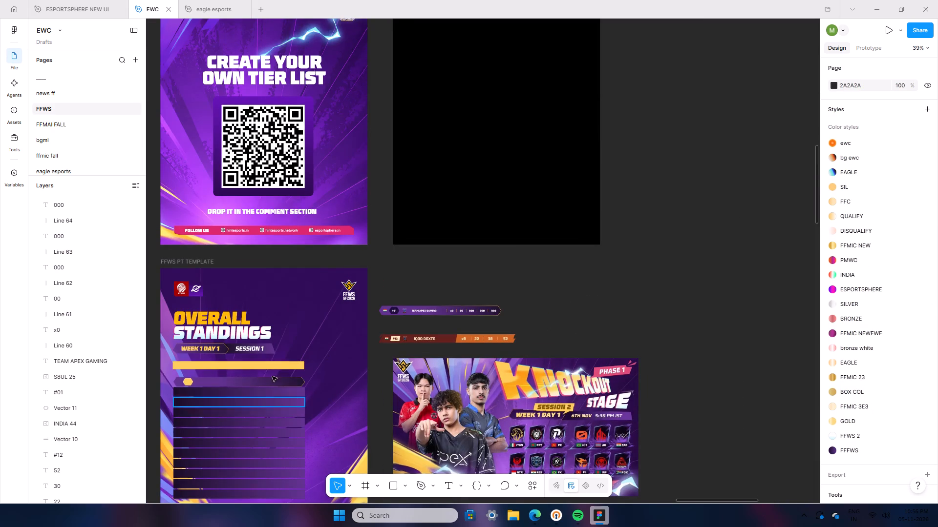
# Group all elements of the purple TEAM APEX GAMING row and copy the group.
pyautogui.moveTo(377, 294); pyautogui.dragTo(508, 325)
pyautogui.rightClick(496, 312)
pyautogui.click(538, 273)
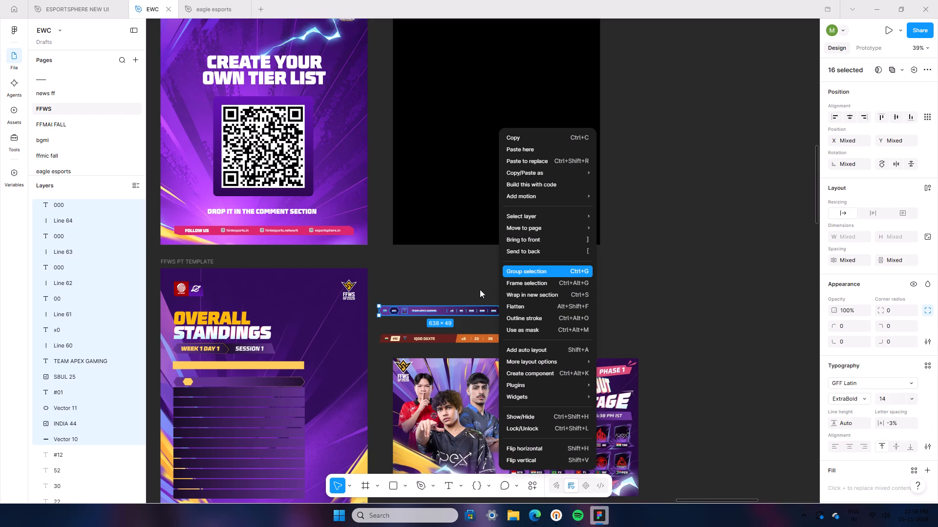
pyautogui.click(465, 310)
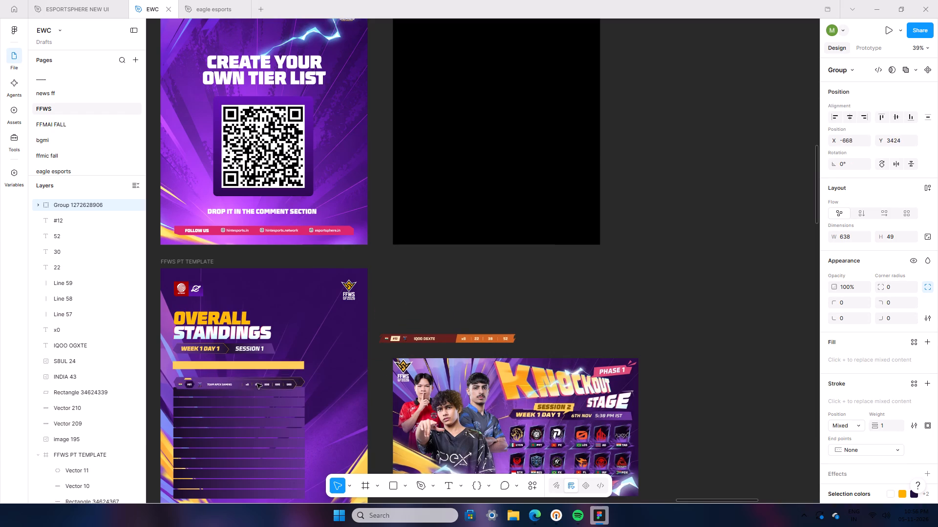
pyautogui.rightClick(462, 311)
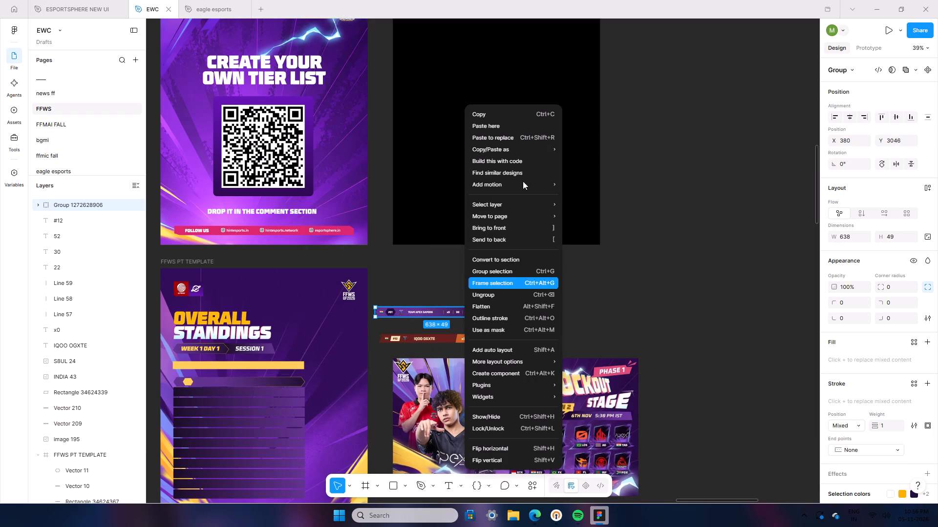
pyautogui.click(507, 116)
pyautogui.click(271, 384)
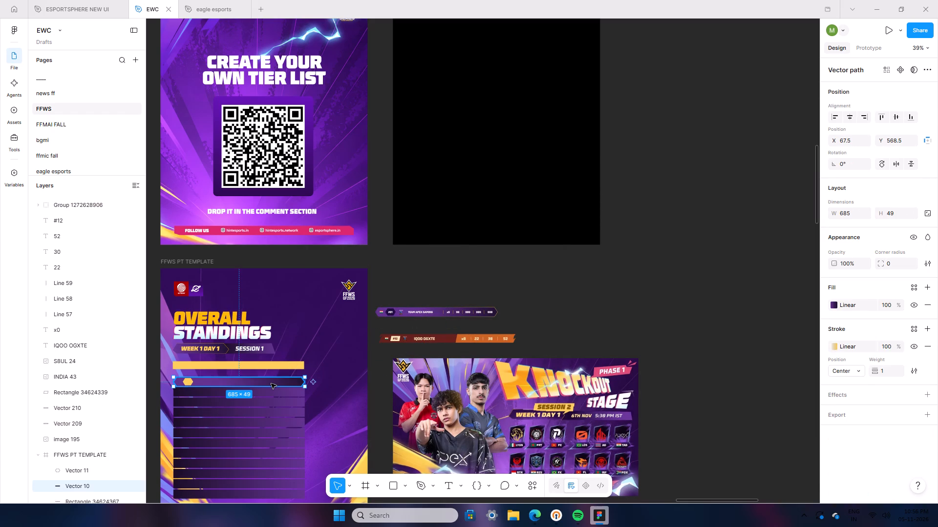
pyautogui.click(466, 274)
# Delete the yellow hexagon from the first row of the FFWS PT TEMPLATE standings table.
pyautogui.keyDown('ctrl'); pyautogui.scroll(-6, 366, 409); pyautogui.keyUp('ctrl')
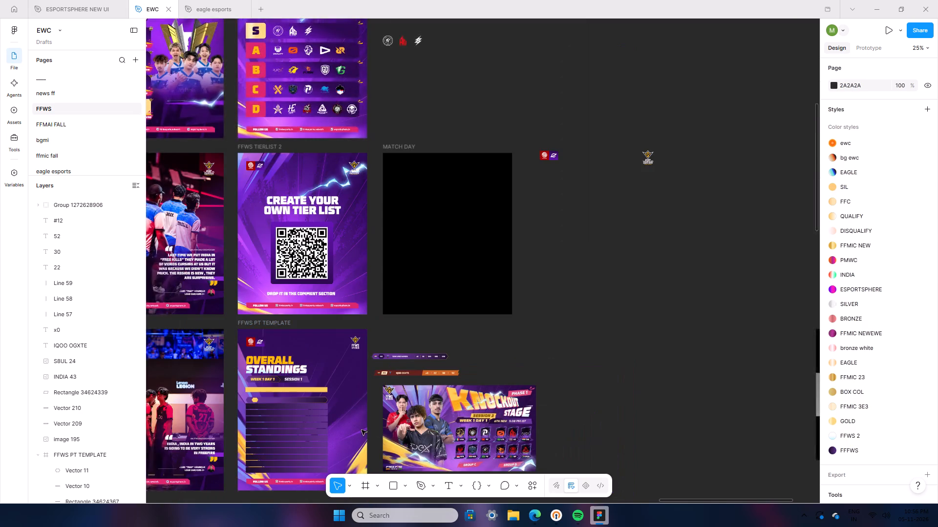
pyautogui.keyDown('ctrl'); pyautogui.scroll(7, 309, 430); pyautogui.keyUp('ctrl')
pyautogui.keyDown('ctrl'); pyautogui.scroll(5, 260, 416); pyautogui.keyUp('ctrl')
pyautogui.click(160, 325)
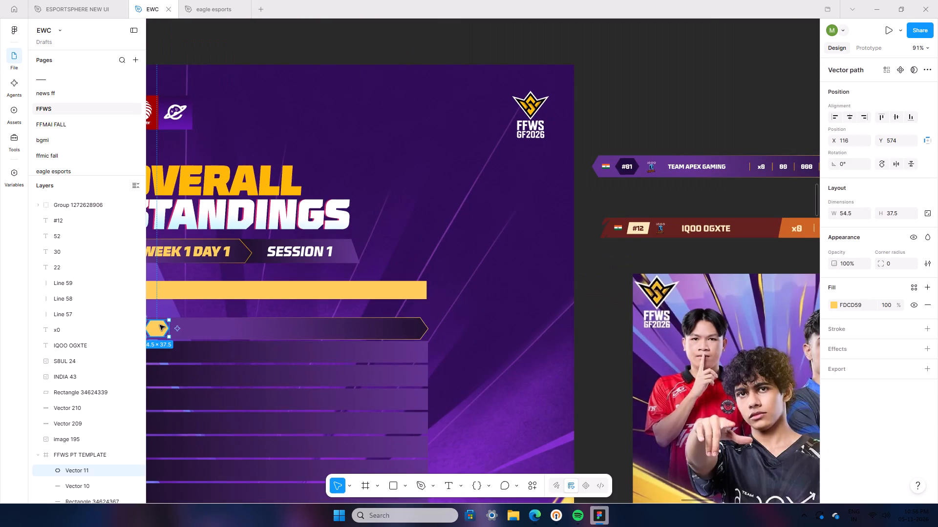
pyautogui.press('BackSpace')
# Replace the pointed bar and the eleven placeholder bars below it in the standings table with the copied team row group.
pyautogui.scroll(-3, 597, 357)
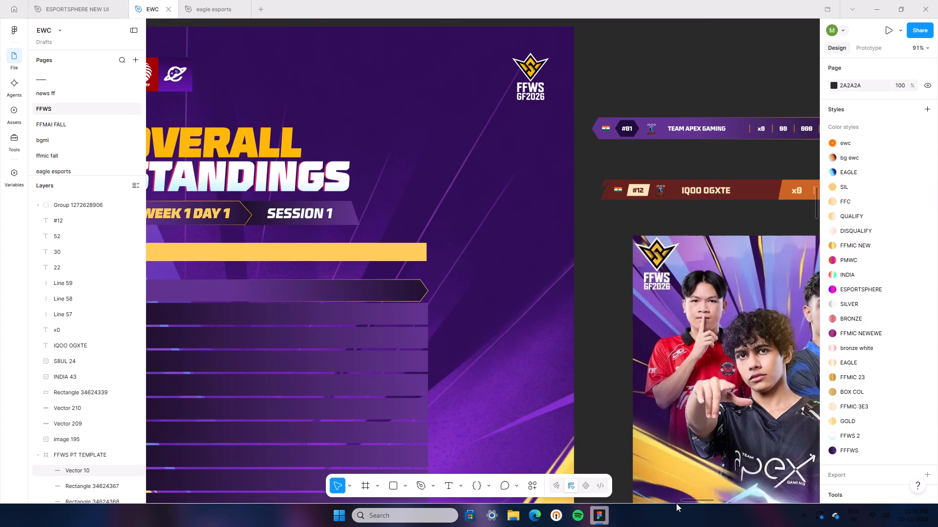
pyautogui.moveTo(683, 499); pyautogui.dragTo(668, 510)
pyautogui.scroll(-5, 649, 490)
pyautogui.moveTo(383, 122); pyautogui.dragTo(715, 439)
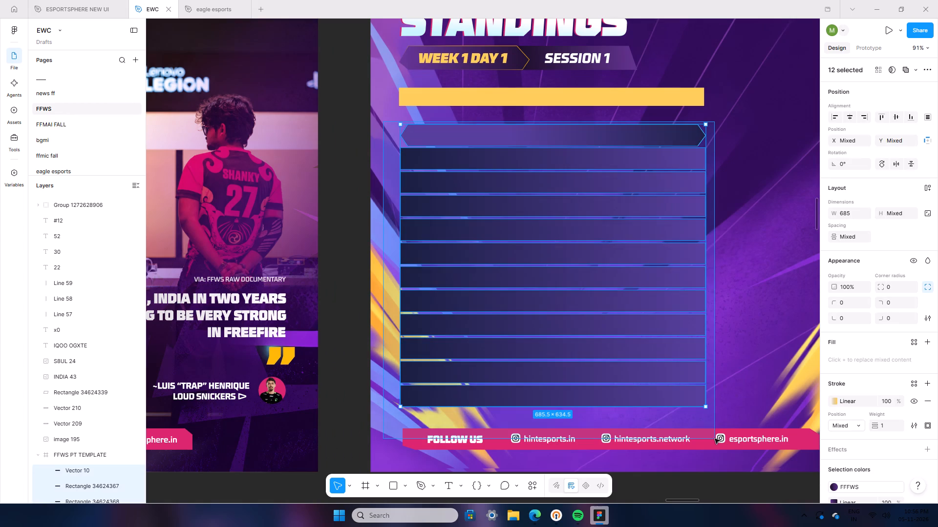
pyautogui.moveTo(715, 439); pyautogui.dragTo(714, 418)
pyautogui.rightClick(666, 379)
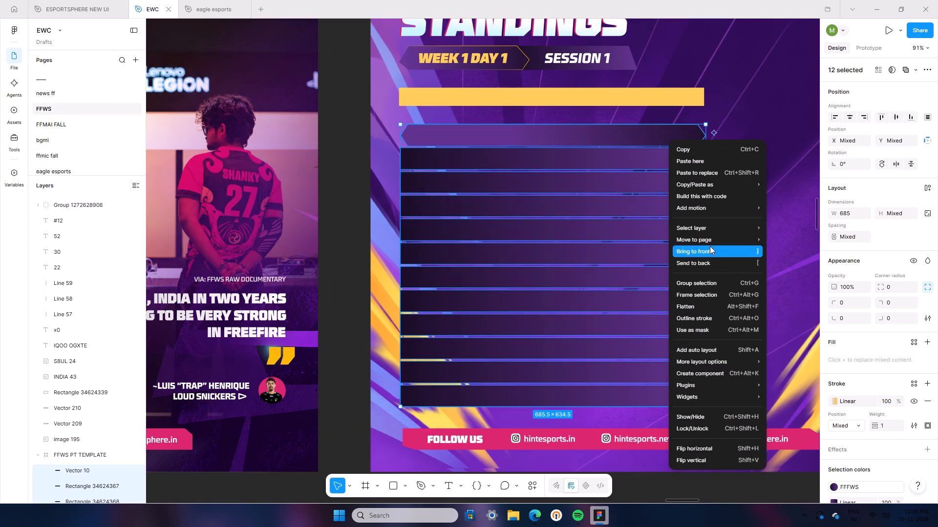
pyautogui.click(707, 176)
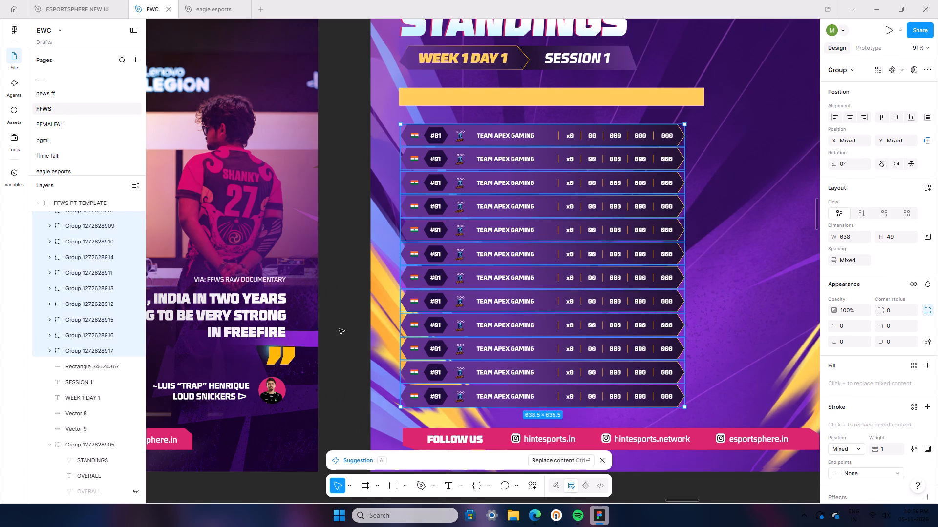
pyautogui.click(339, 329)
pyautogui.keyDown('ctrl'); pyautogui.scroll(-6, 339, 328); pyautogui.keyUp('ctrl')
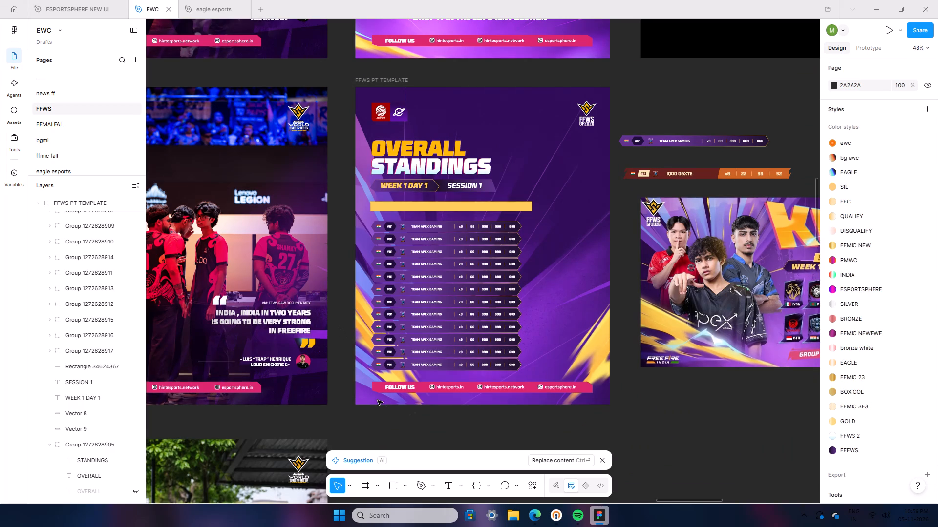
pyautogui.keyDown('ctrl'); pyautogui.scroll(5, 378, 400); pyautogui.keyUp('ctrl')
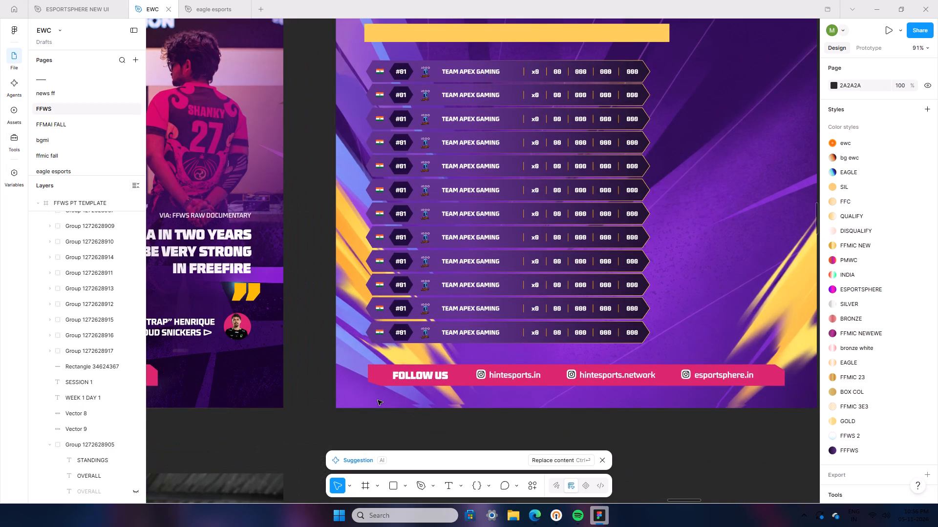
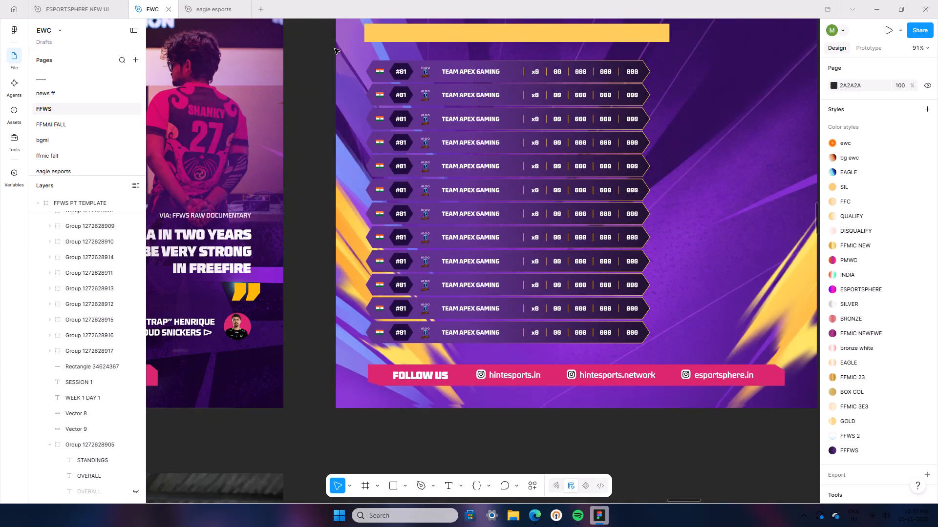
# Ungroup all twelve team row groups in the standings table.
pyautogui.moveTo(354, 51); pyautogui.dragTo(642, 344)
pyautogui.rightClick(625, 321)
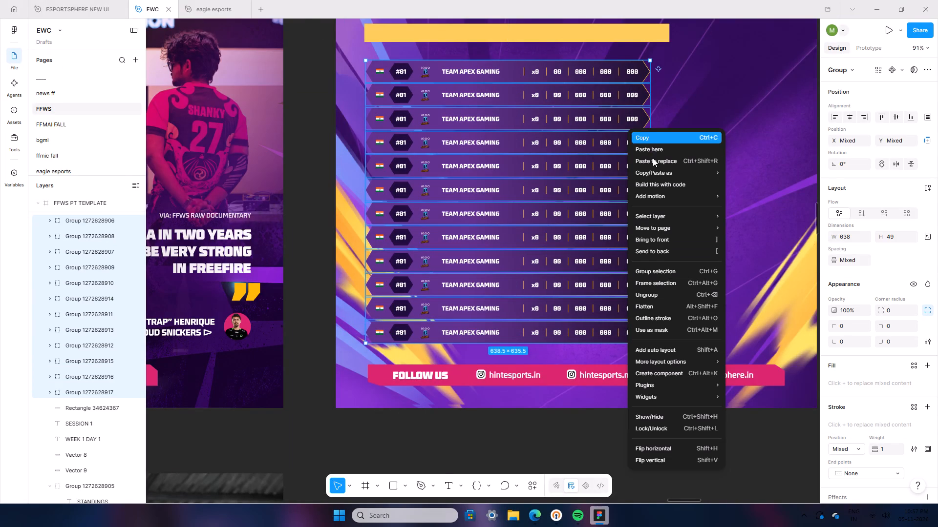
pyautogui.click(669, 299)
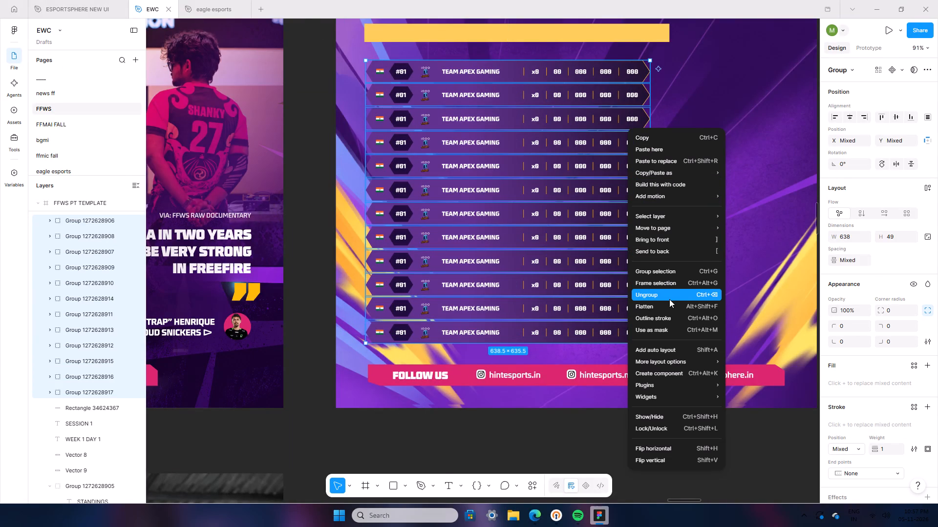
pyautogui.click(497, 426)
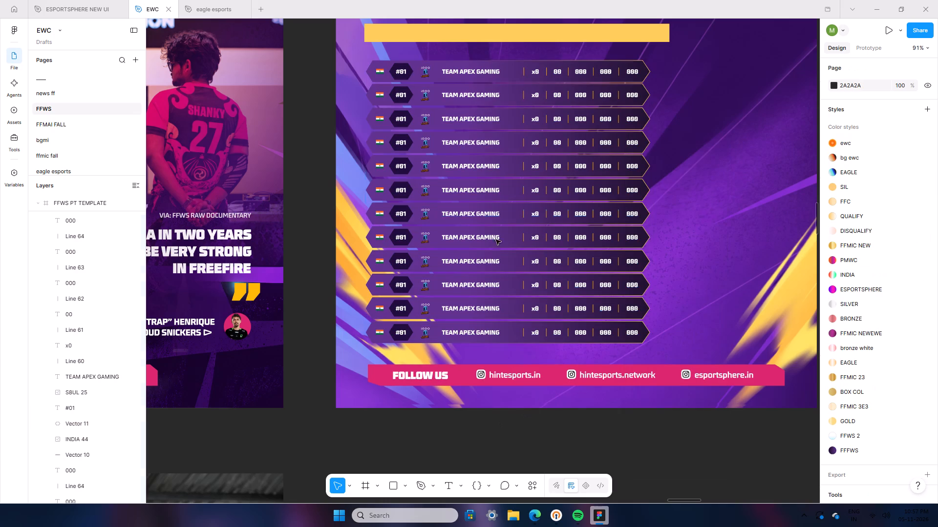
# Extend the first row's team name text to four lines, each reading TEAM APEX GAMING.
pyautogui.doubleClick(492, 71)
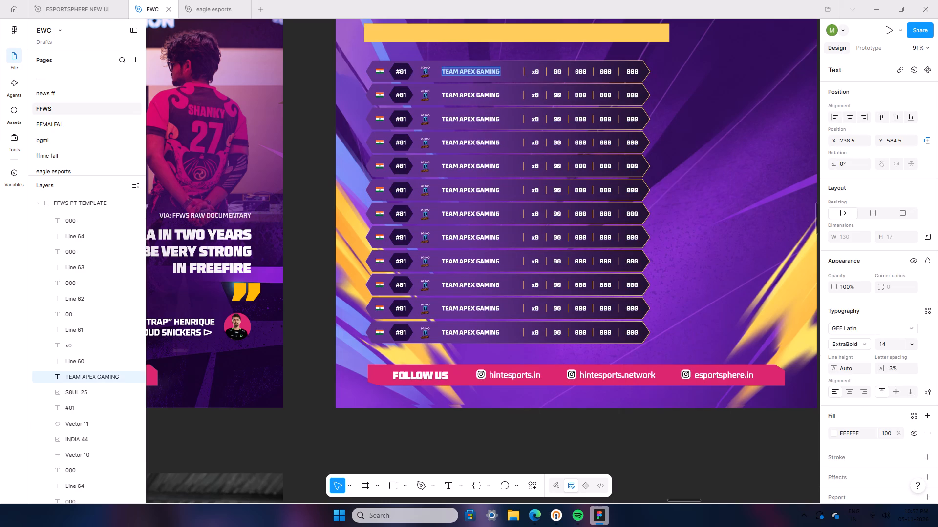
pyautogui.click(499, 73)
pyautogui.press('Return')
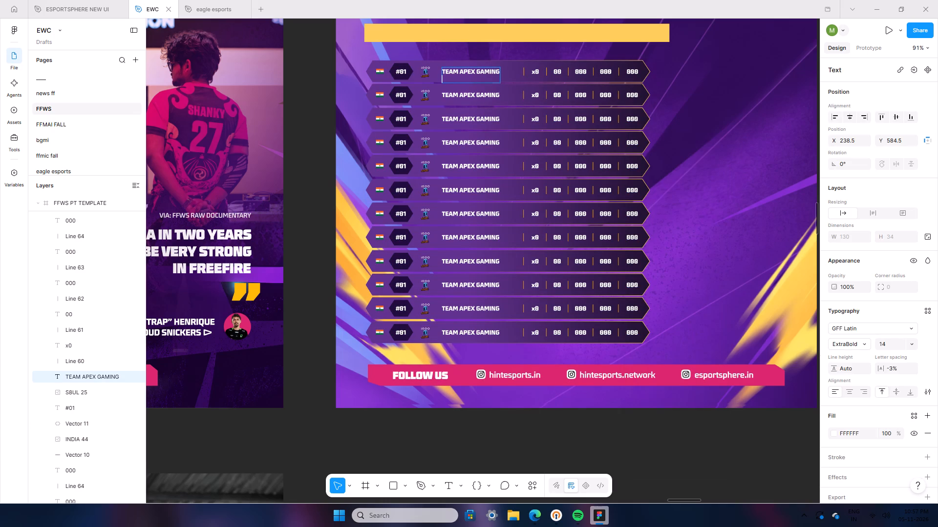
pyautogui.scroll(1, 499, 73)
pyautogui.tripleClick(495, 75)
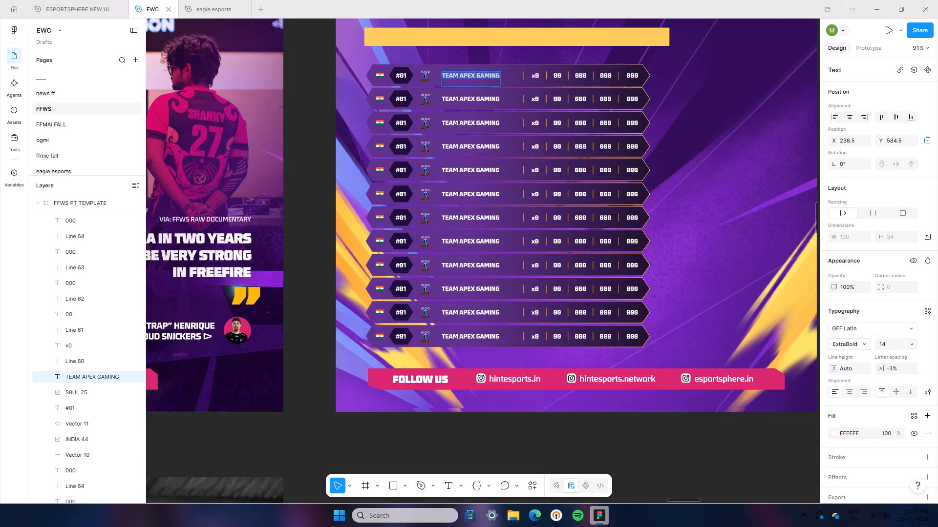
pyautogui.hotkey('ctrl', 'c')
pyautogui.click(486, 79)
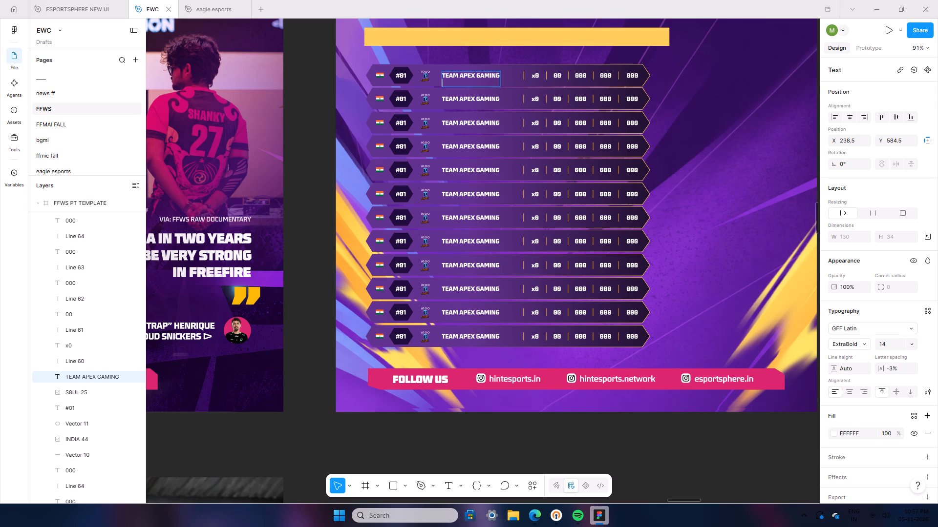
pyautogui.hotkey('ctrl', 'v')
pyautogui.press('Return')
pyautogui.hotkey('ctrl', 'v')
pyautogui.press('Return')
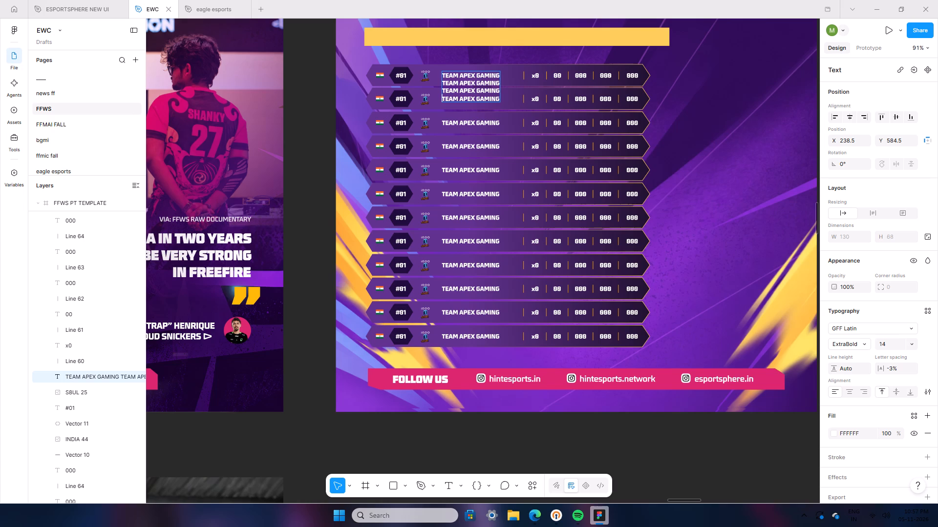
pyautogui.hotkey('ctrl', 'v')
# Copy the four-line team name block and paste it twice below within the same text, making twelve TEAM APEX GAMING lines.
pyautogui.tripleClick(485, 80)
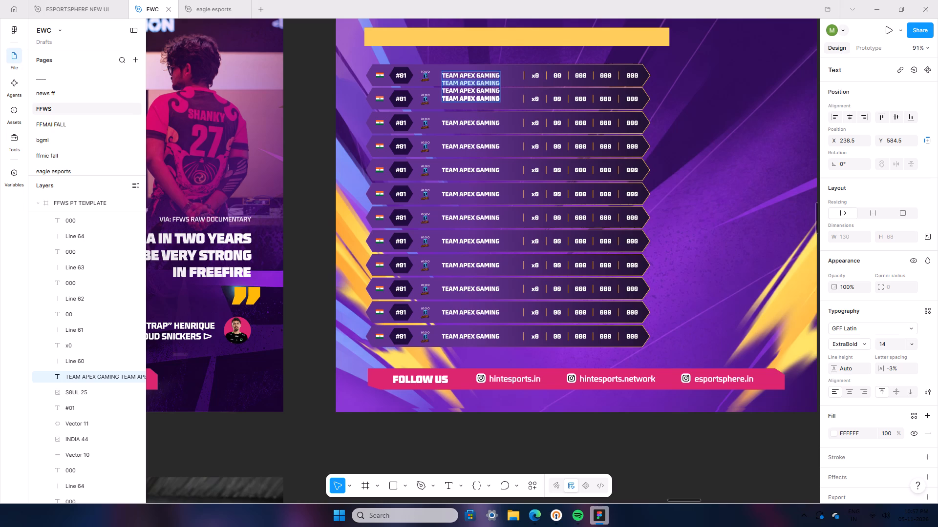
pyautogui.click(485, 80)
pyautogui.hotkey('ctrl', 'c')
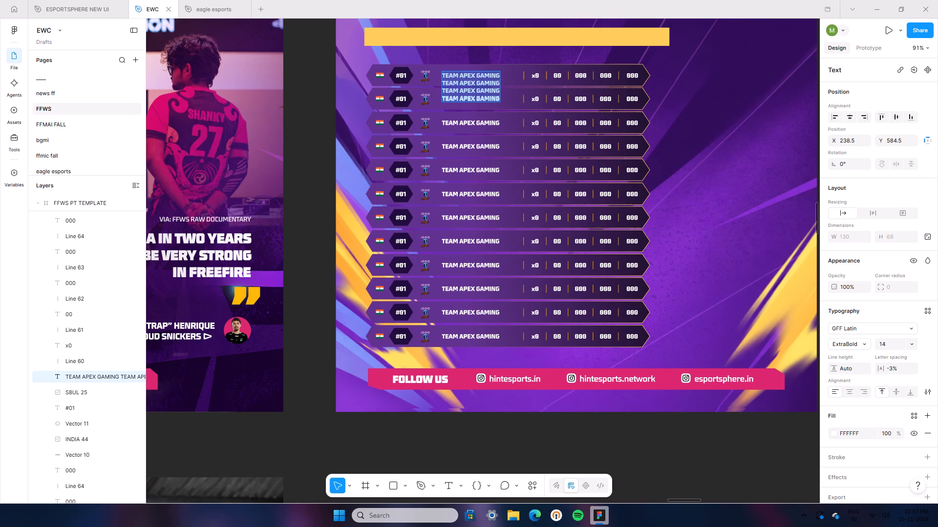
pyautogui.click(498, 99)
pyautogui.press('Return')
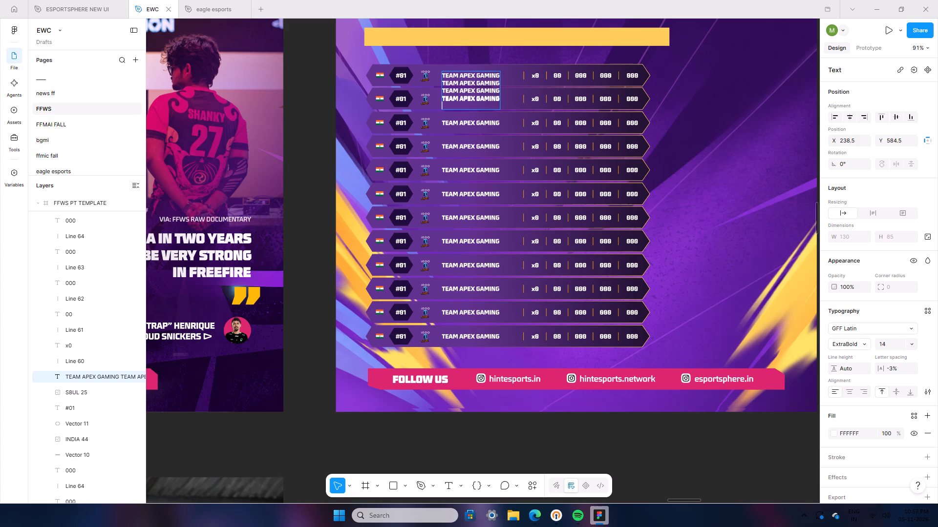
pyautogui.hotkey('ctrl', 'v')
pyautogui.press('Return')
pyautogui.hotkey('ctrl', 'v')
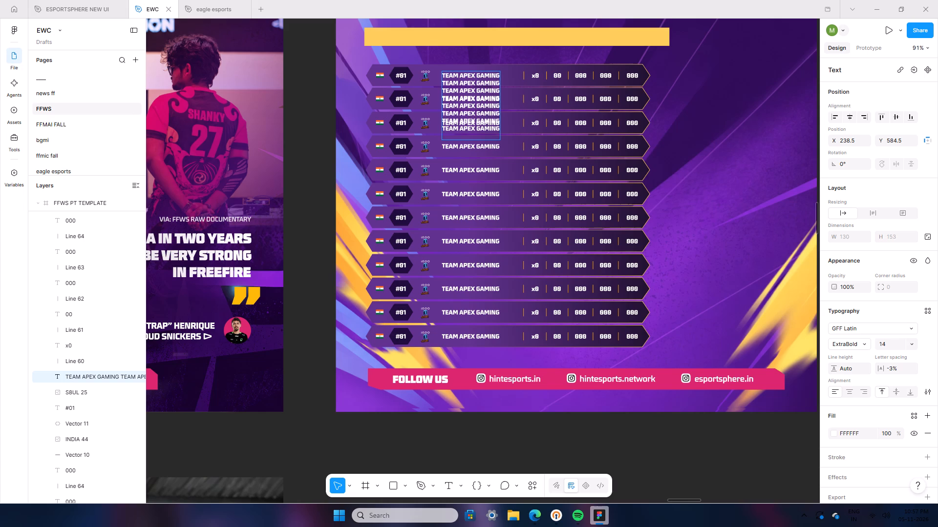
pyautogui.click(334, 194)
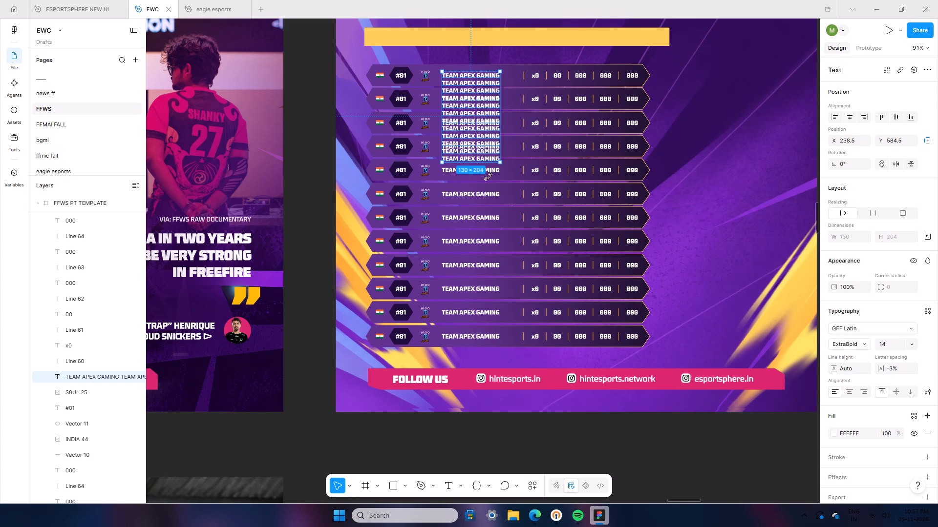
# Hide the twelve-line TEAM APEX GAMING text layer.
pyautogui.click(131, 373)
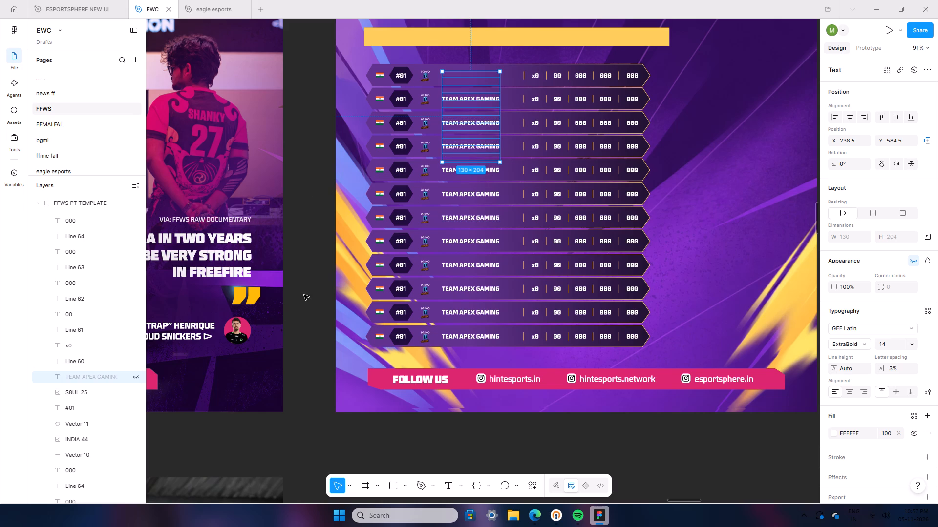
pyautogui.click(306, 292)
# Delete the separate TEAM APEX GAMING texts from rows two through twelve of the table.
pyautogui.click(486, 97)
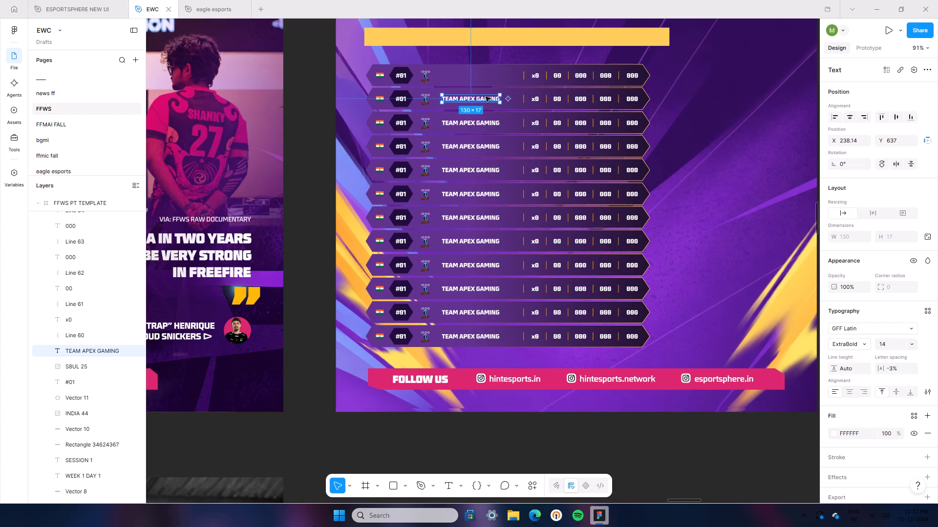
pyautogui.press('BackSpace')
pyautogui.click(484, 124)
pyautogui.press('BackSpace')
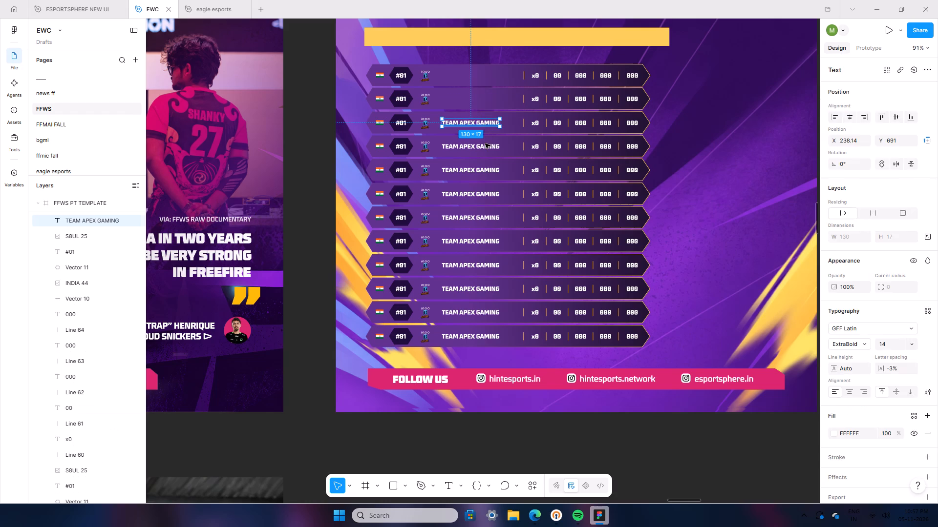
pyautogui.click(485, 143)
pyautogui.press('BackSpace')
pyautogui.click(484, 172)
pyautogui.press('BackSpace')
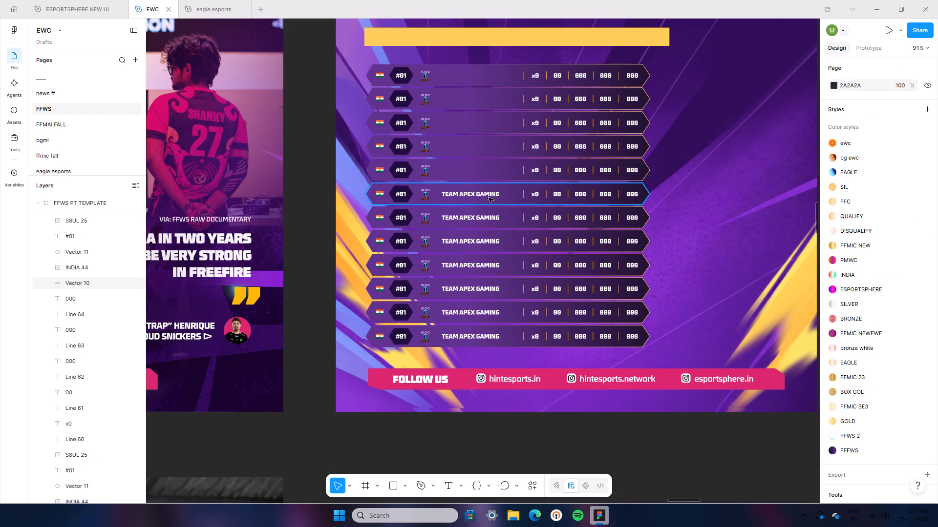
pyautogui.click(489, 193)
pyautogui.press('BackSpace')
pyautogui.click(488, 216)
pyautogui.press('BackSpace')
pyautogui.click(484, 242)
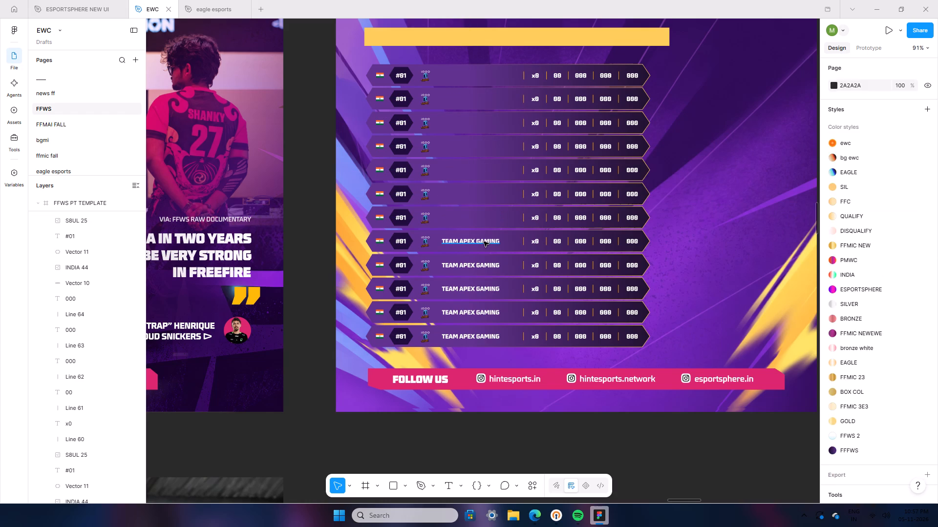
pyautogui.press('BackSpace')
pyautogui.click(484, 267)
pyautogui.press('BackSpace')
pyautogui.click(488, 288)
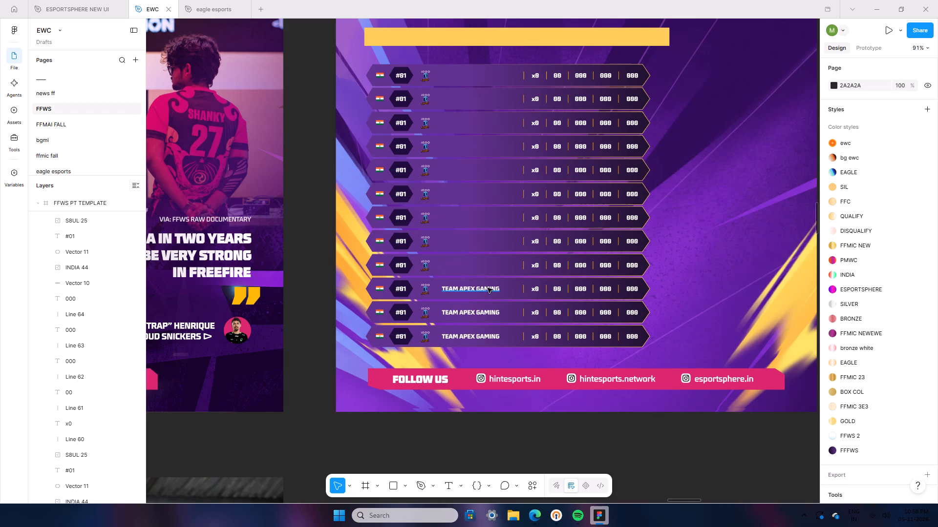
pyautogui.press('BackSpace')
pyautogui.click(490, 312)
pyautogui.press('BackSpace')
pyautogui.click(483, 337)
pyautogui.press('BackSpace')
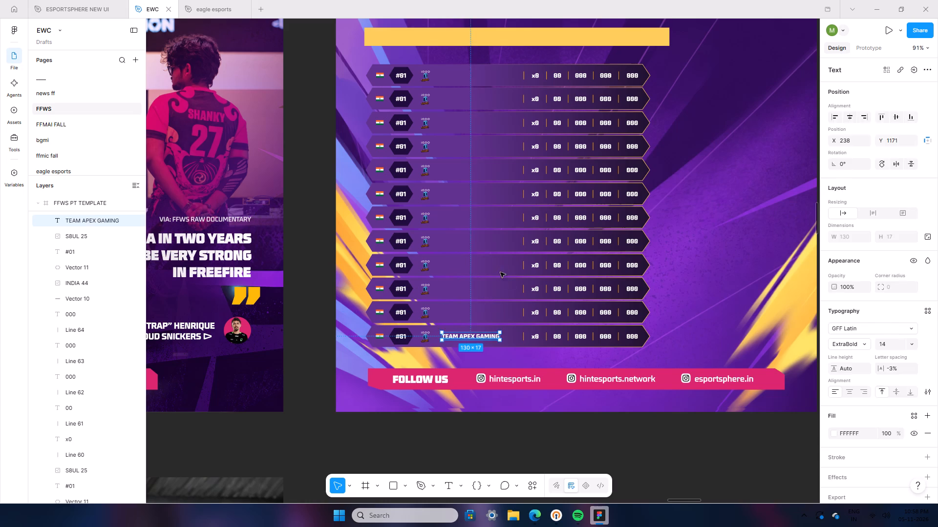
# Delete the x0 texts from rows two through twelve, keeping the one in the first row.
pyautogui.click(537, 96)
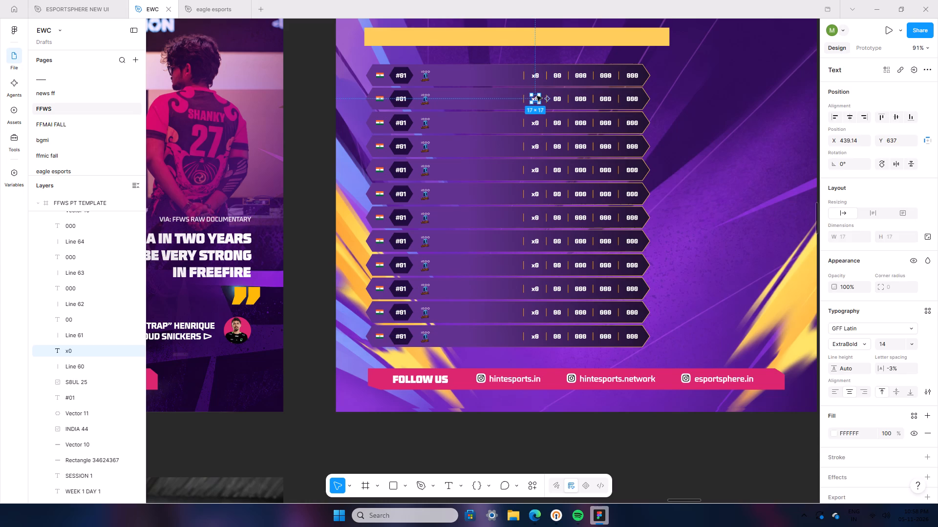
pyautogui.press('BackSpace')
pyautogui.click(535, 122)
pyautogui.press('BackSpace')
pyautogui.click(534, 147)
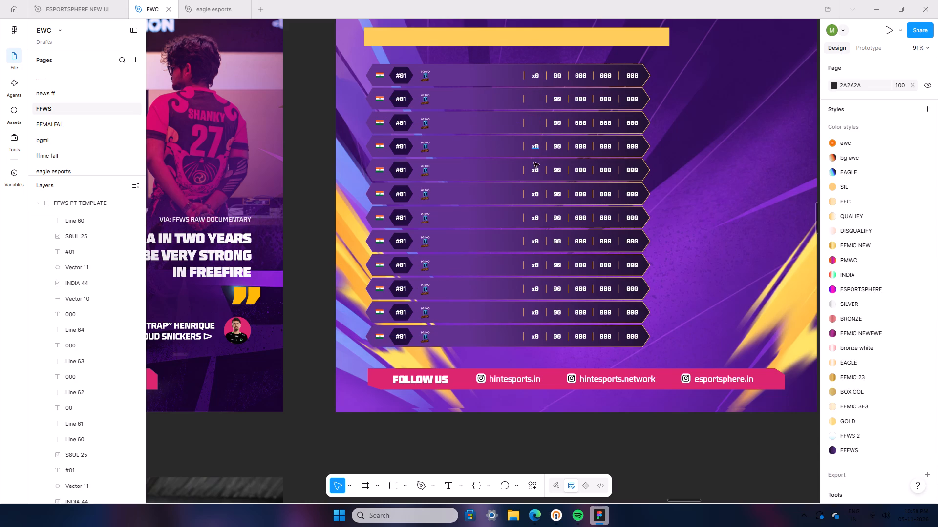
pyautogui.press('BackSpace')
pyautogui.click(536, 170)
pyautogui.press('BackSpace')
pyautogui.click(534, 194)
pyautogui.press('BackSpace')
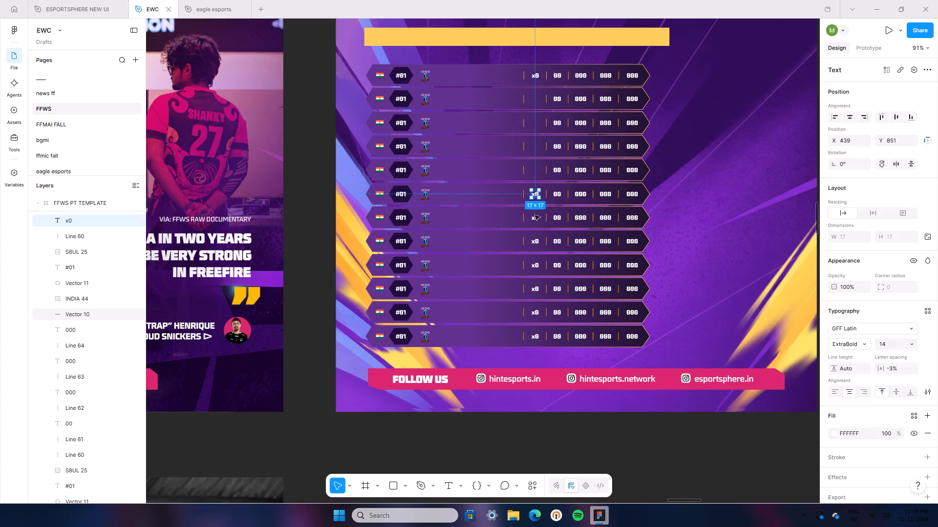
pyautogui.click(536, 218)
pyautogui.press('BackSpace')
pyautogui.click(534, 243)
pyautogui.press('BackSpace')
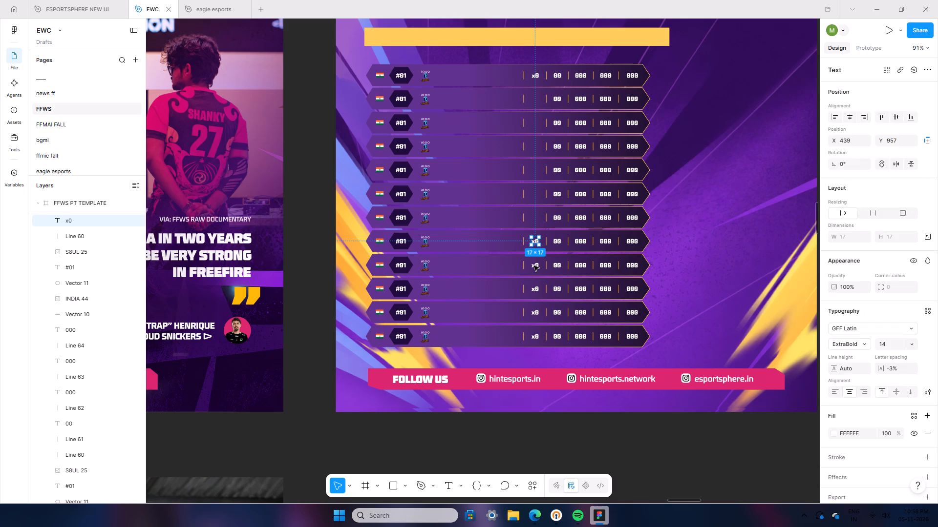
pyautogui.click(534, 265)
pyautogui.press('BackSpace')
pyautogui.click(538, 287)
pyautogui.press('BackSpace')
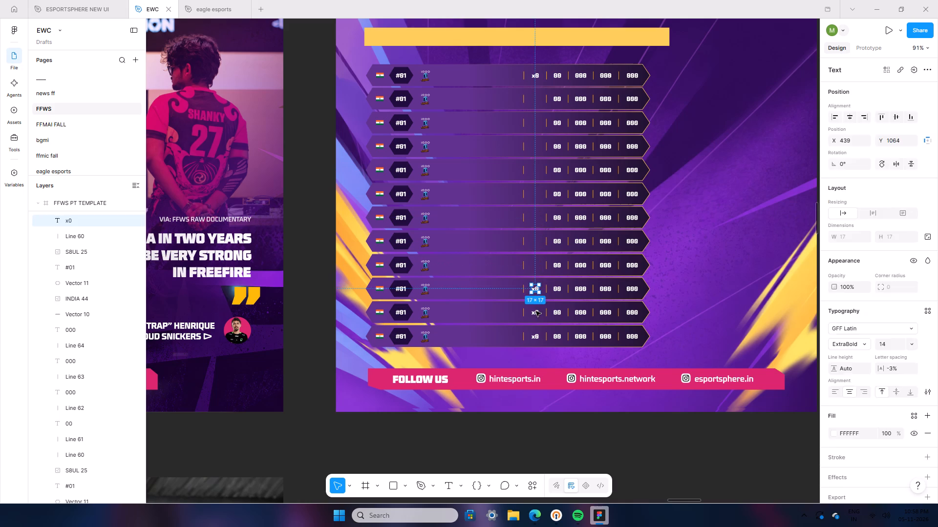
pyautogui.click(536, 311)
pyautogui.press('BackSpace')
pyautogui.click(538, 335)
pyautogui.press('BackSpace')
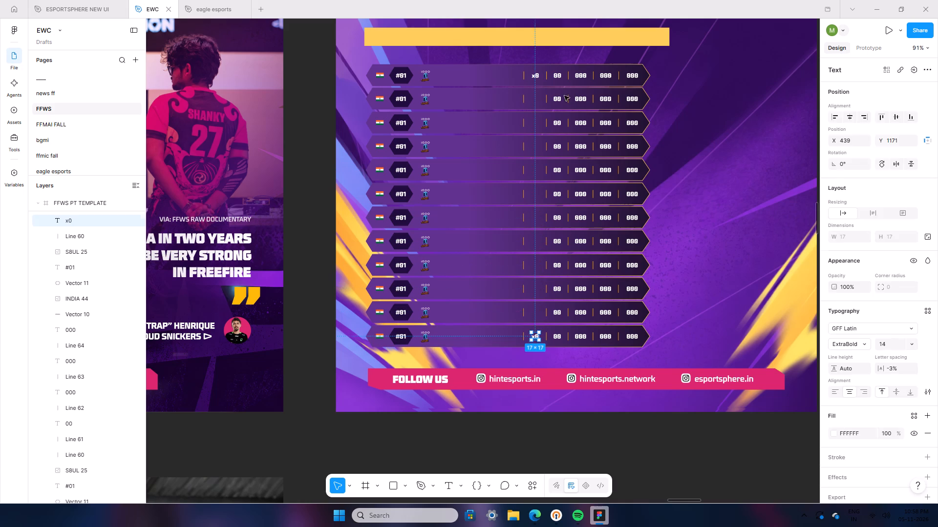
# Delete the 00 texts from rows two through twelve, keeping the one in the first row.
pyautogui.click(557, 101)
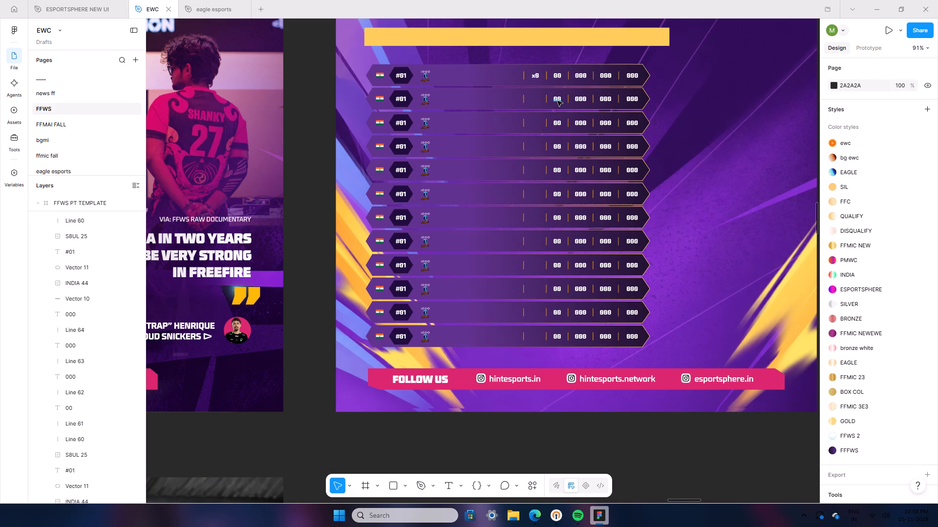
pyautogui.press('BackSpace')
pyautogui.click(558, 123)
pyautogui.press('BackSpace')
pyautogui.click(556, 147)
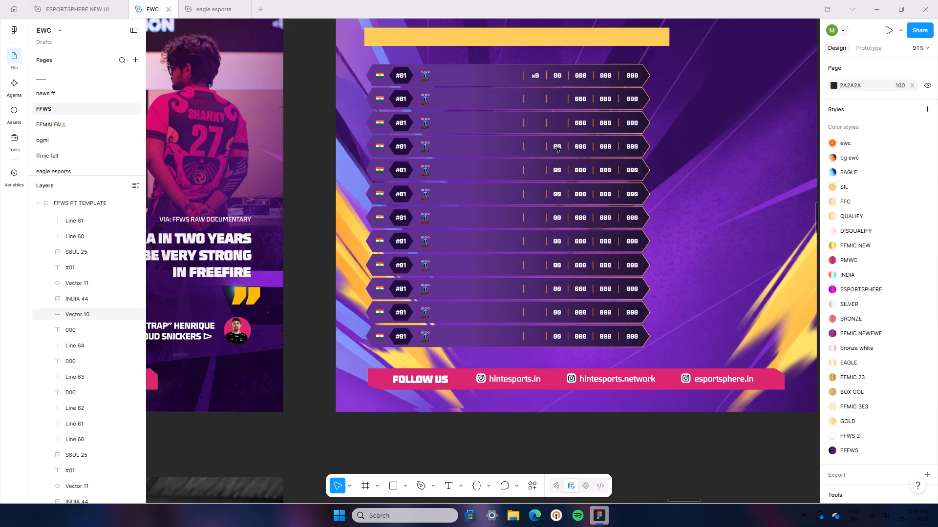
pyautogui.press('BackSpace')
pyautogui.click(560, 169)
pyautogui.press('BackSpace')
pyautogui.click(557, 194)
pyautogui.press('BackSpace')
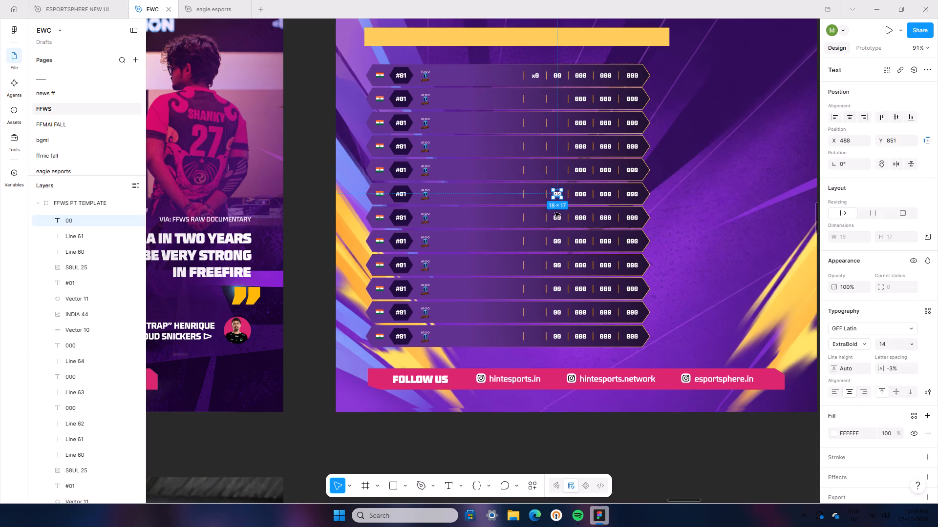
pyautogui.click(555, 216)
pyautogui.press('BackSpace')
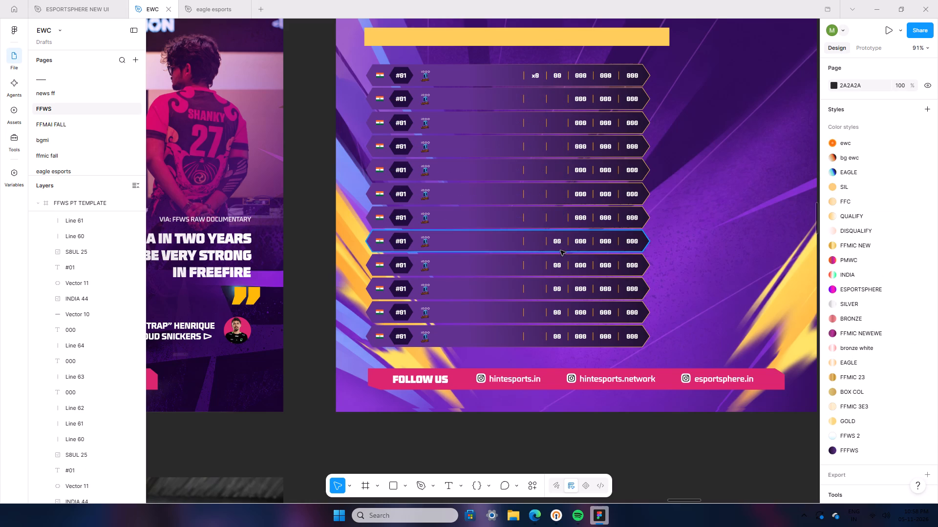
pyautogui.click(556, 242)
pyautogui.press('BackSpace')
pyautogui.click(559, 266)
pyautogui.press('BackSpace')
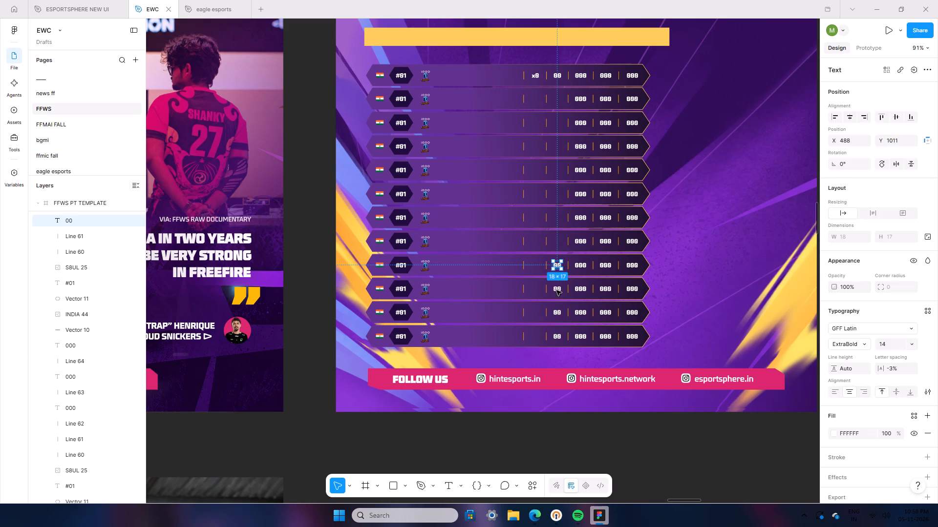
pyautogui.click(556, 288)
pyautogui.press('BackSpace')
pyautogui.click(559, 312)
pyautogui.press('BackSpace')
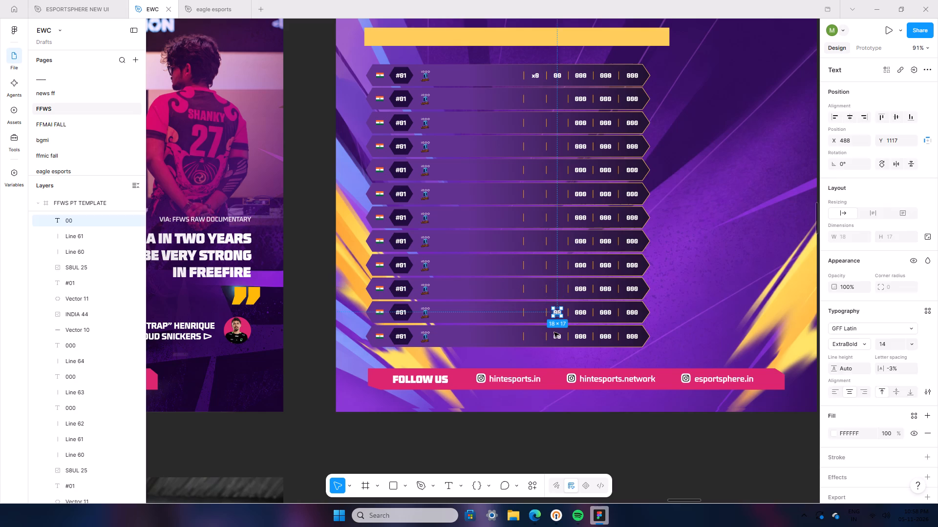
pyautogui.click(560, 335)
pyautogui.press('BackSpace')
# Delete the first 000 column's texts from rows two through twelve, keeping the one in the first row.
pyautogui.click(578, 99)
pyautogui.press('BackSpace')
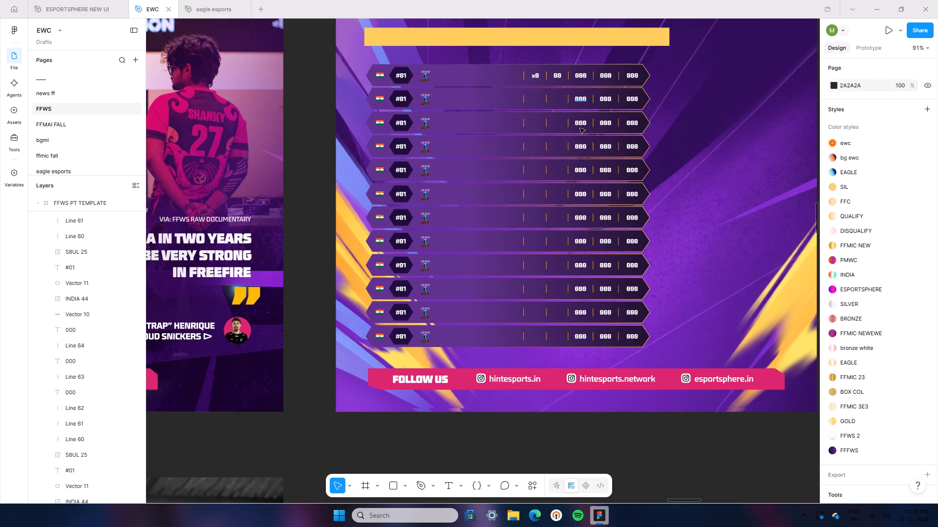
pyautogui.click(581, 119)
pyautogui.press('BackSpace')
pyautogui.click(582, 143)
pyautogui.press('BackSpace')
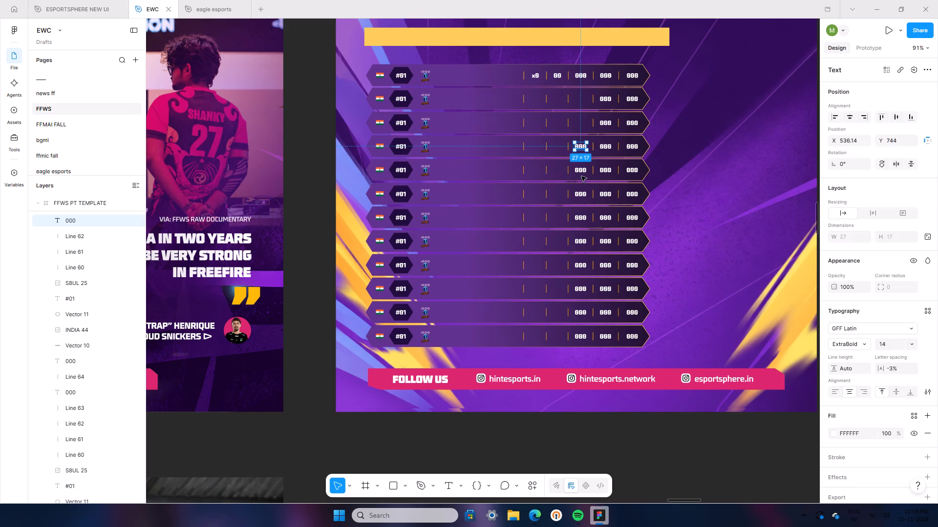
pyautogui.click(582, 169)
pyautogui.press('BackSpace')
pyautogui.click(581, 195)
pyautogui.press('BackSpace')
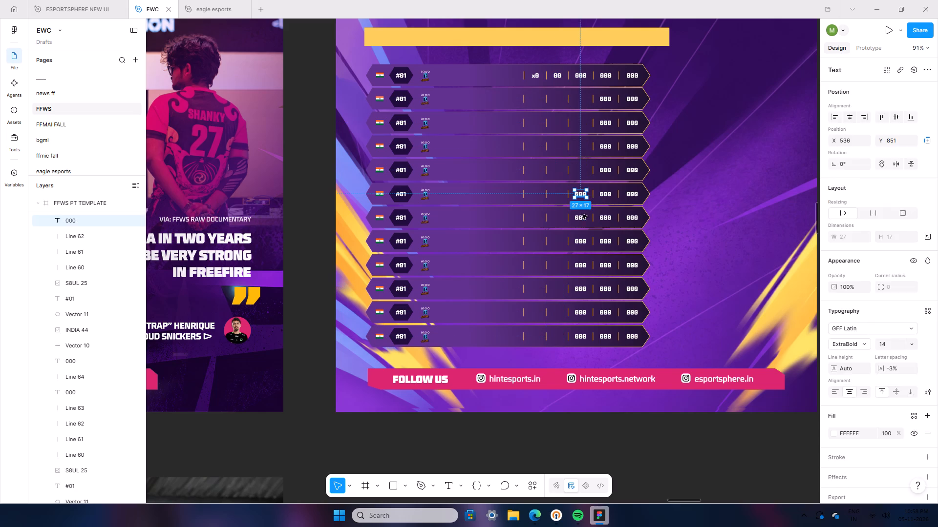
pyautogui.click(584, 216)
pyautogui.press('BackSpace')
pyautogui.click(581, 243)
pyautogui.press('BackSpace')
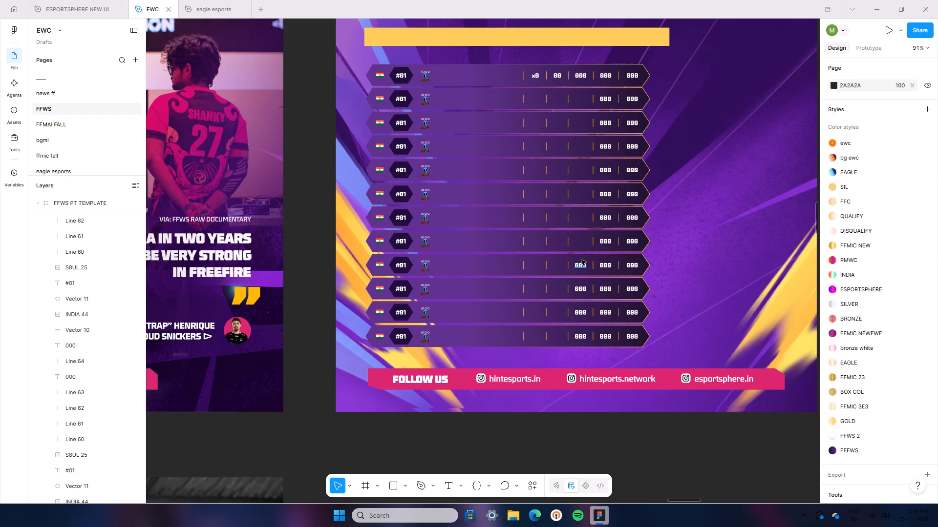
pyautogui.click(580, 260)
pyautogui.press('BackSpace')
pyautogui.click(580, 287)
pyautogui.press('BackSpace')
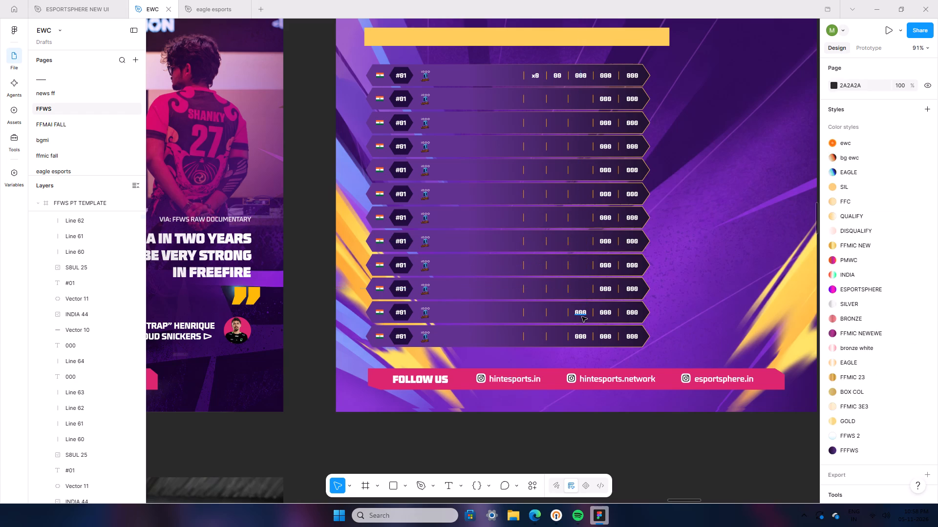
pyautogui.click(582, 317)
pyautogui.press('BackSpace')
pyautogui.click(579, 336)
pyautogui.press('BackSpace')
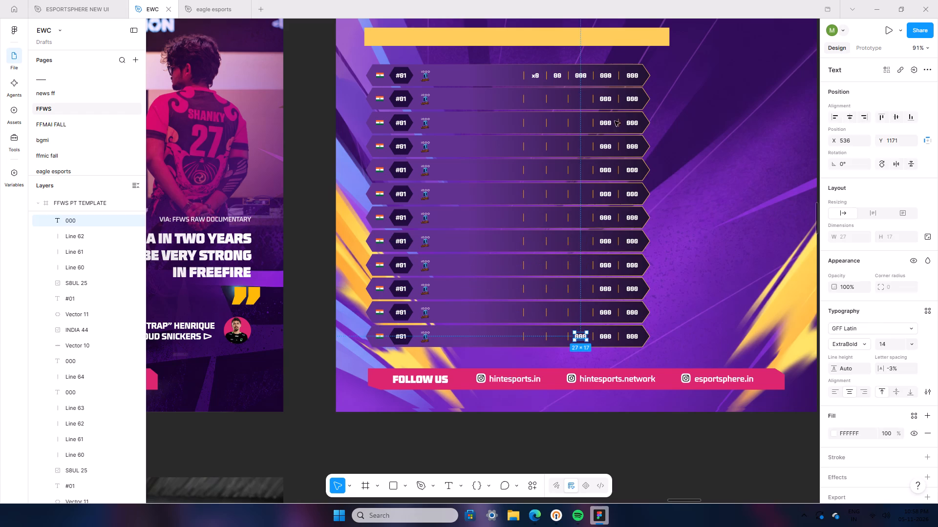
# Delete the middle 000 column's texts from rows two through twelve, keeping the one in the first row.
pyautogui.click(604, 96)
pyautogui.press('BackSpace')
pyautogui.click(608, 122)
pyautogui.press('BackSpace')
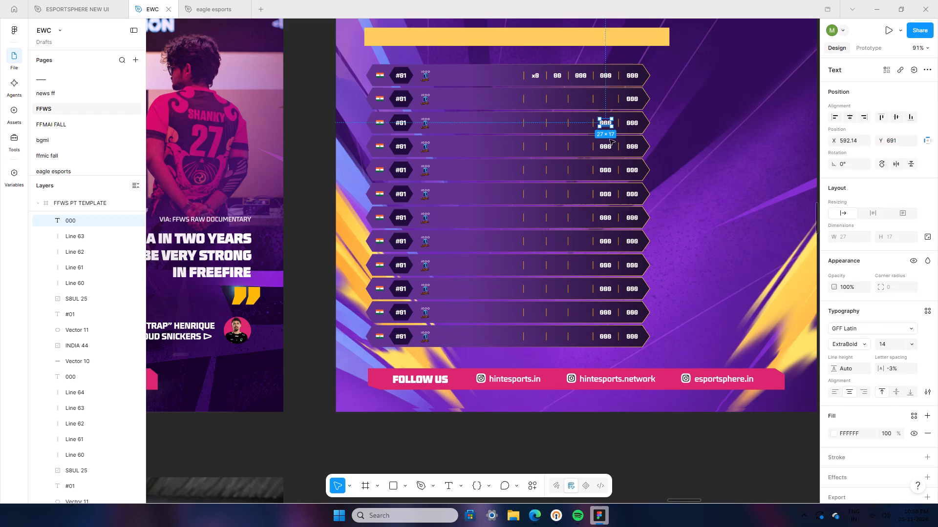
pyautogui.click(608, 148)
pyautogui.press('BackSpace')
pyautogui.click(604, 173)
pyautogui.press('BackSpace')
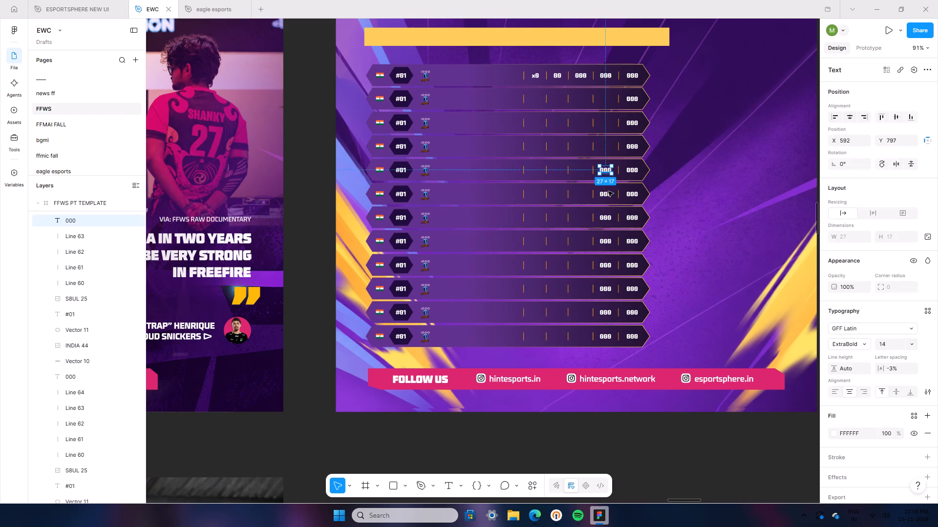
pyautogui.click(608, 193)
pyautogui.press('BackSpace')
pyautogui.click(607, 218)
pyautogui.press('BackSpace')
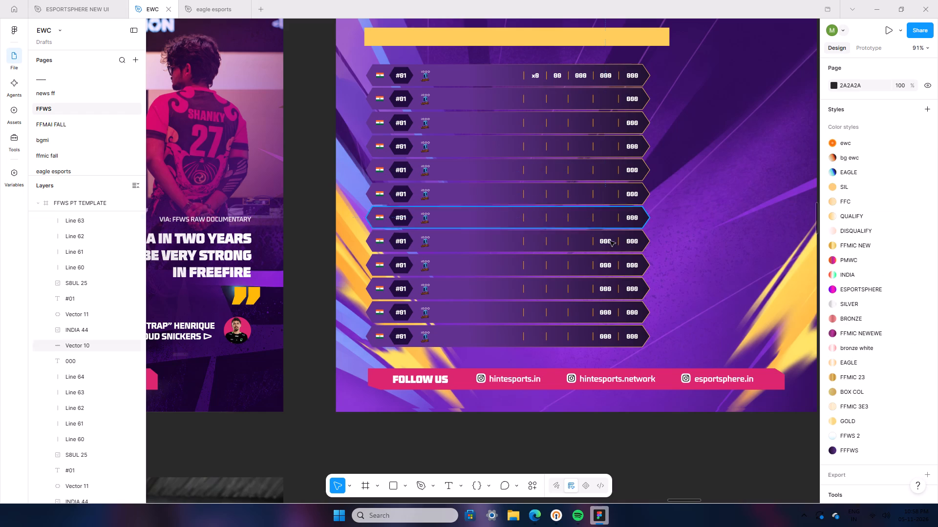
pyautogui.click(610, 242)
pyautogui.press('BackSpace')
pyautogui.click(608, 265)
pyautogui.press('BackSpace')
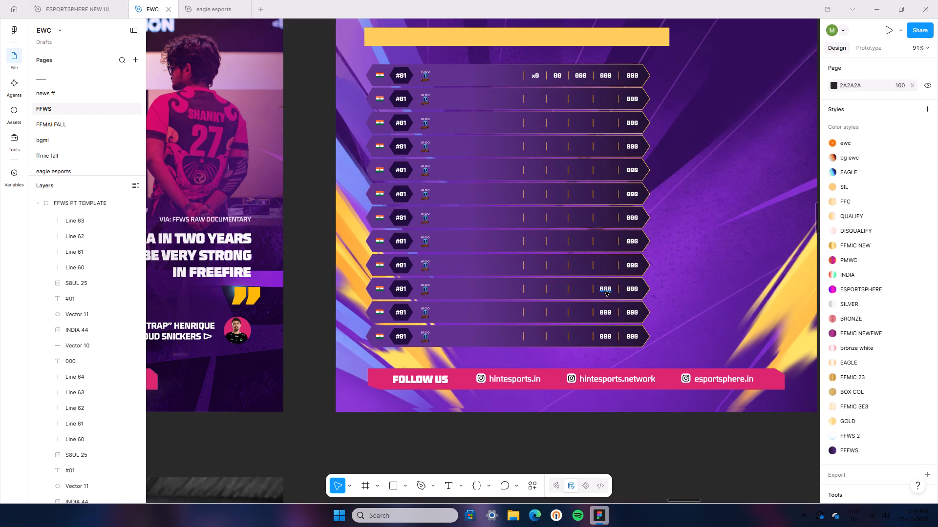
pyautogui.click(605, 291)
pyautogui.press('BackSpace')
pyautogui.click(605, 309)
pyautogui.press('BackSpace')
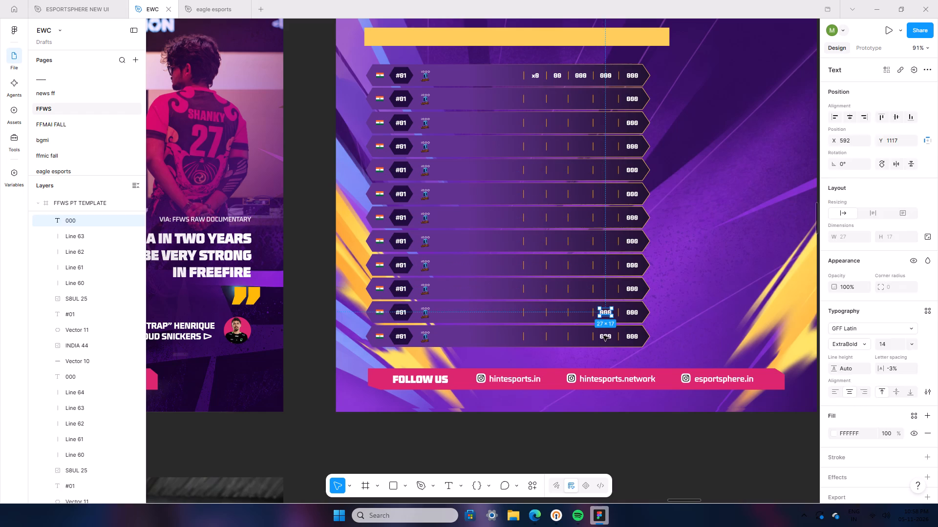
pyautogui.click(603, 336)
pyautogui.press('BackSpace')
# Delete the last 000 column's texts from rows two through twelve, keeping the one in the first row.
pyautogui.click(629, 99)
pyautogui.press('BackSpace')
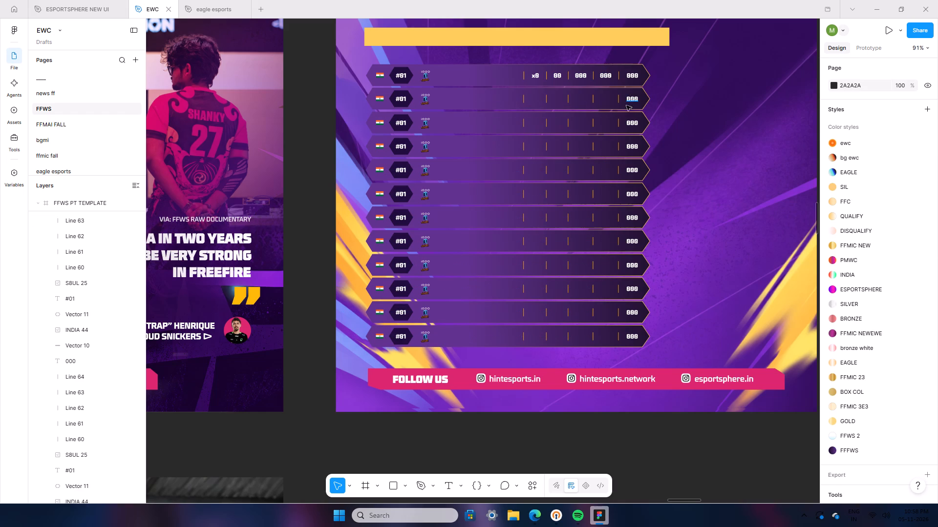
pyautogui.click(636, 123)
pyautogui.press('BackSpace')
pyautogui.click(632, 145)
pyautogui.press('BackSpace')
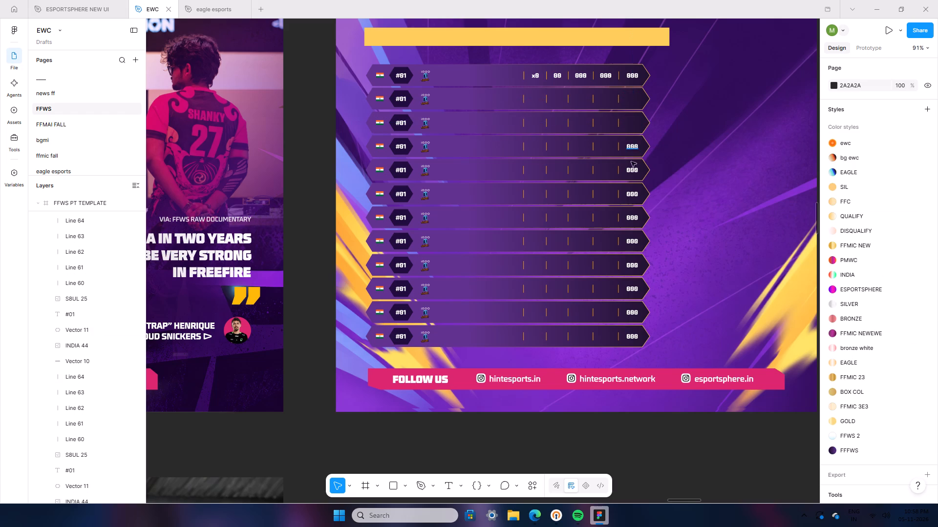
pyautogui.click(632, 168)
pyautogui.press('BackSpace')
pyautogui.click(635, 192)
pyautogui.press('BackSpace')
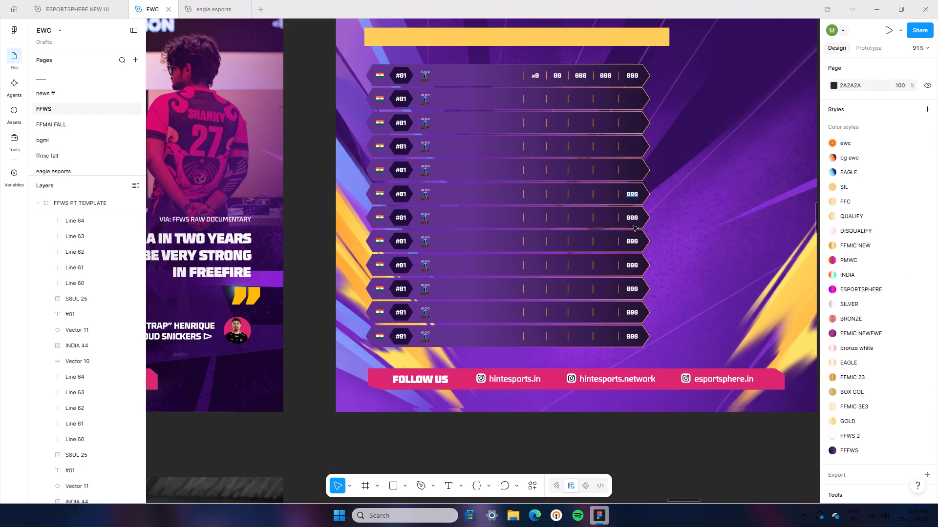
pyautogui.click(634, 216)
pyautogui.press('BackSpace')
pyautogui.click(633, 239)
pyautogui.press('BackSpace')
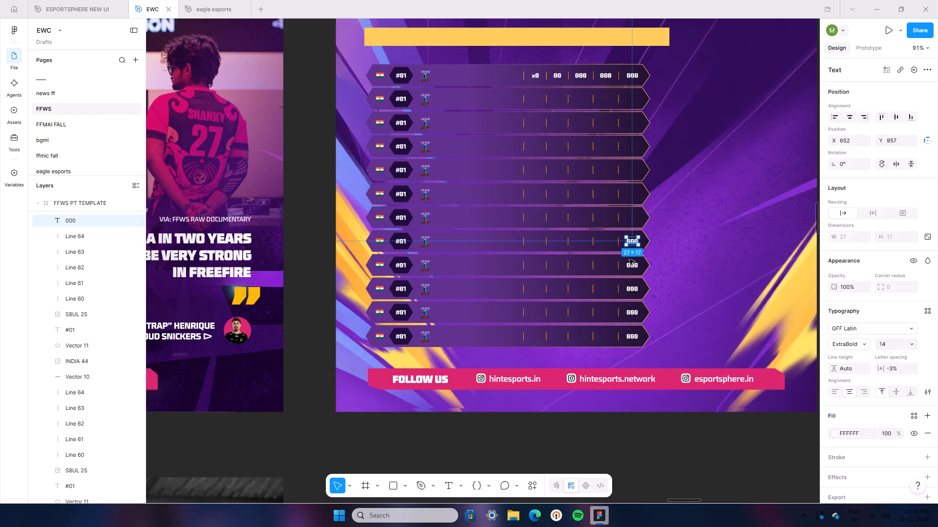
pyautogui.click(637, 262)
pyautogui.press('BackSpace')
pyautogui.click(635, 287)
pyautogui.press('BackSpace')
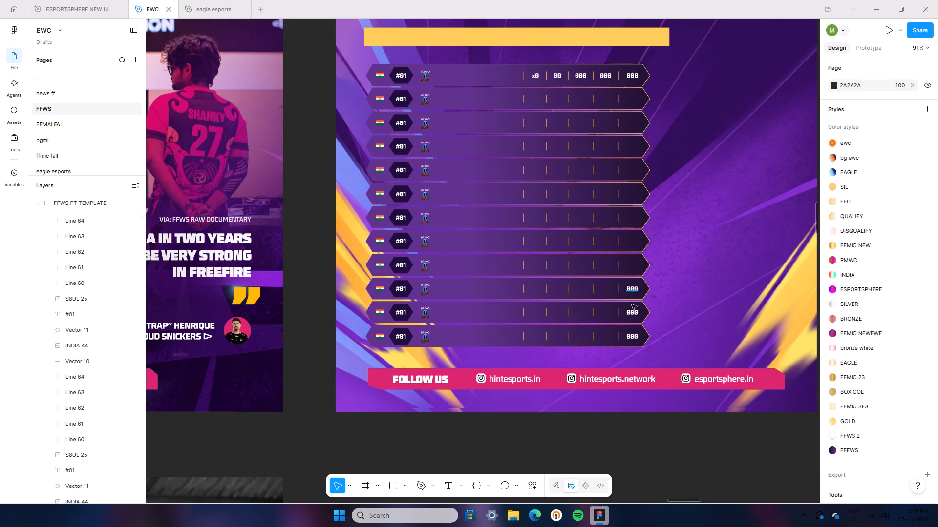
pyautogui.click(632, 309)
pyautogui.press('BackSpace')
pyautogui.click(634, 338)
pyautogui.press('BackSpace')
pyautogui.click(628, 433)
# Unhide the twelve-line TEAM APEX GAMING text layer.
pyautogui.scroll(-5, 623, 450)
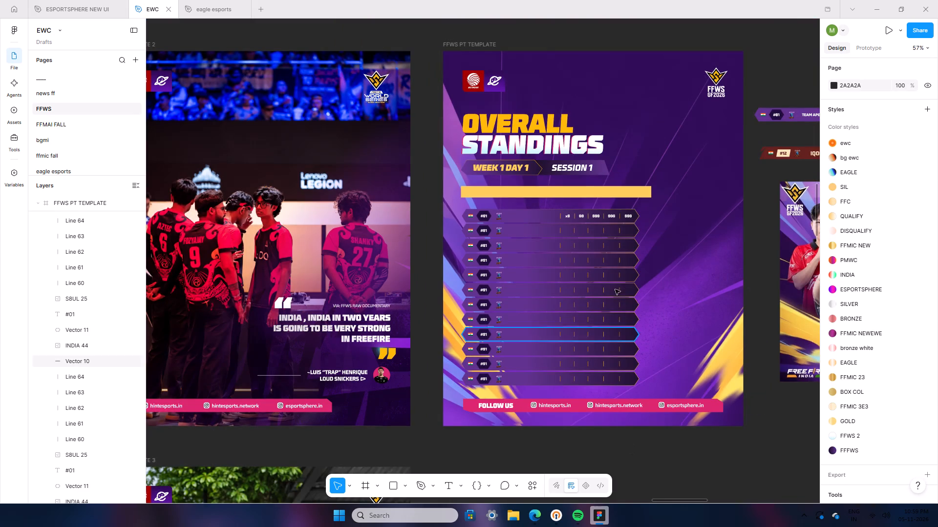
pyautogui.click(543, 216)
pyautogui.scroll(-3, 70, 309)
pyautogui.scroll(9, 70, 310)
pyautogui.scroll(-3, 98, 393)
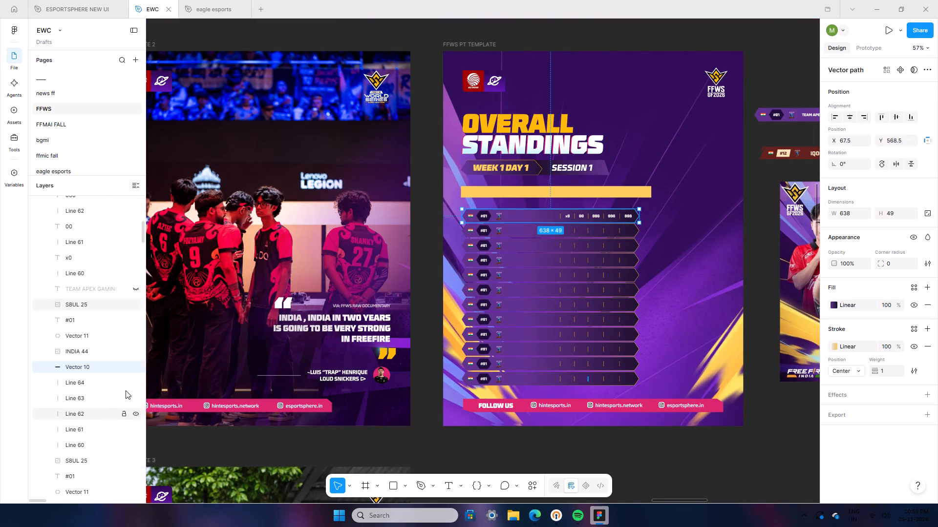
pyautogui.click(135, 291)
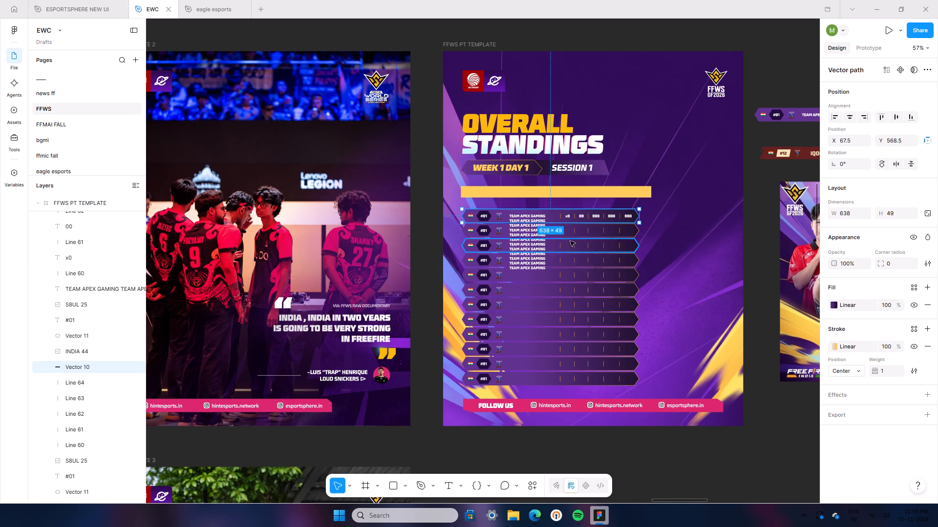
# Set the line height of the twelve-line TEAM APEX GAMING text to 51.
pyautogui.click(539, 217)
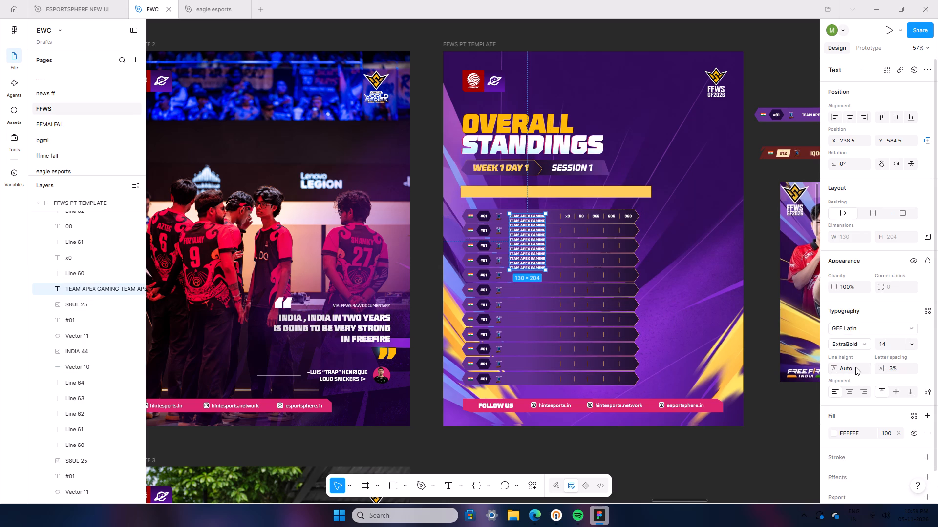
pyautogui.click(855, 367)
pyautogui.press('Down')
pyautogui.press('Down')
pyautogui.press('Down')
pyautogui.press('Down')
pyautogui.press('Down')
pyautogui.press('Down')
pyautogui.press('Down')
pyautogui.press('Down')
pyautogui.press('Down')
pyautogui.press('Down')
pyautogui.press('Down')
pyautogui.press('Down')
pyautogui.press('Down')
pyautogui.press('Up')
pyautogui.press('Up')
pyautogui.press('Up')
pyautogui.press('Up')
pyautogui.press('Up')
pyautogui.press('Up')
pyautogui.press('Up')
pyautogui.press('Up')
pyautogui.press('Up')
pyautogui.press('Up')
pyautogui.press('Up')
pyautogui.press('Up')
pyautogui.press('Up')
pyautogui.press('Up')
pyautogui.press('Up')
pyautogui.press('Up')
pyautogui.press('Up')
pyautogui.press('Up')
pyautogui.press('Up')
pyautogui.press('Up')
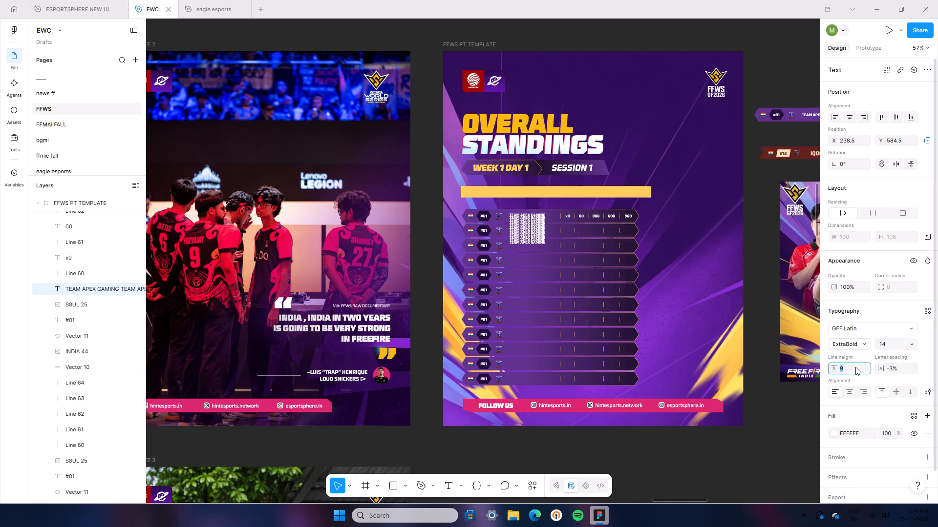
pyautogui.press('Up')
pyautogui.press('Up')
pyautogui.press('Up')
pyautogui.press('Up')
pyautogui.press('Up')
pyautogui.press('Up')
pyautogui.press('Up')
pyautogui.press('Up')
pyautogui.press('Up')
pyautogui.press('Up')
pyautogui.press('Up')
pyautogui.press('Up')
pyautogui.press('Up')
pyautogui.press('Up')
pyautogui.press('Up')
pyautogui.press('Up')
pyautogui.press('Up')
pyautogui.press('Up')
pyautogui.press('Up')
pyautogui.press('Up')
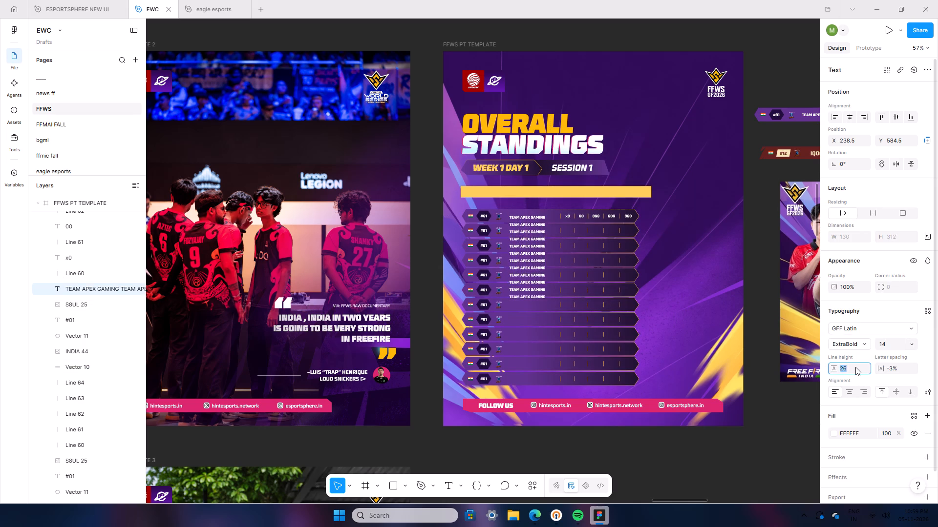
pyautogui.press('Up')
pyautogui.press('Up')
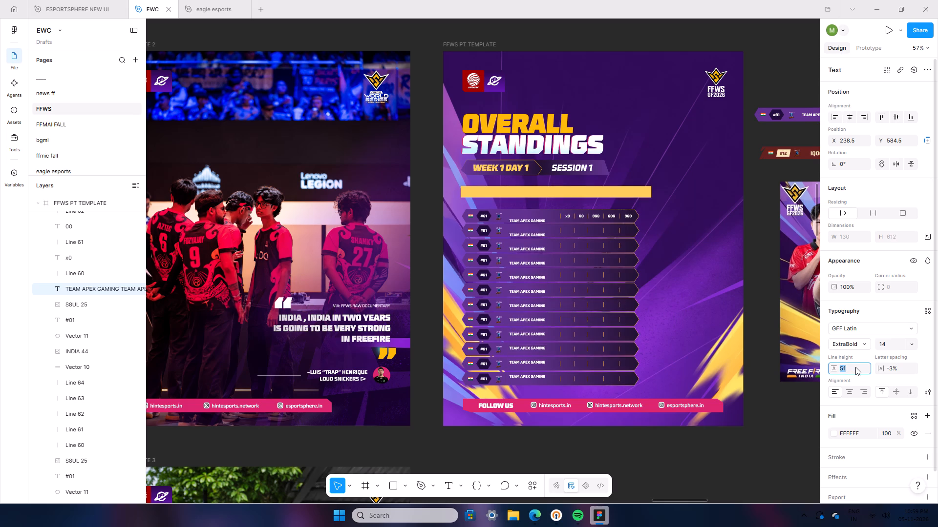
pyautogui.press('Up')
pyautogui.press('Down')
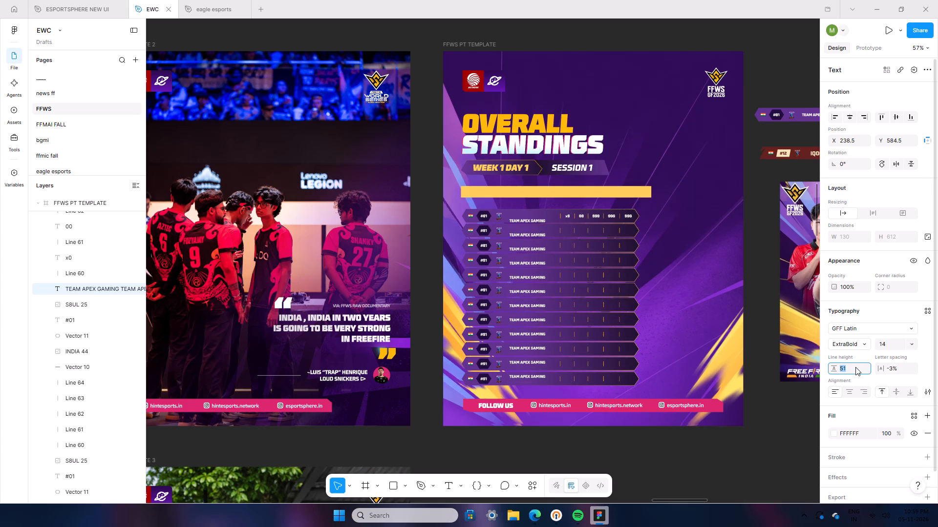
# Move the TEAM APEX GAMING text column up to Y 569.5 so its first line aligns with the first row.
pyautogui.keyDown('ctrl'); pyautogui.scroll(5, 652, 431); pyautogui.keyUp('ctrl')
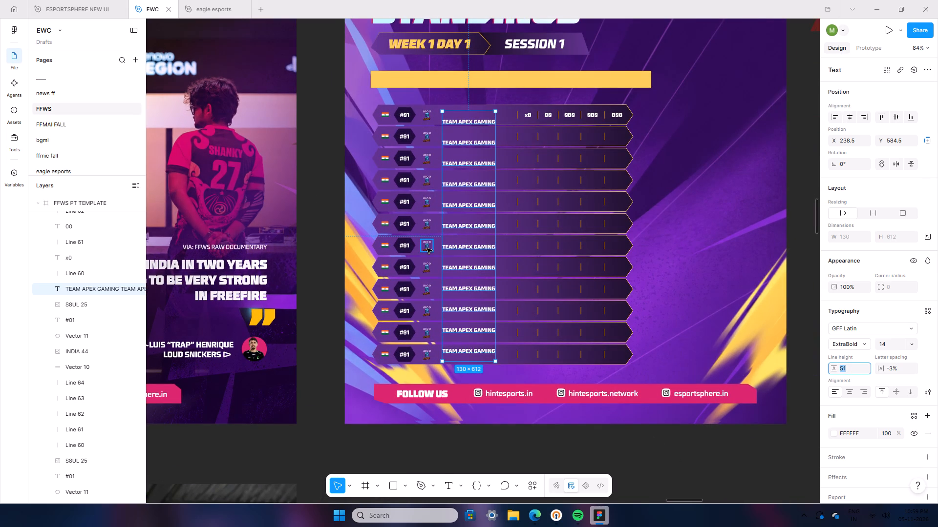
pyautogui.click(336, 295)
pyautogui.click(471, 323)
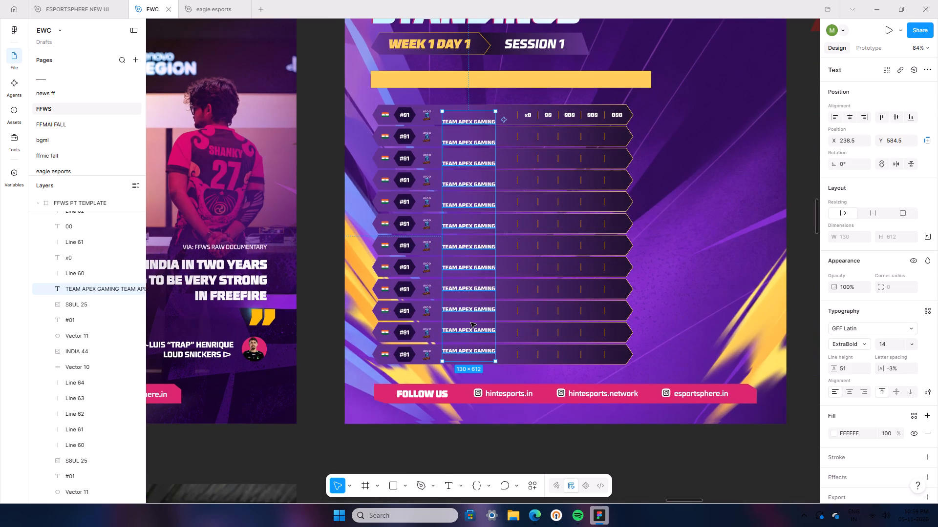
pyautogui.press('Up')
pyautogui.press('Up')
pyautogui.press('Up')
pyautogui.press('Up')
pyautogui.press('Up')
pyautogui.press('Up')
pyautogui.press('Up')
pyautogui.press('Up')
pyautogui.press('Up')
pyautogui.press('Up')
pyautogui.press('Up')
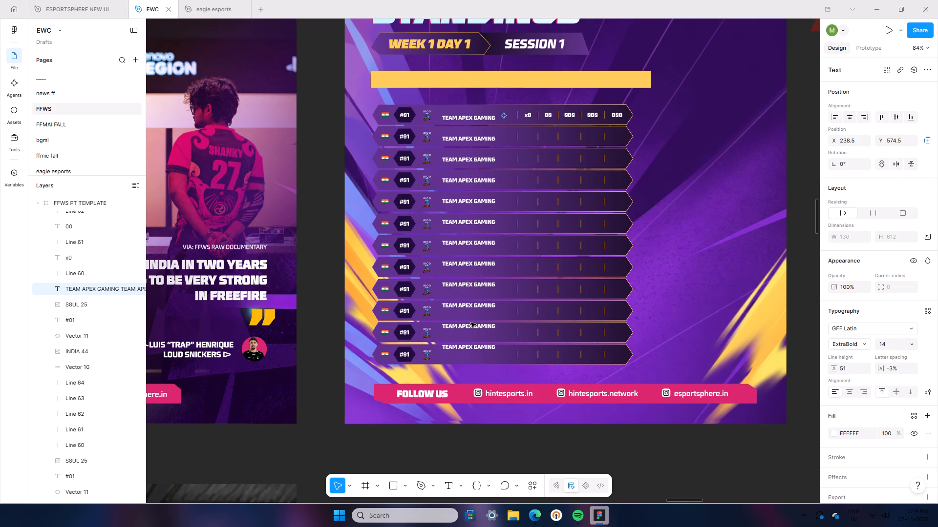
pyautogui.press('Up')
pyautogui.press('Up')
pyautogui.press('Up')
pyautogui.press('Up')
pyautogui.press('Up')
pyautogui.press('Up')
pyautogui.press('Up')
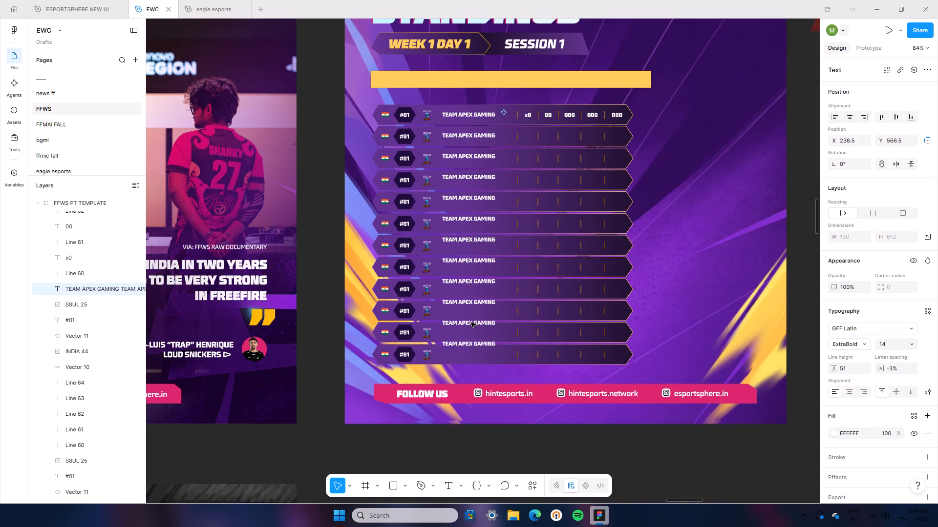
pyautogui.press('Down')
pyautogui.press('Down')
pyautogui.press('Down')
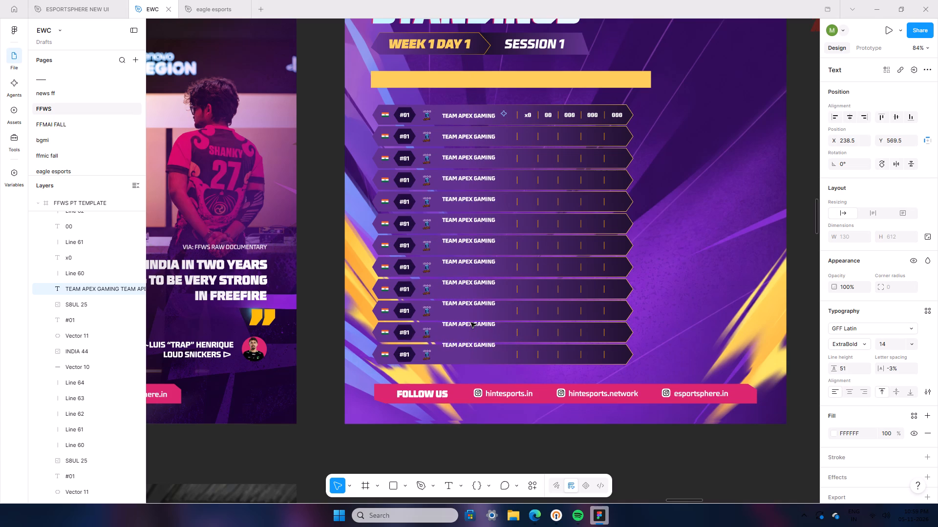
# Set the line height of the twelve-line TEAM APEX GAMING text to 53.
pyautogui.click(859, 365)
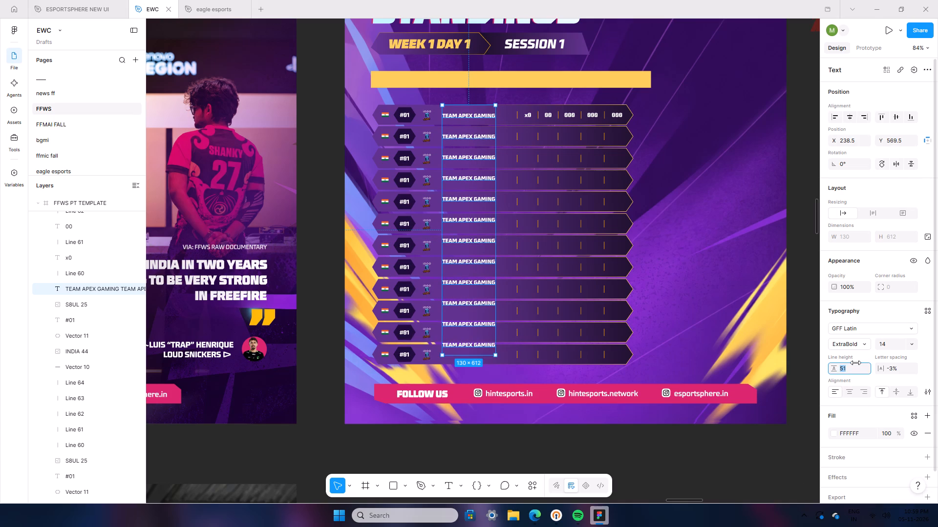
pyautogui.press('Down')
pyautogui.press('Up')
pyautogui.press('Up')
pyautogui.press('Up')
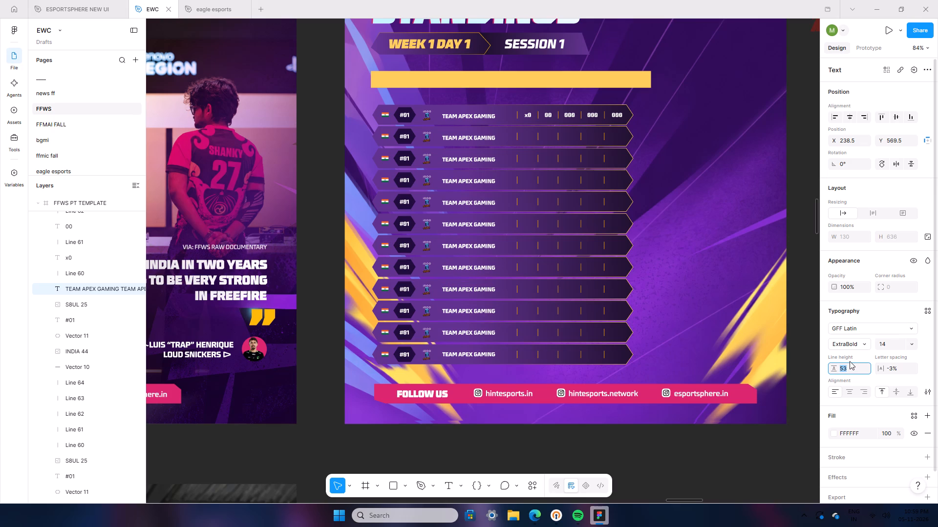
pyautogui.click(564, 441)
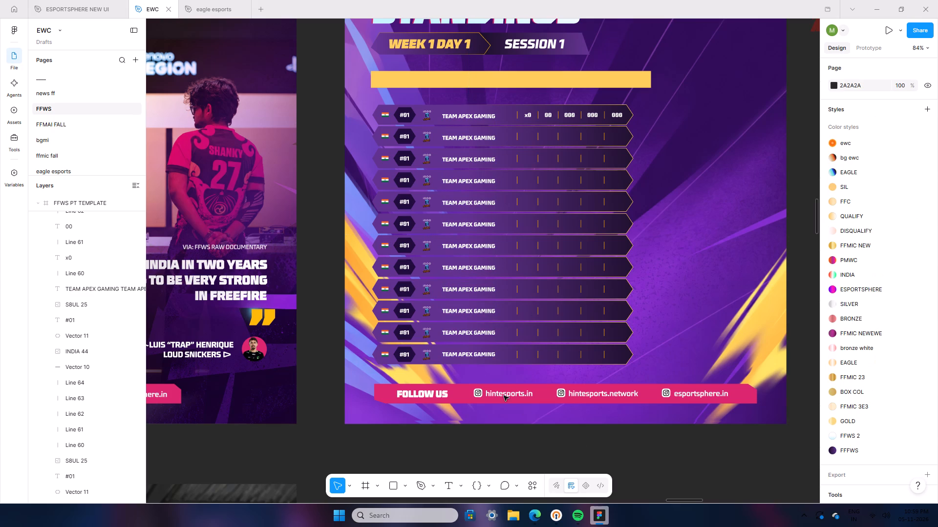
# Nudge the TEAM APEX GAMING text column up to Y 568.5.
pyautogui.keyDown('ctrl'); pyautogui.scroll(4, 466, 423); pyautogui.keyUp('ctrl')
pyautogui.scroll(9, 466, 423)
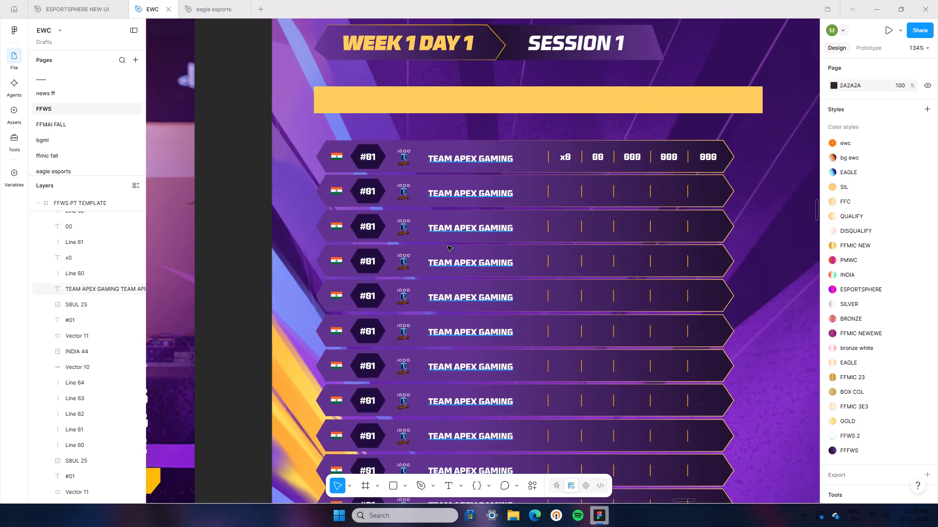
pyautogui.click(448, 246)
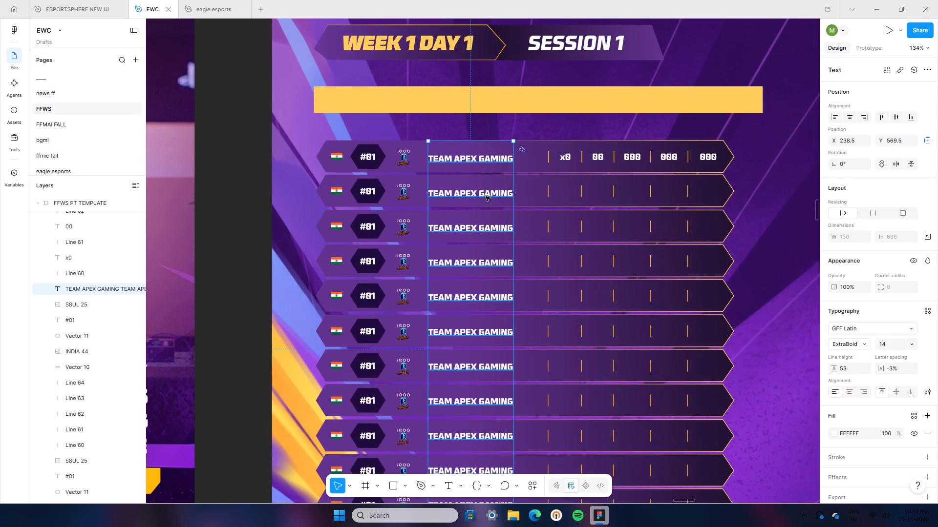
pyautogui.press('Up')
pyautogui.scroll(-5, 477, 196)
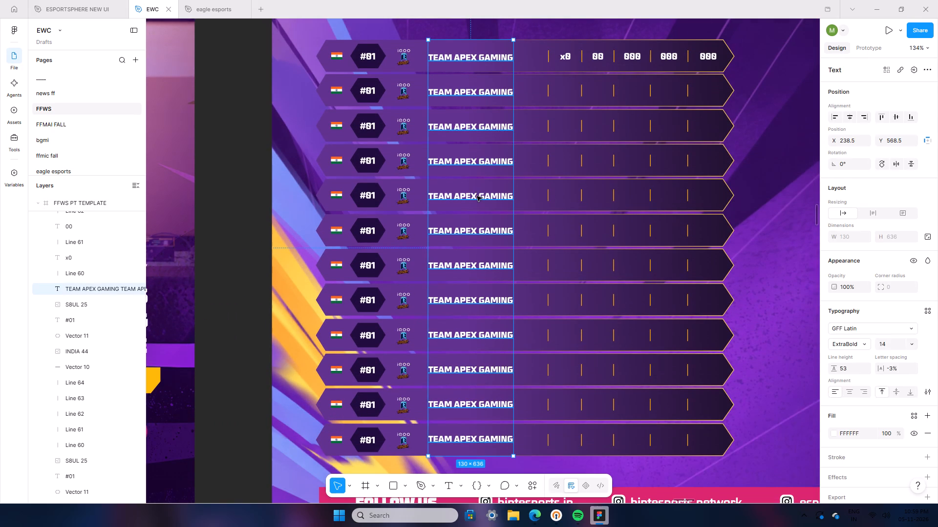
pyautogui.rightClick(475, 196)
pyautogui.click(455, 195)
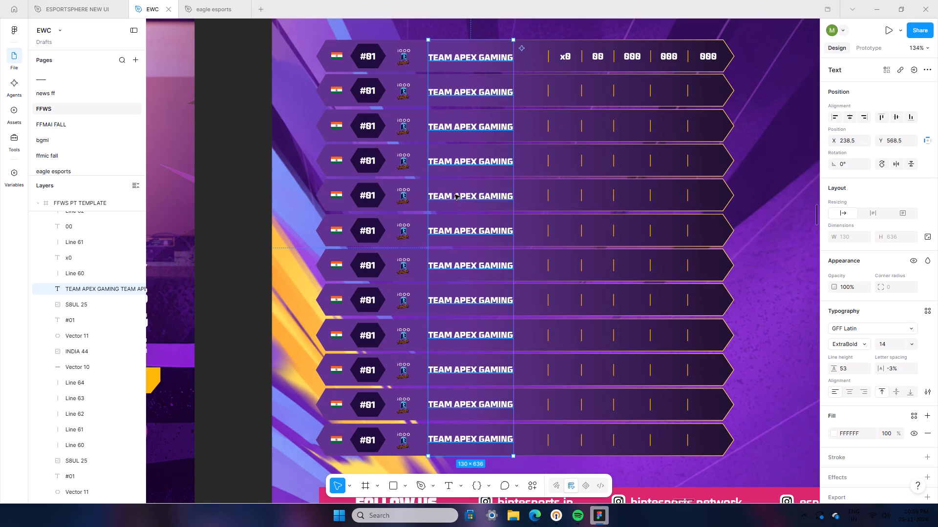
# Fine-tune the TEAM APEX GAMING column's line height to 53.2 so its lines match the row spacing.
pyautogui.click(851, 367)
pyautogui.click(851, 367)
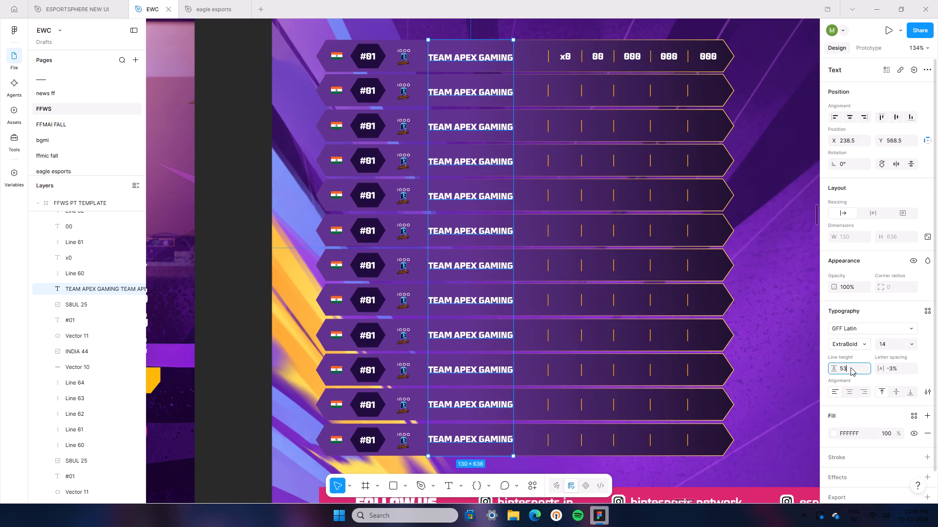
pyautogui.press('.')
pyautogui.press('2')
pyautogui.click(264, 370)
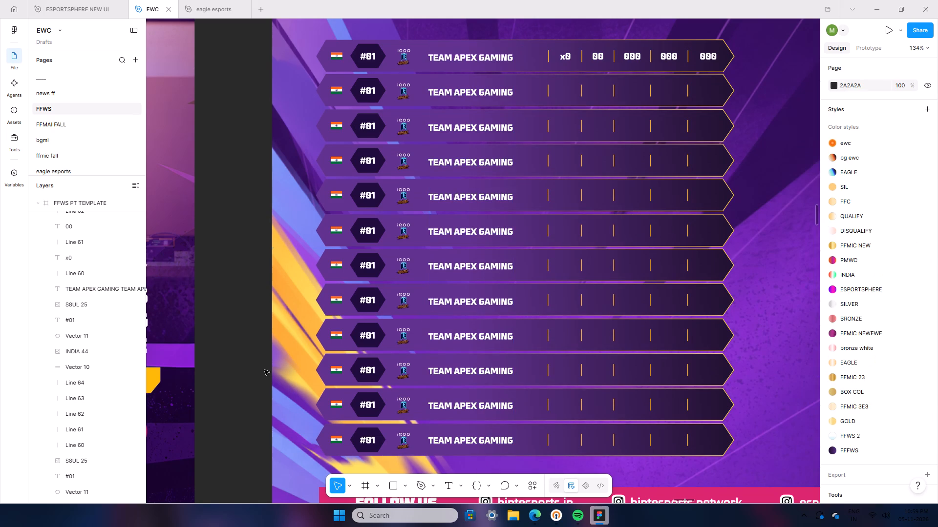
# Nudge the TEAM APEX GAMING text column up to Y 567.5 to centre its lines in the rows.
pyautogui.scroll(2, 273, 363)
pyautogui.click(464, 217)
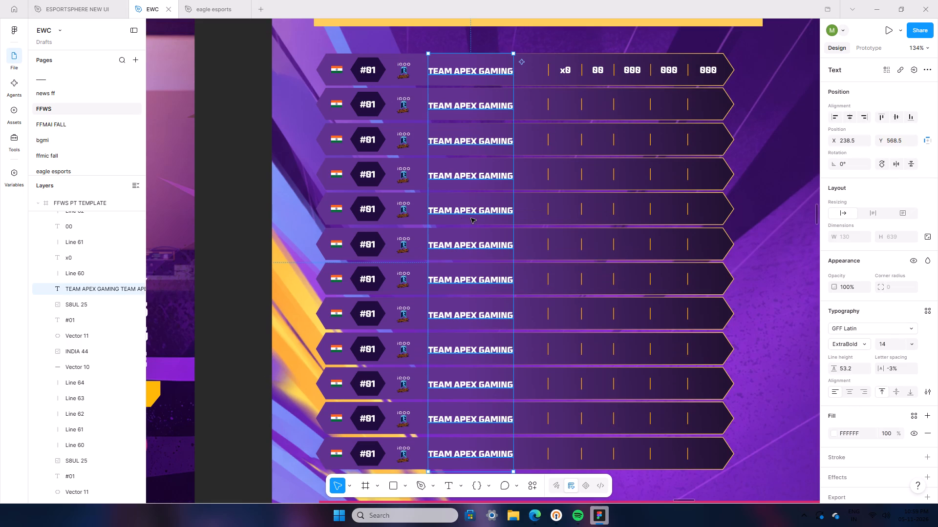
pyautogui.press('Up')
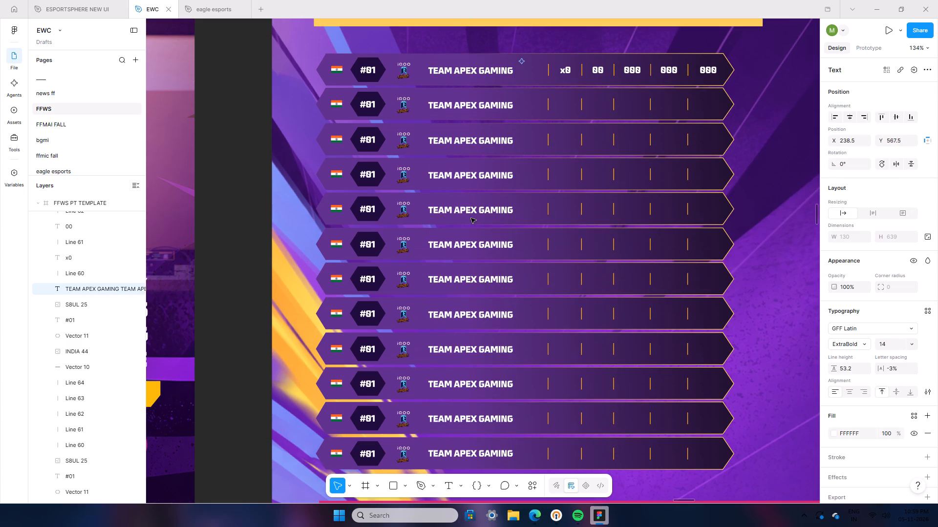
# Copy the TEAM APEX GAMING text column and paste it to replace the x0 text in the first row.
pyautogui.rightClick(492, 226)
pyautogui.click(529, 152)
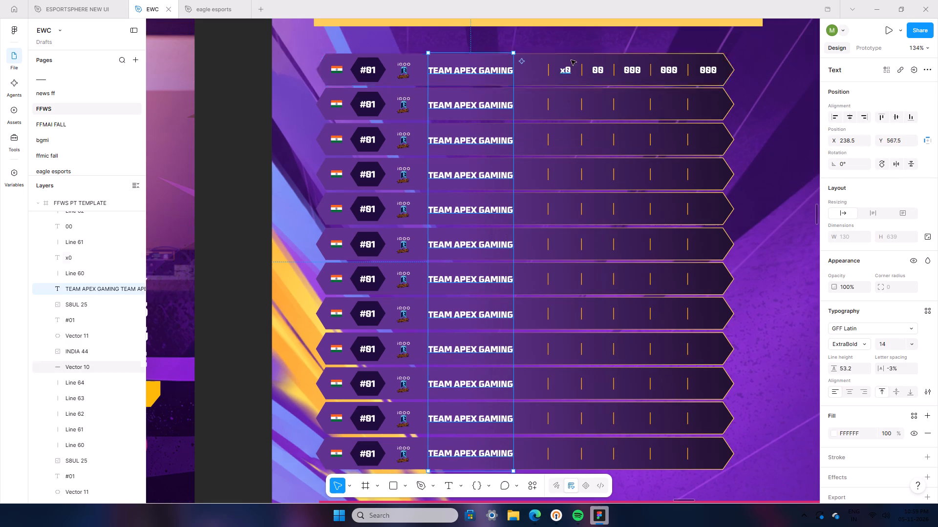
pyautogui.click(565, 62)
pyautogui.rightClick(564, 67)
pyautogui.click(594, 100)
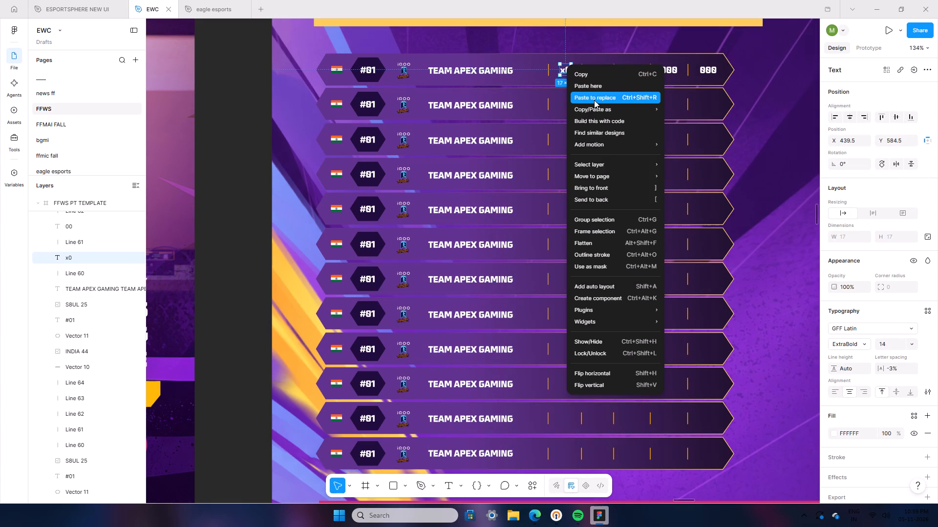
# Replace the pasted column's team names with four lines of x0.
pyautogui.tripleClick(573, 85)
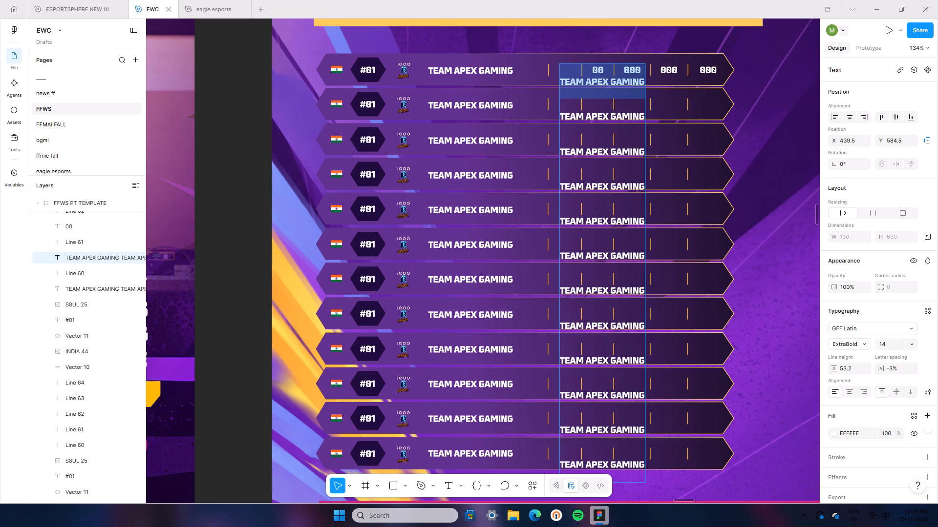
pyautogui.tripleClick(573, 84)
pyautogui.click(573, 84)
pyautogui.write('x0')
pyautogui.press('Return')
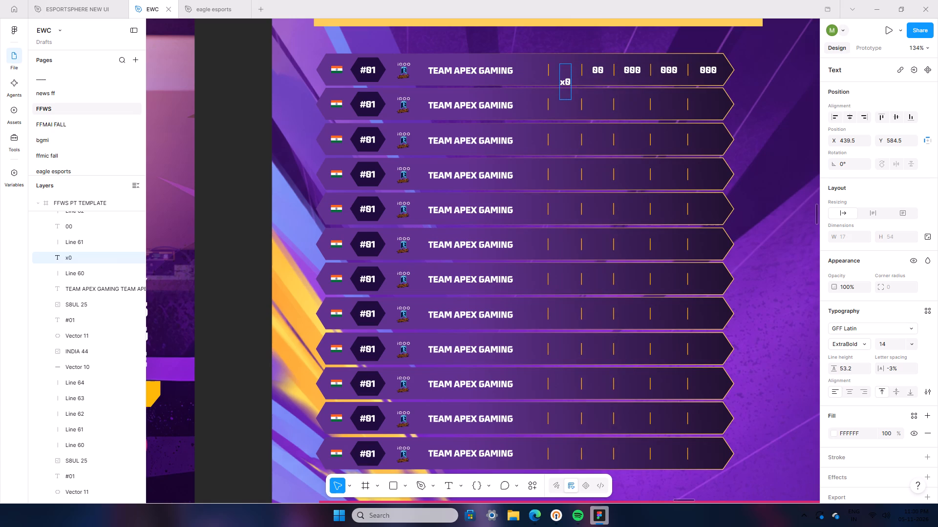
pyautogui.write('x0')
pyautogui.press('Return')
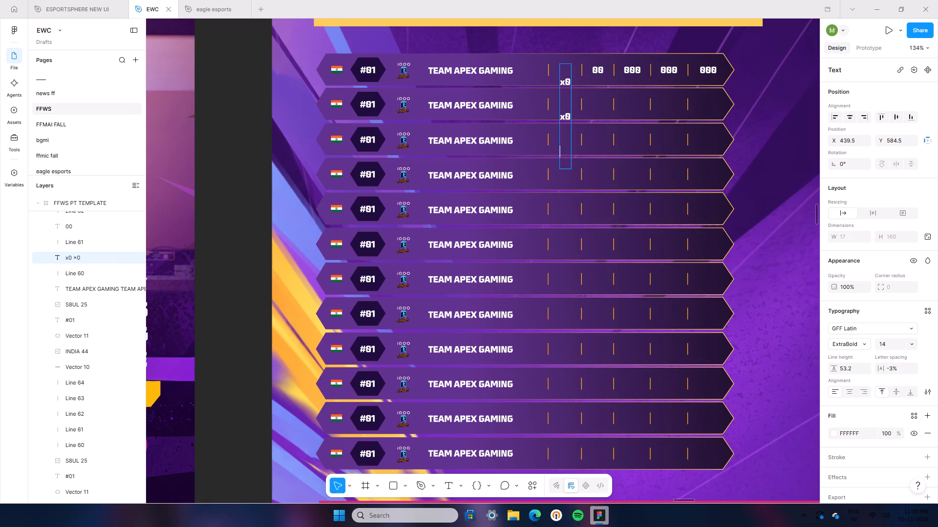
pyautogui.write('x0')
pyautogui.press('Return')
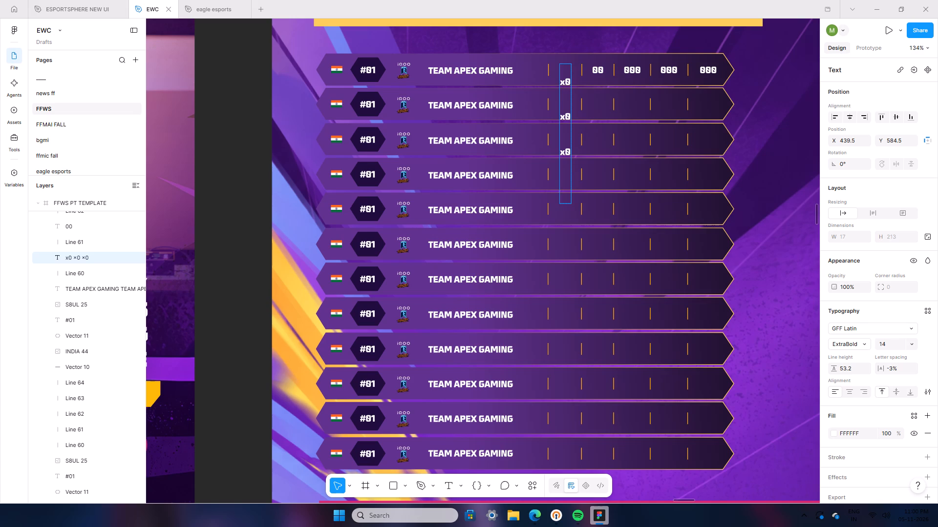
pyautogui.write('x0')
# Copy the four x0 lines and paste them twice below, extending the column to twelve lines.
pyautogui.doubleClick(573, 84)
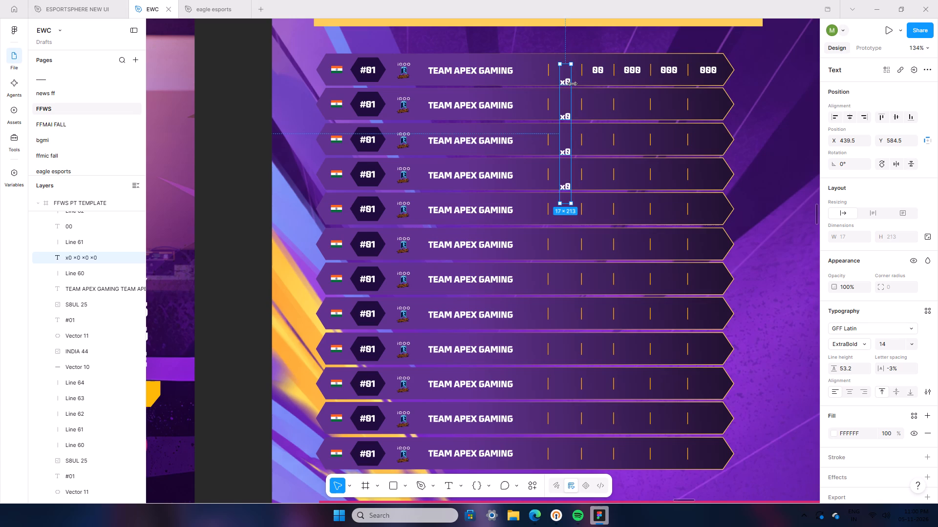
pyautogui.tripleClick(567, 79)
pyautogui.tripleClick(567, 79)
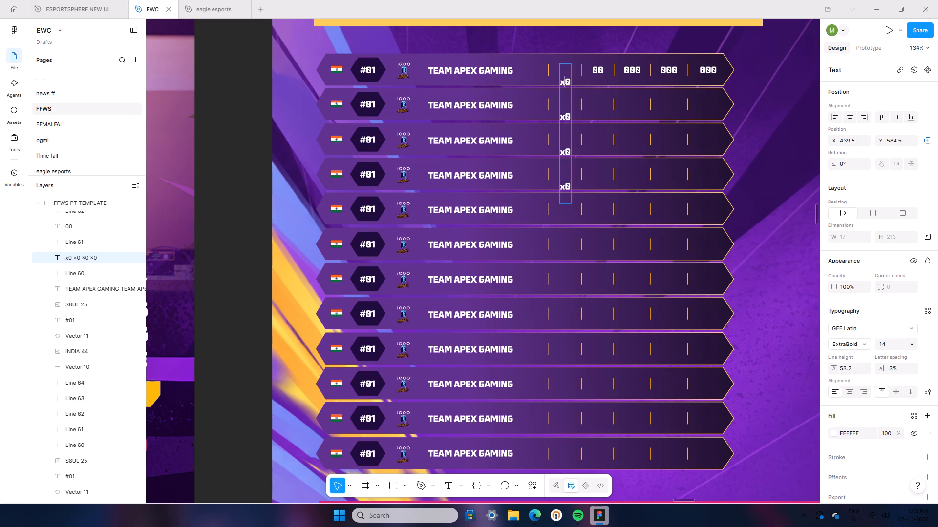
pyautogui.doubleClick(567, 79)
pyautogui.hotkey('ctrl', 'c')
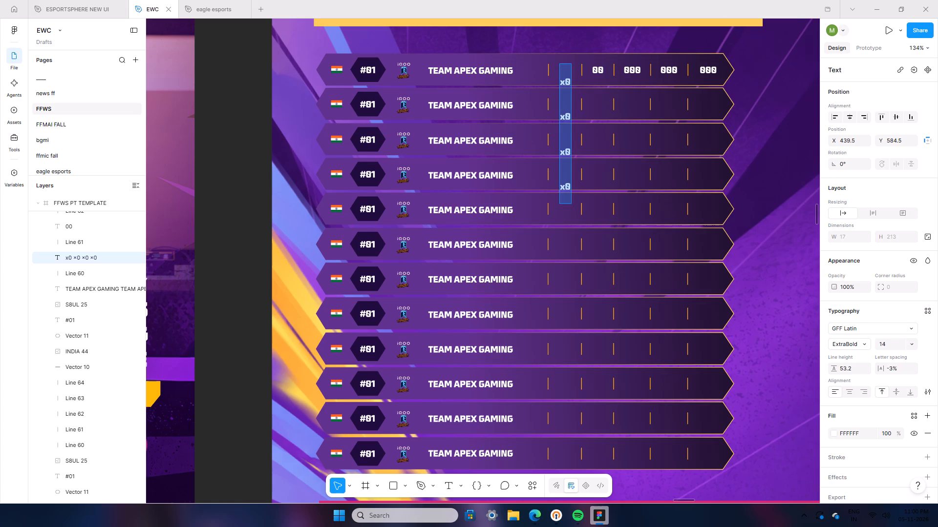
pyautogui.click(569, 185)
pyautogui.press('Return')
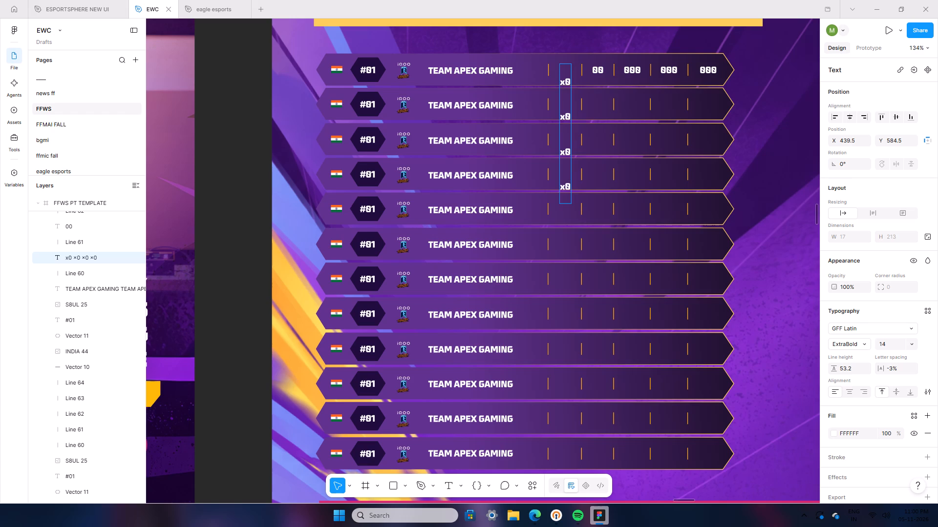
pyautogui.hotkey('ctrl', 'c')
pyautogui.hotkey('ctrl', 'v')
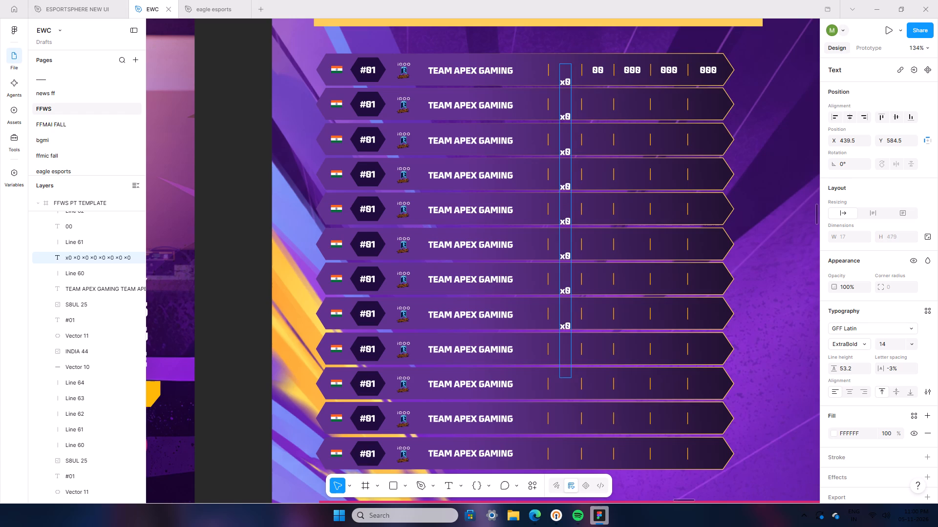
pyautogui.press('Return')
pyautogui.press('BackSpace')
pyautogui.press('BackSpace')
pyautogui.press('Return')
pyautogui.hotkey('ctrl', 'v')
pyautogui.click(221, 252)
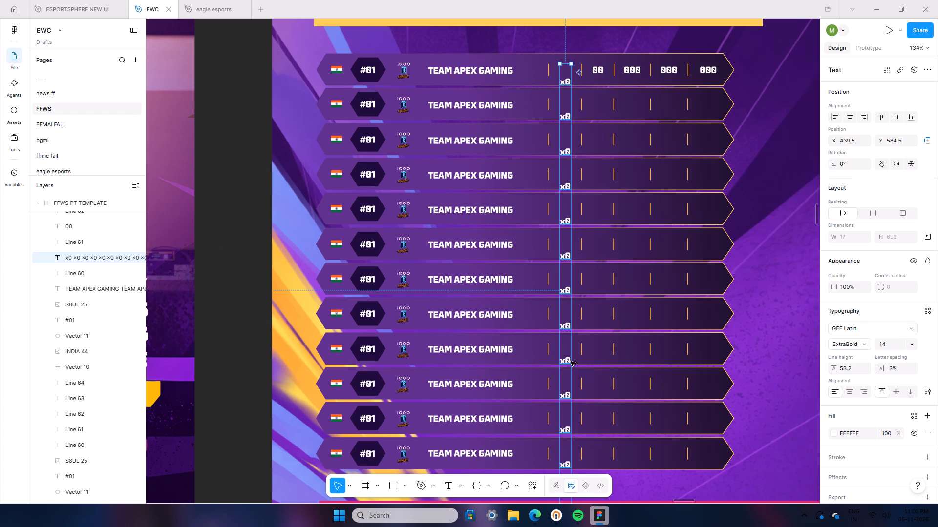
# Move the twelve-line x0 column to X 439, Y 568 so its lines align with the rows.
pyautogui.moveTo(567, 338); pyautogui.dragTo(568, 327)
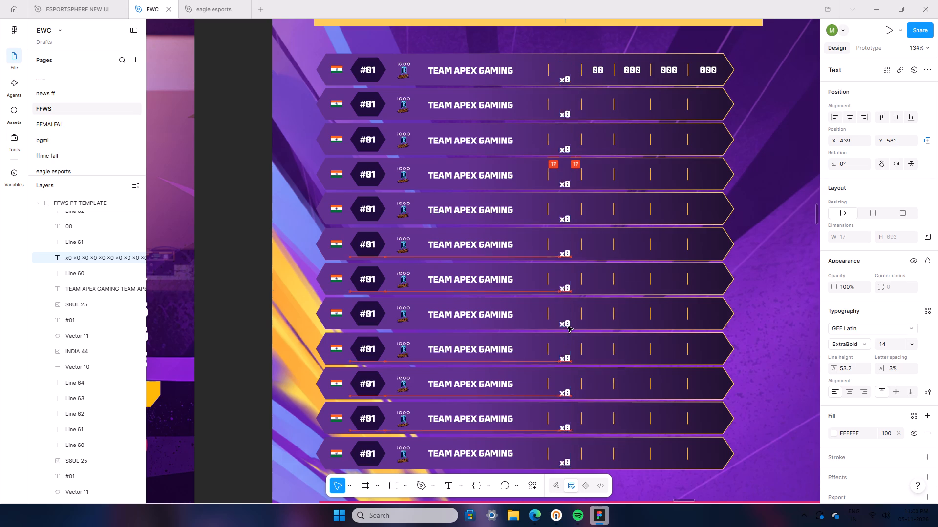
pyautogui.moveTo(568, 327); pyautogui.dragTo(568, 326)
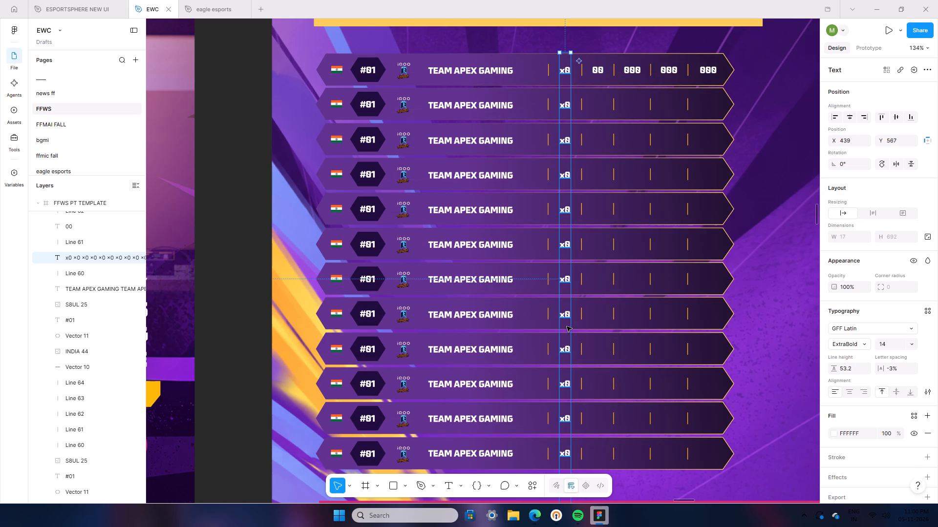
pyautogui.click(235, 275)
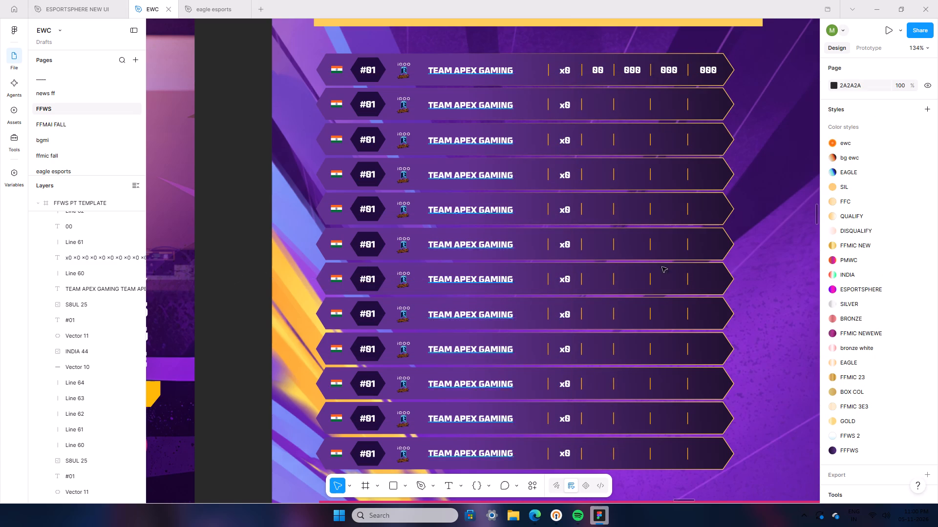
pyautogui.click(566, 404)
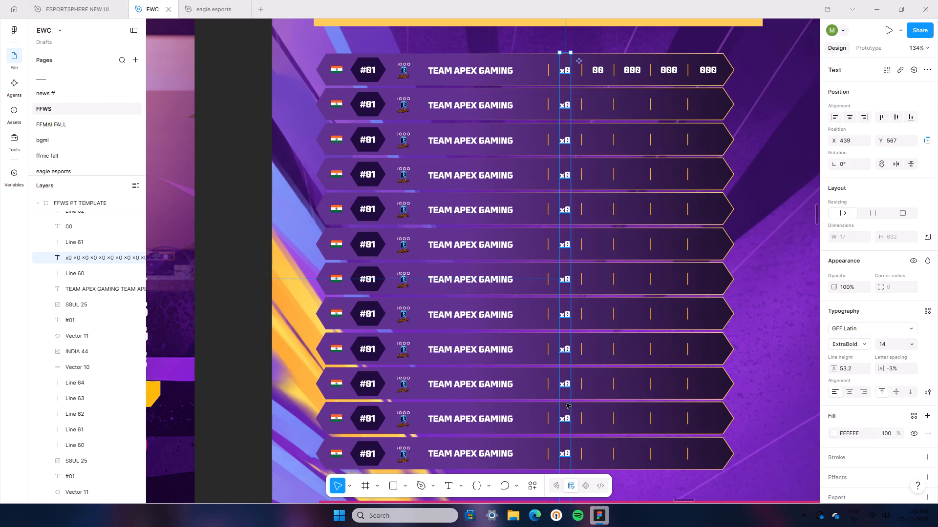
pyautogui.press('Down')
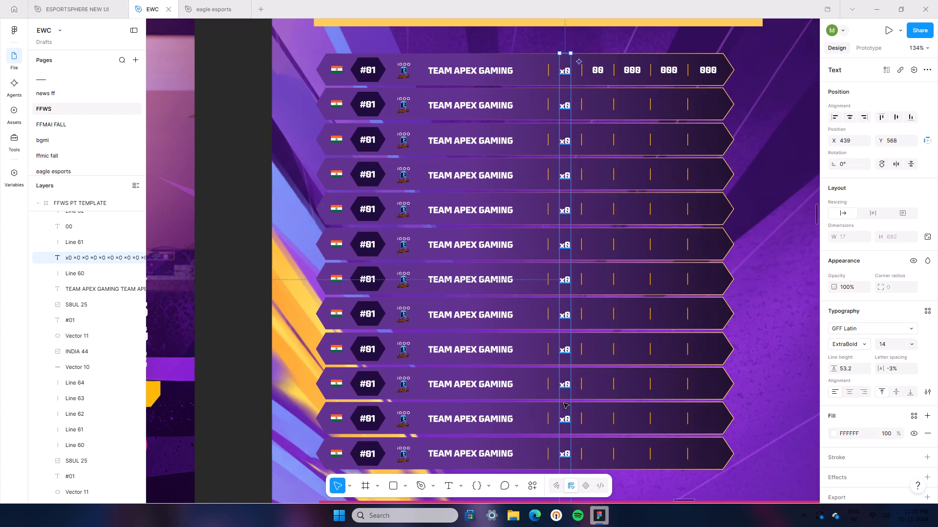
# Copy the twelve-line x0 column and paste its text over the 00 text in the first row.
pyautogui.rightClick(561, 83)
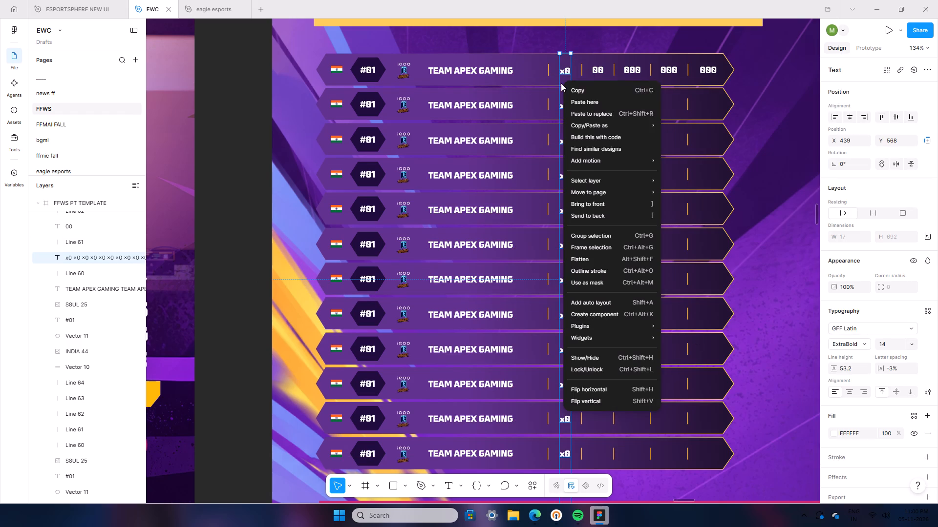
pyautogui.click(574, 90)
pyautogui.doubleClick(598, 68)
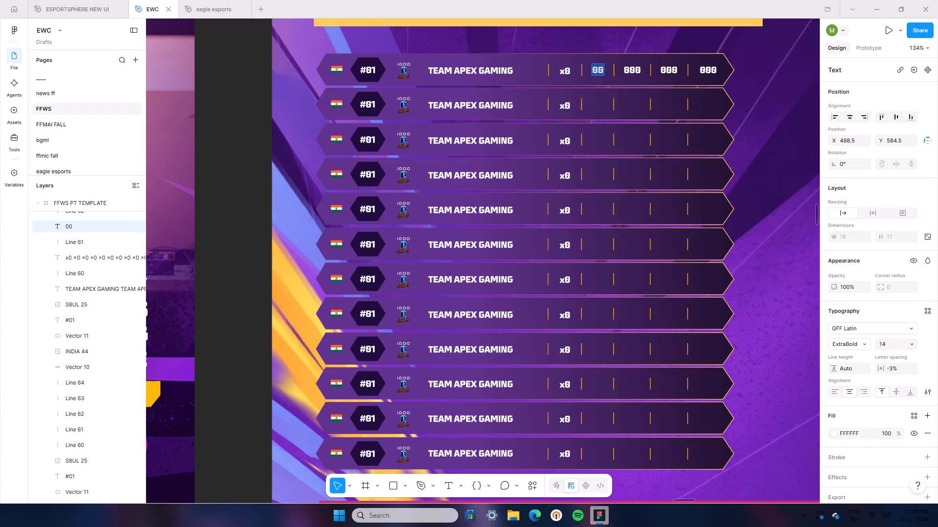
pyautogui.rightClick(598, 68)
pyautogui.click(617, 94)
pyautogui.click(594, 80)
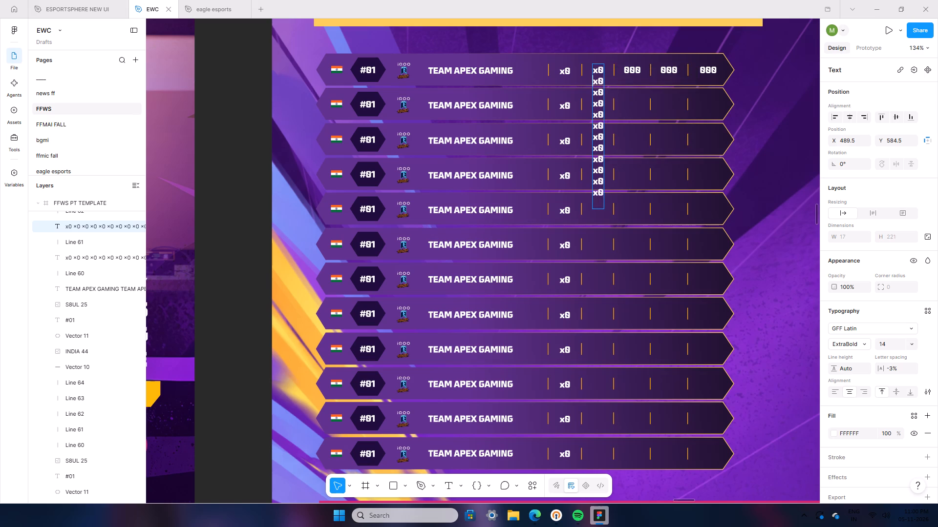
pyautogui.click(222, 249)
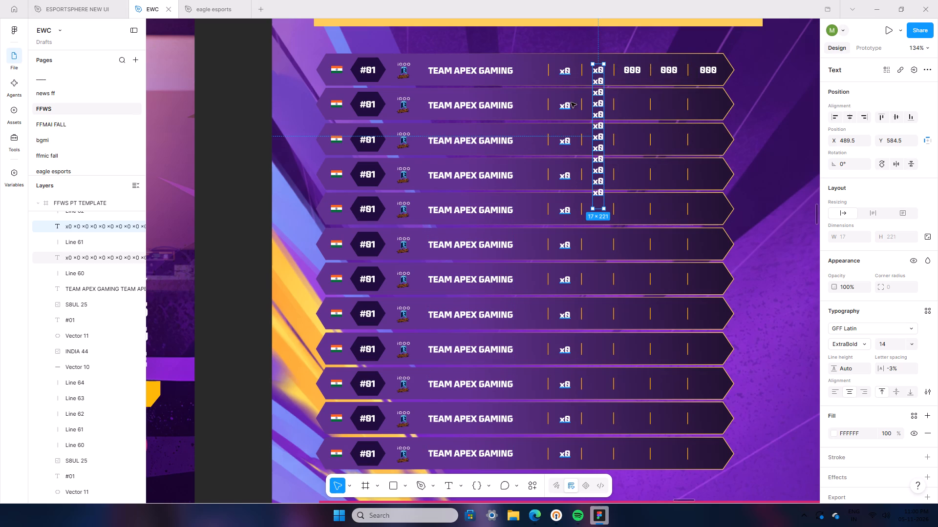
# Copy the row-aligned x0 column and paste it in place of the tightly spaced x0 column in the second score column.
pyautogui.click(568, 92)
pyautogui.rightClick(568, 92)
pyautogui.click(596, 96)
pyautogui.click(596, 96)
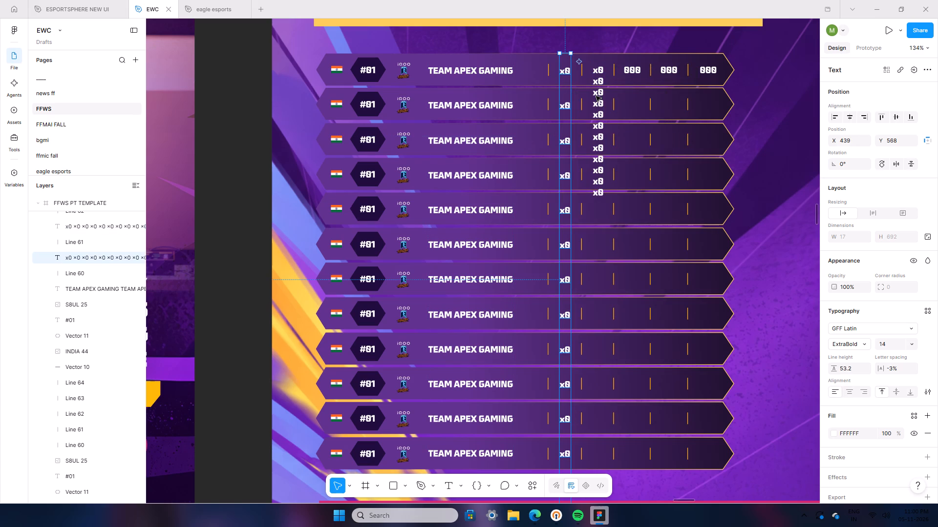
pyautogui.rightClick(596, 96)
pyautogui.click(656, 131)
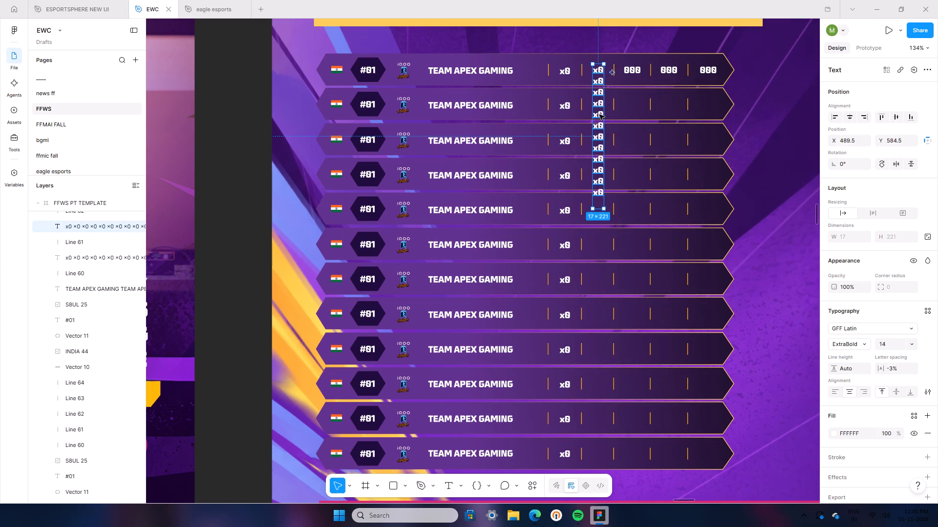
# Replace the second score column's text with four lines of 00.
pyautogui.tripleClick(597, 109)
pyautogui.tripleClick(597, 109)
pyautogui.doubleClick(597, 109)
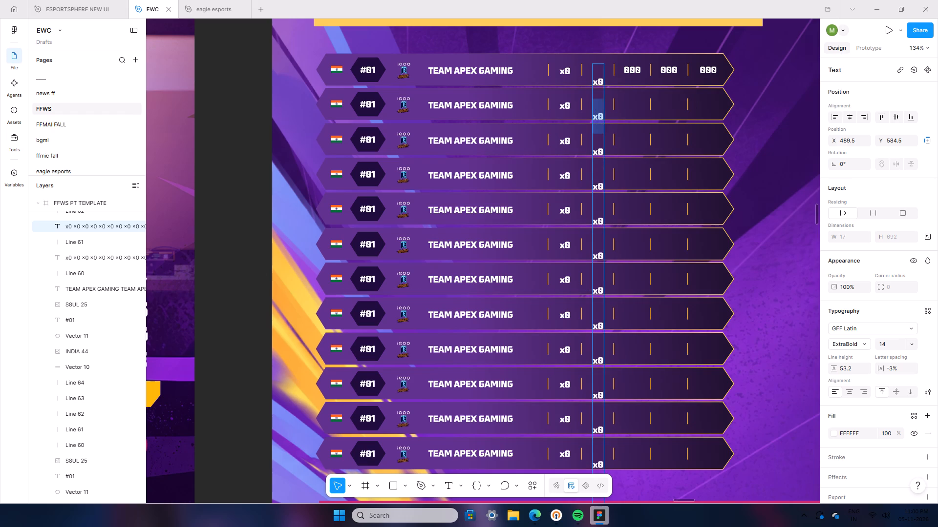
pyautogui.write('00')
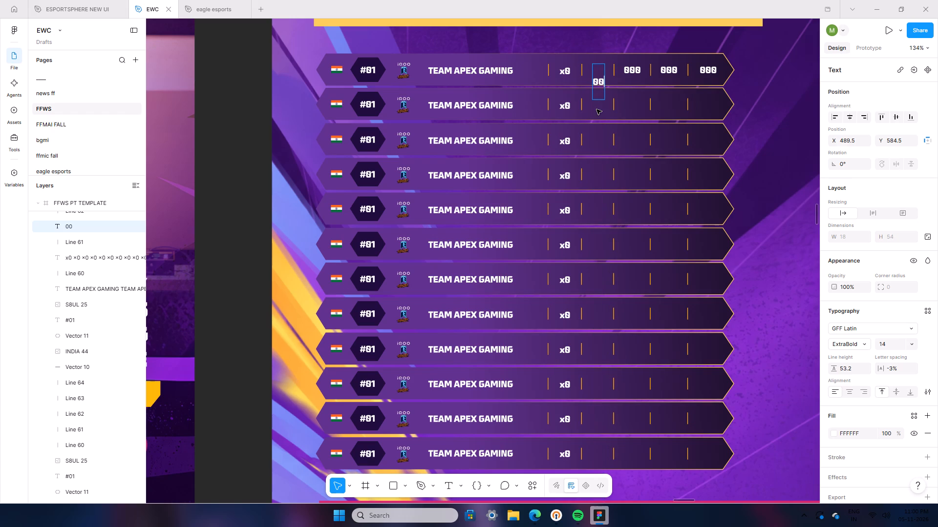
pyautogui.press('0')
pyautogui.press('BackSpace')
pyautogui.press('Return')
pyautogui.write('00')
pyautogui.press('Return')
pyautogui.write('00')
pyautogui.press('Return')
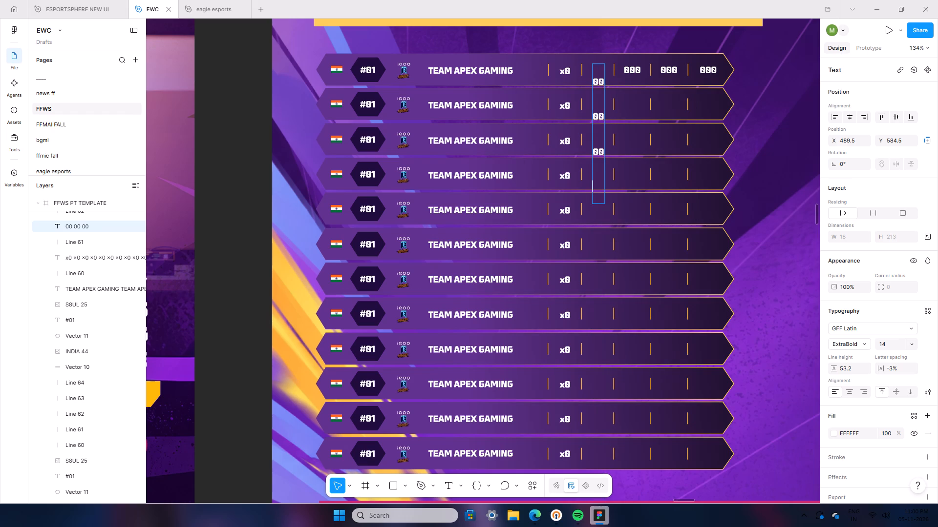
pyautogui.write('00')
# Copy the four 00 lines and paste them twice below, extending the column to twelve lines.
pyautogui.scroll(1, 597, 109)
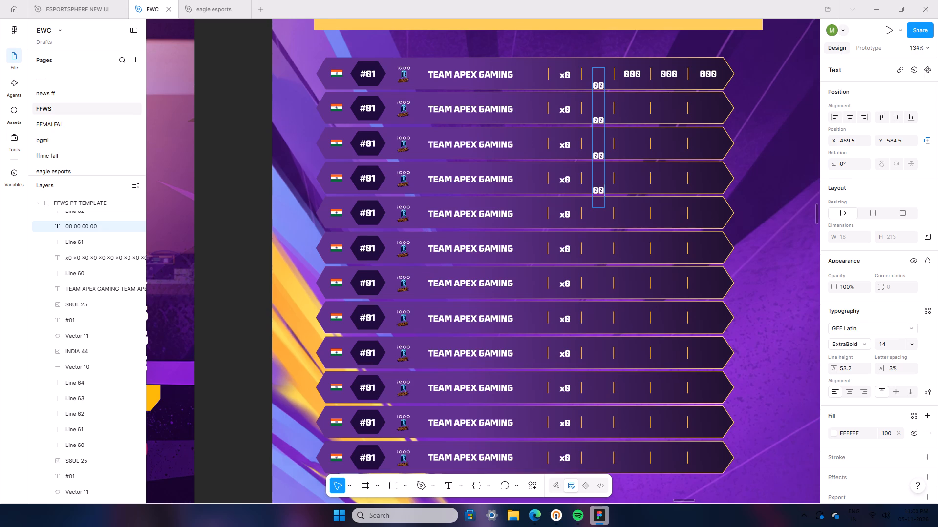
pyautogui.tripleClick(597, 109)
pyautogui.click(597, 109)
pyautogui.hotkey('ctrl', 'c')
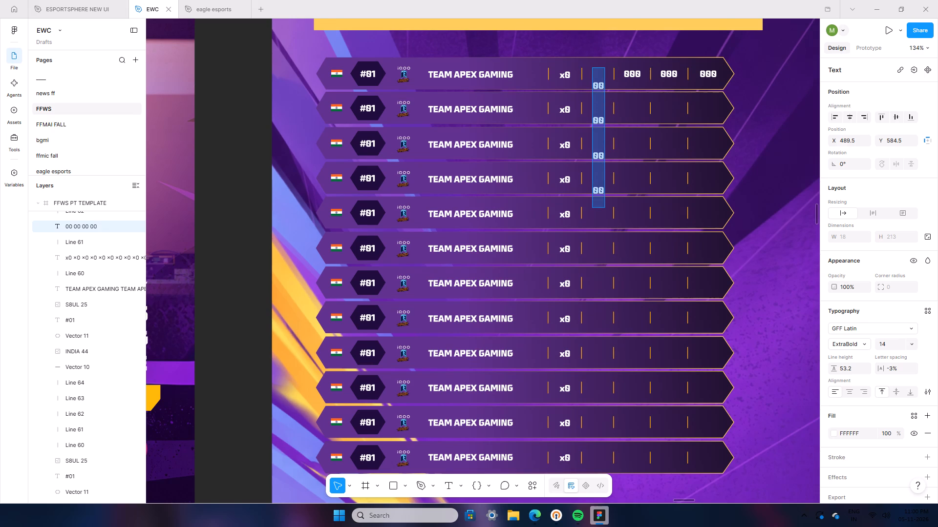
pyautogui.click(604, 187)
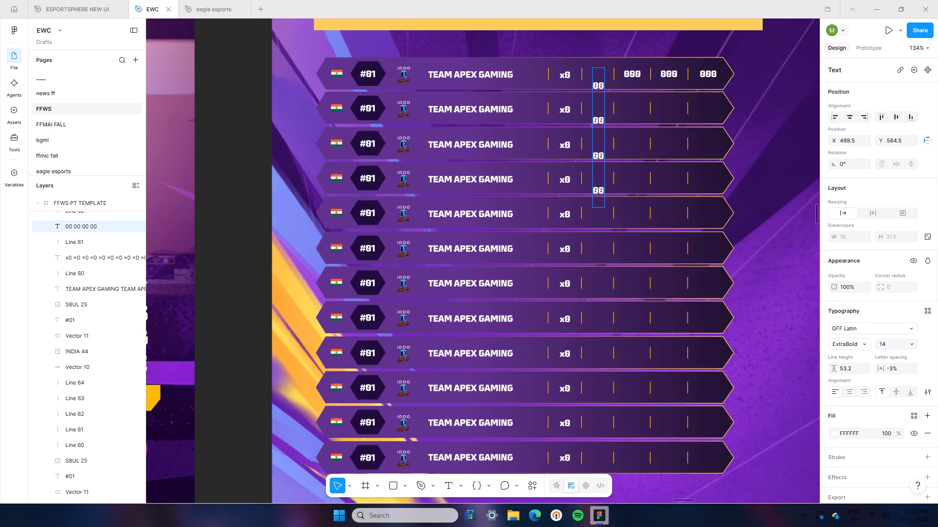
pyautogui.press('Return')
pyautogui.hotkey('ctrl', 'v')
pyautogui.press('Return')
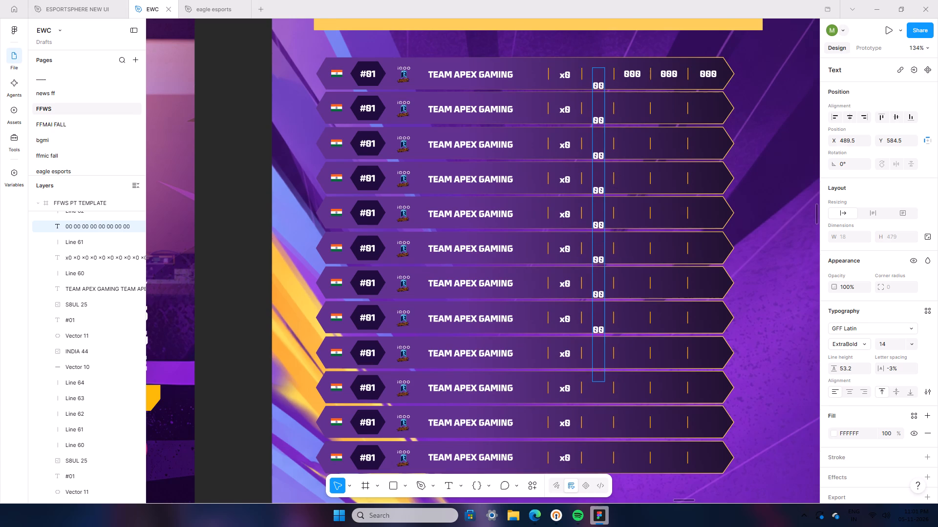
pyautogui.hotkey('ctrl', 'v')
pyautogui.click(237, 264)
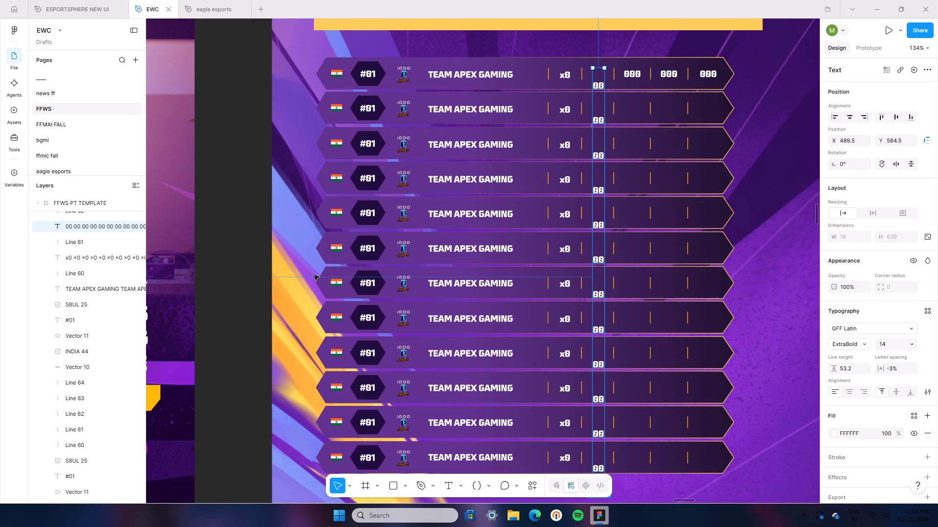
# Move the twelve-line 00 column to X 488, Y 568 so its lines align with the rows.
pyautogui.press('Up')
pyautogui.press('Up')
pyautogui.press('Up')
pyautogui.press('Up')
pyautogui.press('Up')
pyautogui.press('Up')
pyautogui.press('Up')
pyautogui.press('Up')
pyautogui.press('Up')
pyautogui.press('Up')
pyautogui.press('Up')
pyautogui.press('Up')
pyautogui.press('Up')
pyautogui.press('Up')
pyautogui.press('Up')
pyautogui.press('Up')
pyautogui.press('Up')
pyautogui.press('Up')
pyautogui.press('Up')
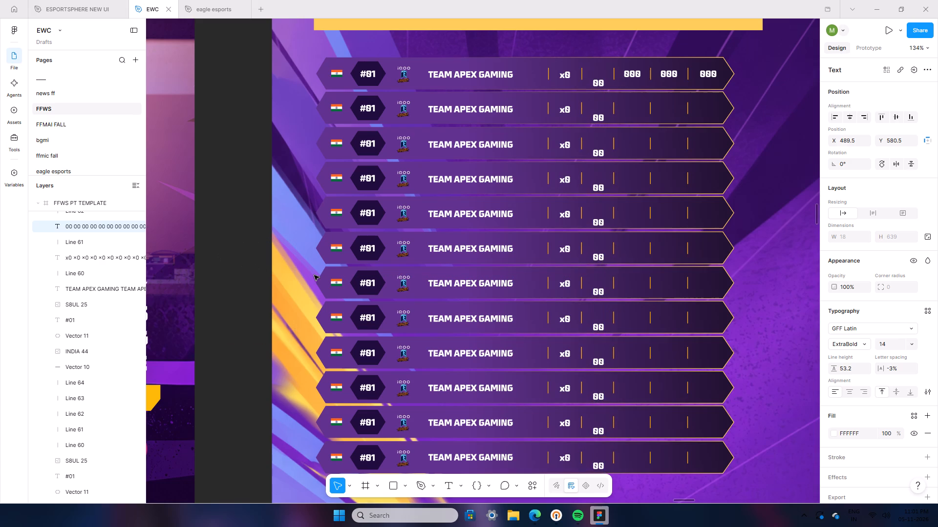
pyautogui.press('Down')
pyautogui.press('Down')
pyautogui.press('Down')
pyautogui.press('Down')
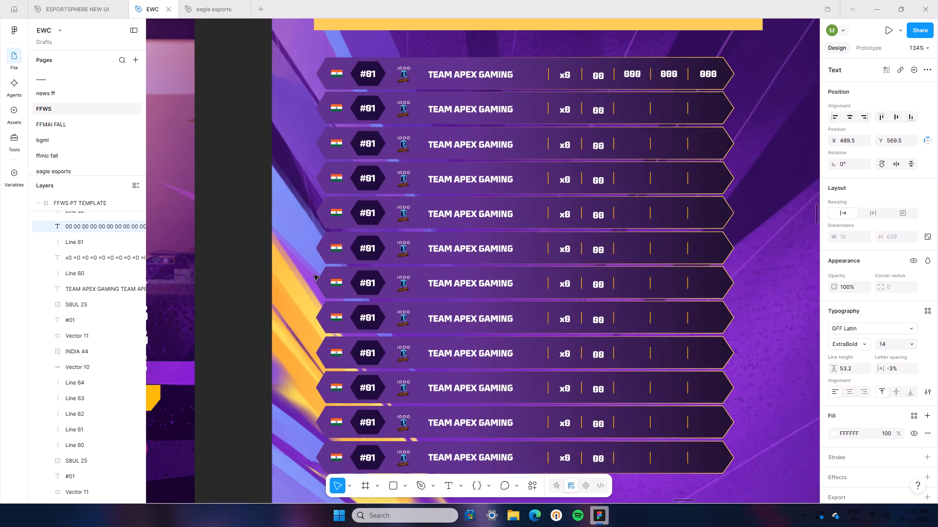
pyautogui.moveTo(599, 297); pyautogui.dragTo(599, 296)
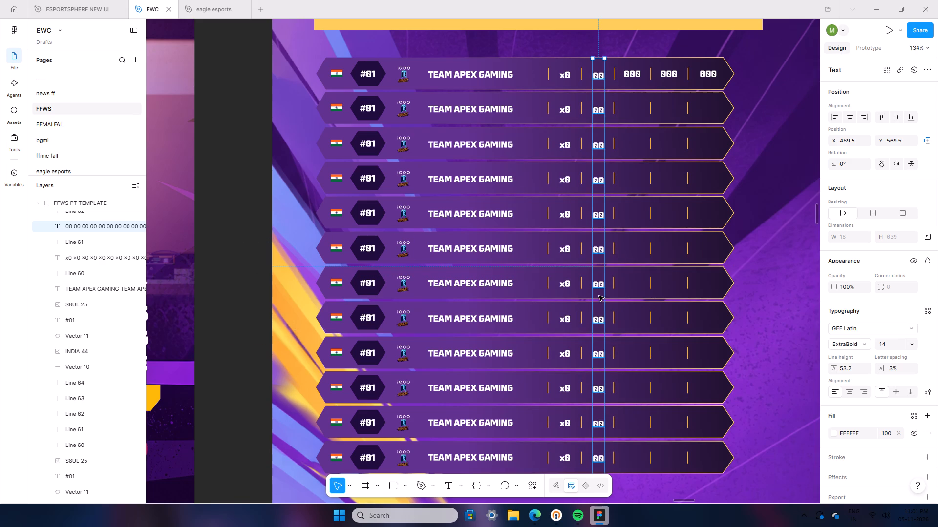
pyautogui.moveTo(599, 296); pyautogui.dragTo(599, 292)
pyautogui.press('Down')
pyautogui.press('Down')
pyautogui.press('Down')
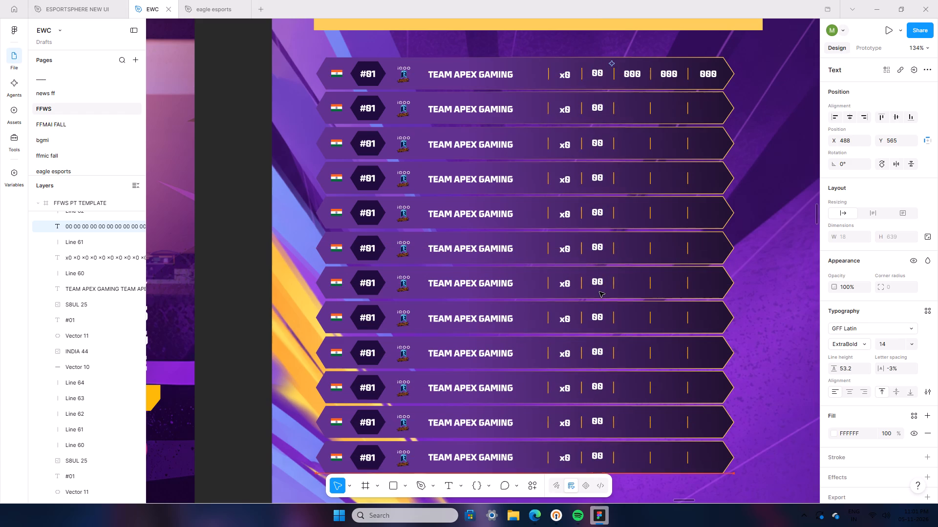
pyautogui.press('Down')
pyautogui.press('Down')
pyautogui.press('Down')
pyautogui.press('Down')
pyautogui.press('Up')
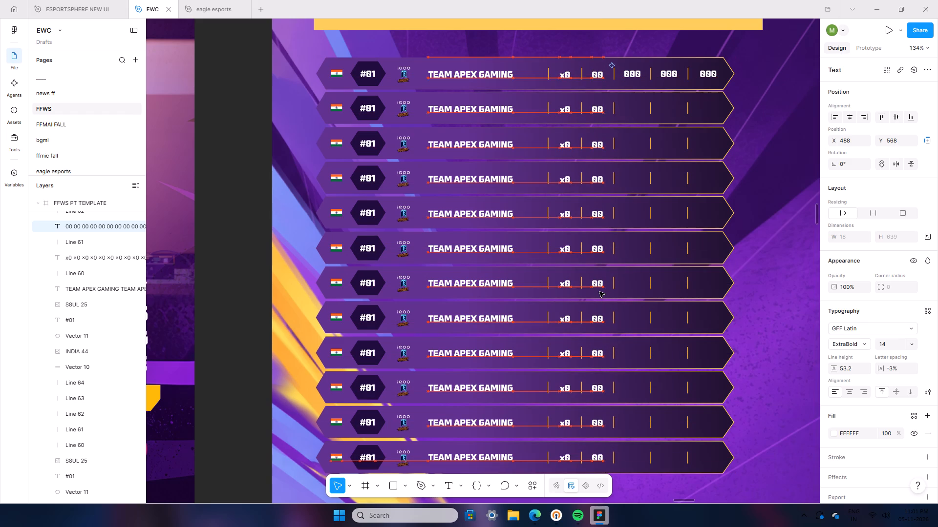
# Replace the third score column's 000 text with a copy of the 00 column and place it at X 541, Y 568.
pyautogui.rightClick(595, 223)
pyautogui.click(647, 150)
pyautogui.click(624, 75)
pyautogui.rightClick(624, 75)
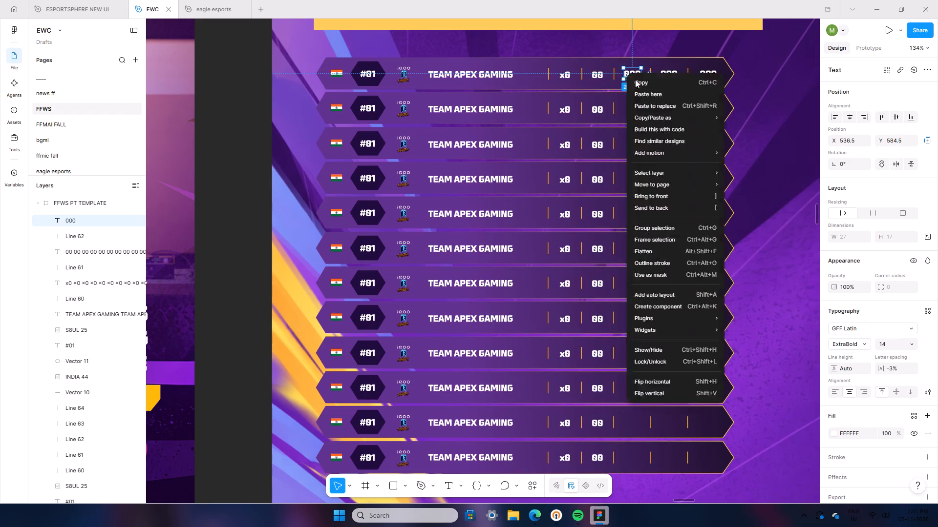
pyautogui.click(666, 105)
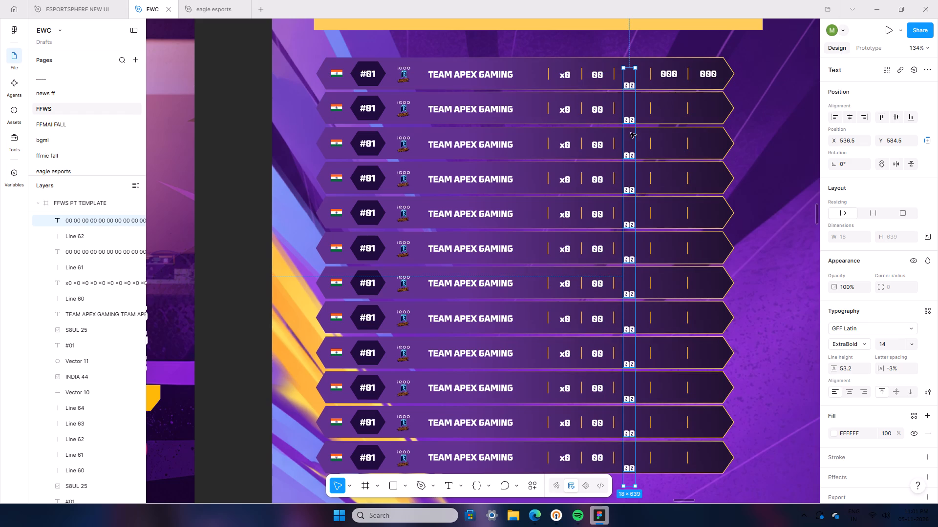
pyautogui.moveTo(632, 134); pyautogui.dragTo(635, 124)
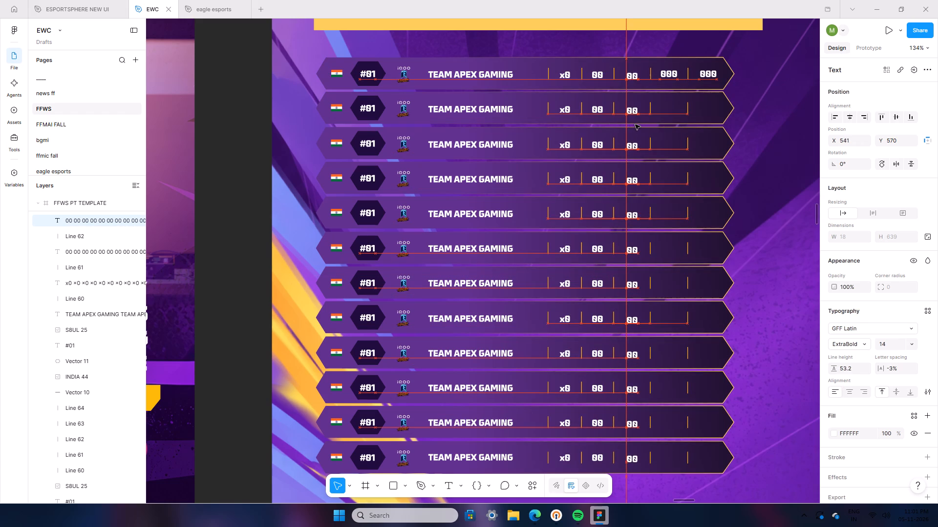
pyautogui.moveTo(635, 124); pyautogui.dragTo(636, 123)
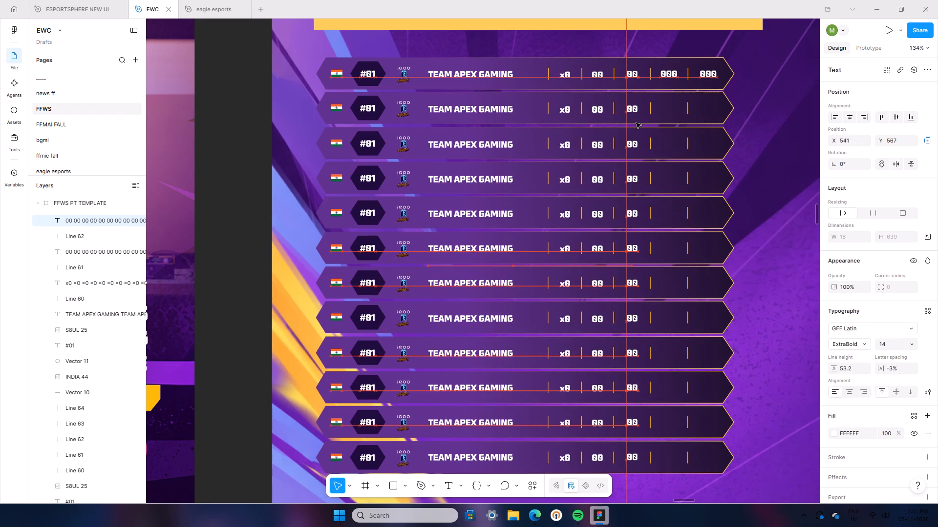
pyautogui.moveTo(636, 123); pyautogui.dragTo(636, 124)
pyautogui.press('Up')
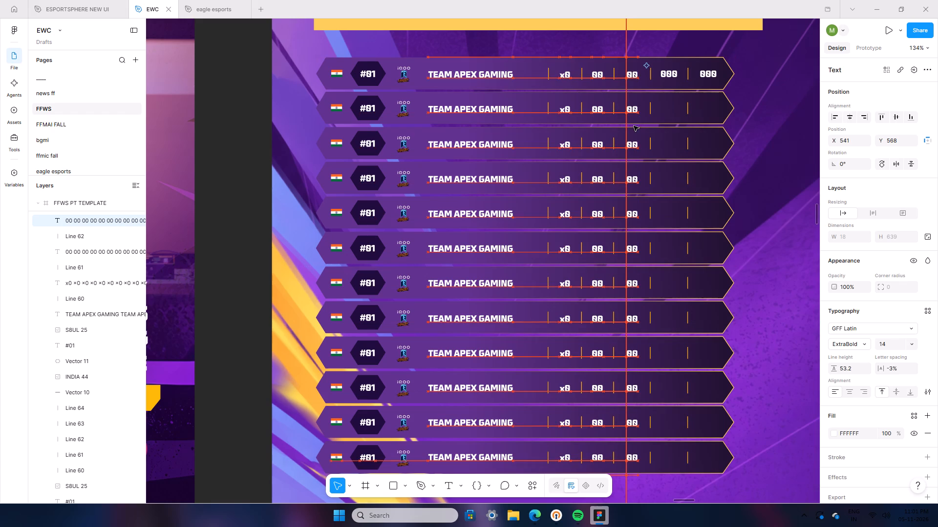
# Replace the fourth score column's 000 text with the copied 00 column and place it at X 597, Y 568.
pyautogui.click(671, 75)
pyautogui.rightClick(671, 75)
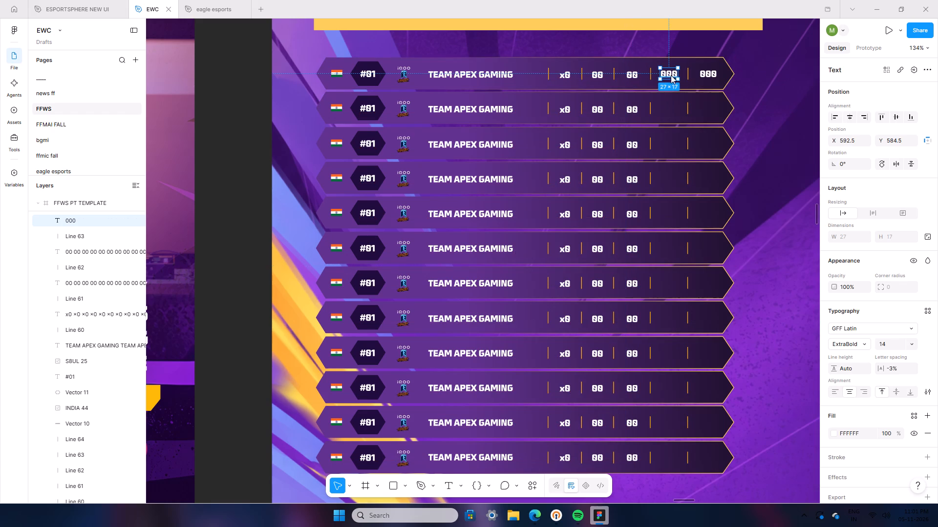
pyautogui.click(695, 103)
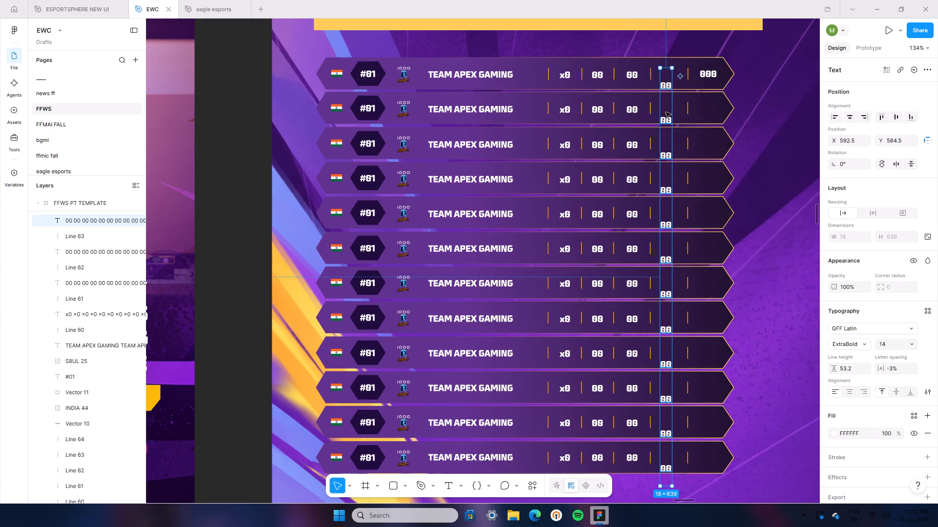
pyautogui.moveTo(666, 112); pyautogui.dragTo(669, 102)
pyautogui.press('Up')
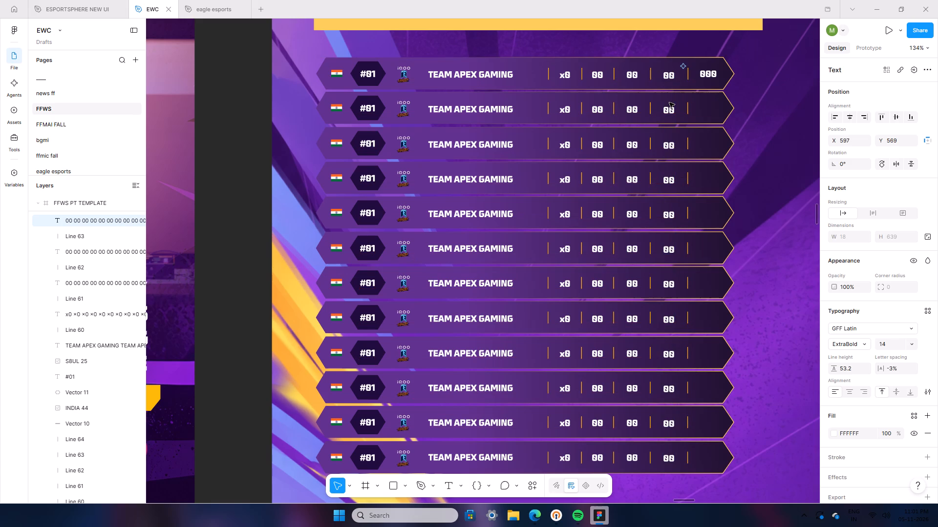
pyautogui.press('Up')
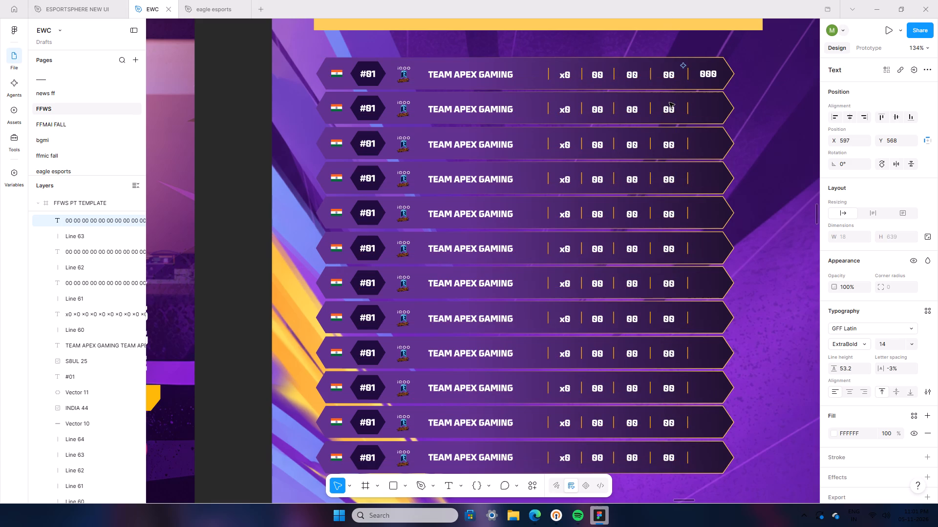
# Replace the last score column's 000 text with the copied 00 column, place it at X 656, Y 568, and deselect it.
pyautogui.rightClick(701, 76)
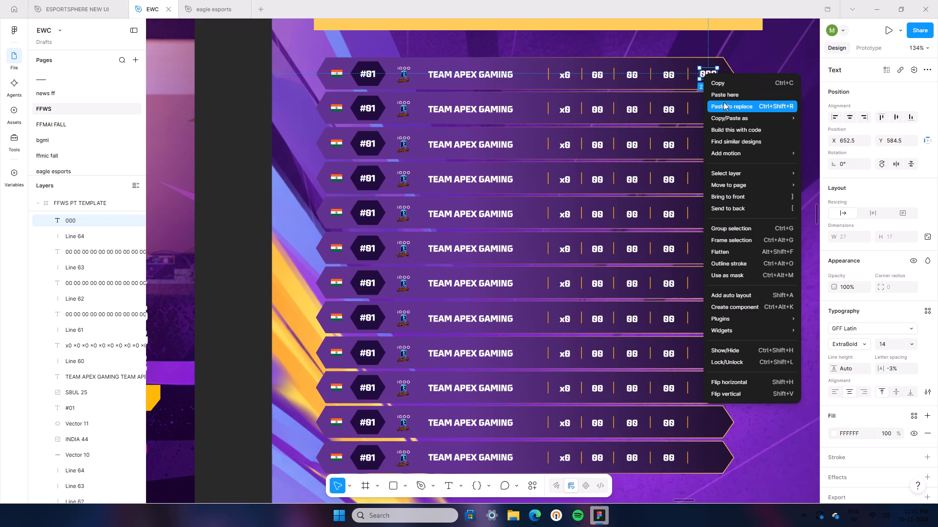
pyautogui.click(724, 102)
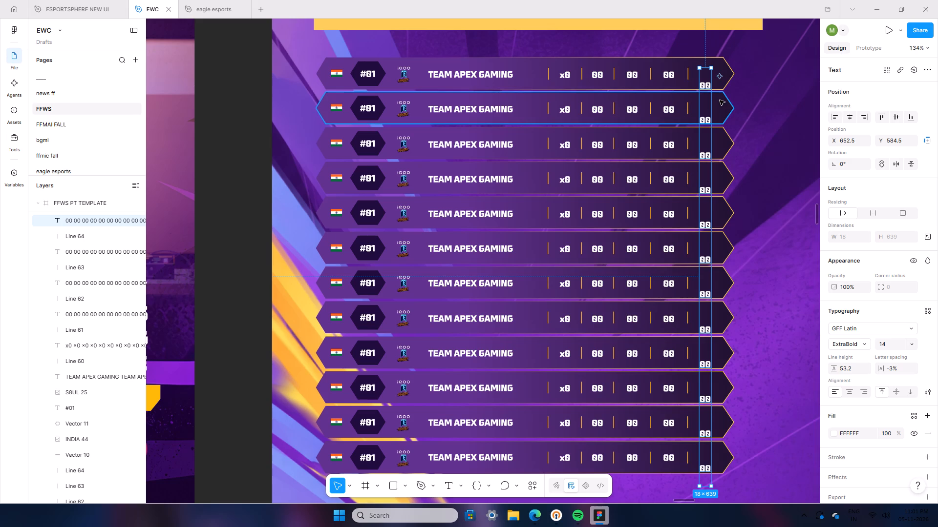
pyautogui.press('Up')
pyautogui.press('Up')
pyautogui.press('Up')
pyautogui.press('Up')
pyautogui.press('Up')
pyautogui.press('Up')
pyautogui.press('Up')
pyautogui.press('Up')
pyautogui.press('Up')
pyautogui.press('Up')
pyautogui.press('Up')
pyautogui.press('Up')
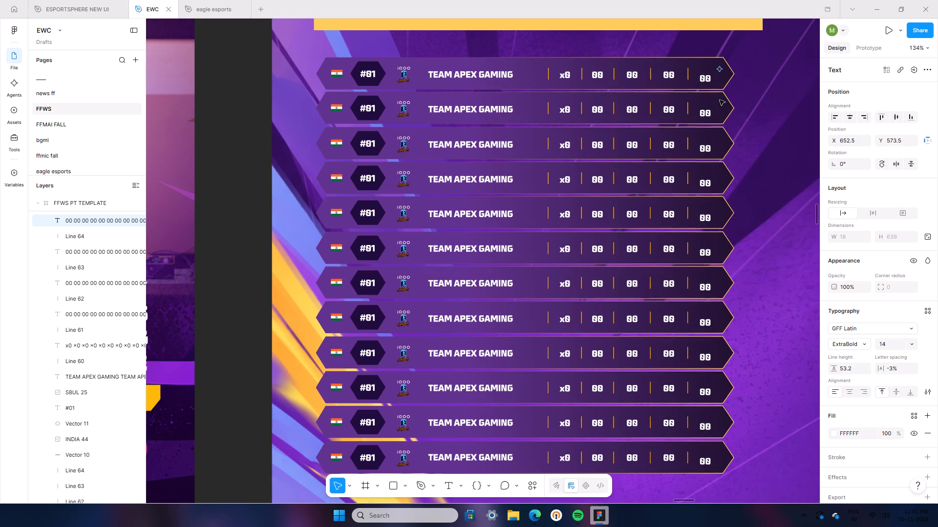
pyautogui.press('Up')
pyautogui.press('Up')
pyautogui.press('Up')
pyautogui.press('Up')
pyautogui.scroll(1, 720, 100)
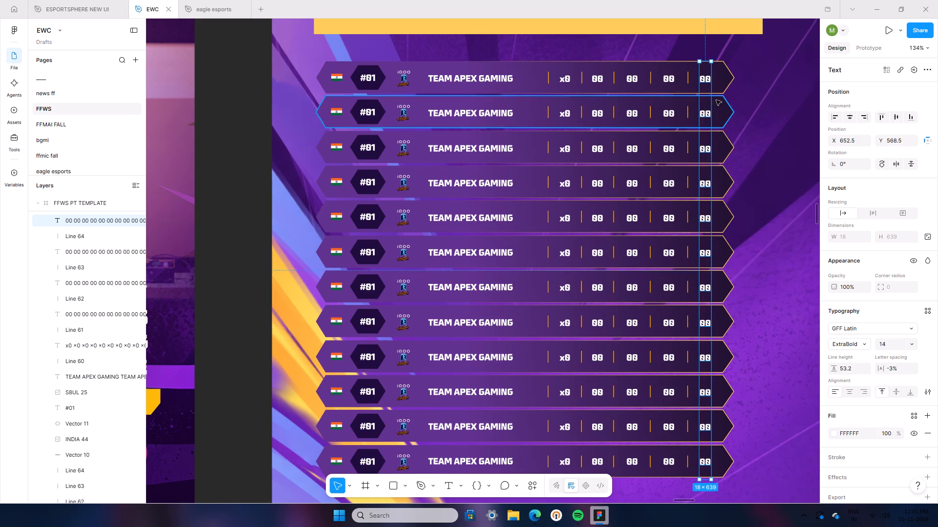
pyautogui.click(706, 106)
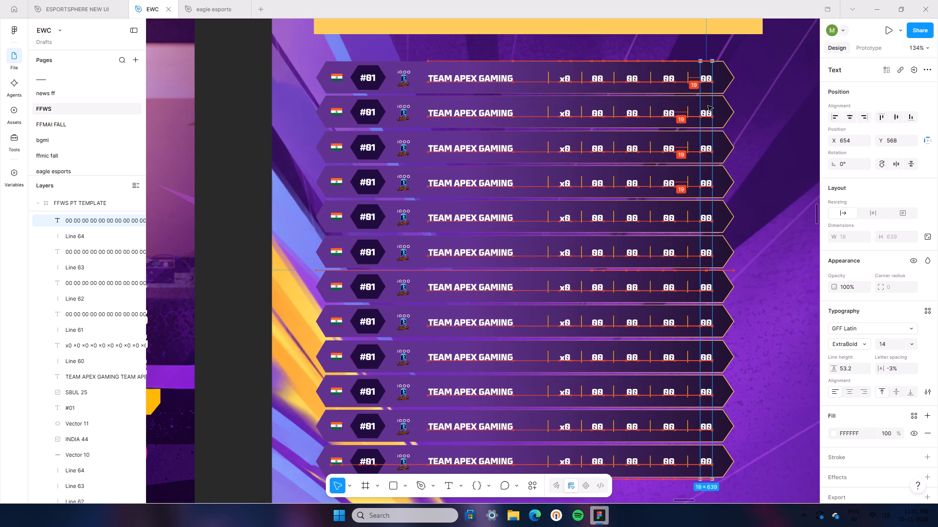
pyautogui.click(708, 106)
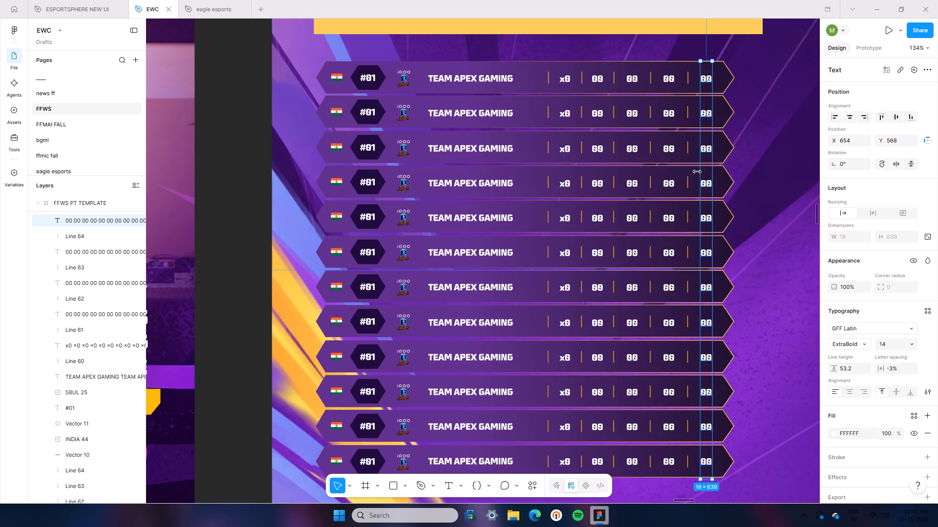
pyautogui.press('Right')
pyautogui.press('Right')
pyautogui.press('Right')
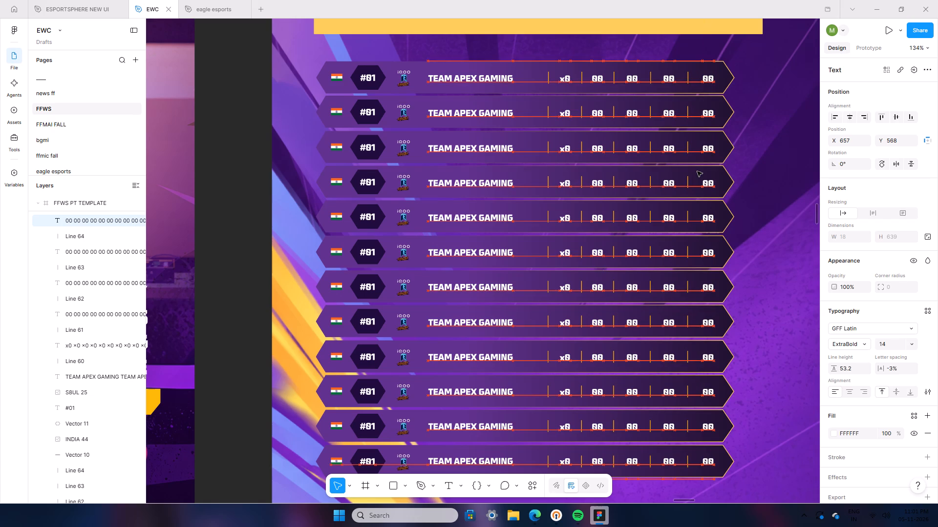
pyautogui.press('Left')
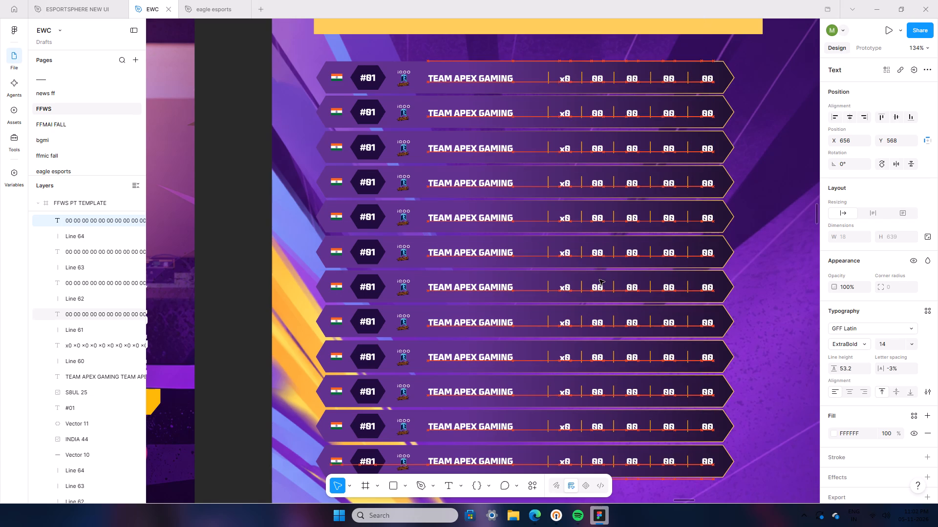
pyautogui.press('Left')
pyautogui.press('Right')
pyautogui.scroll(1, 599, 280)
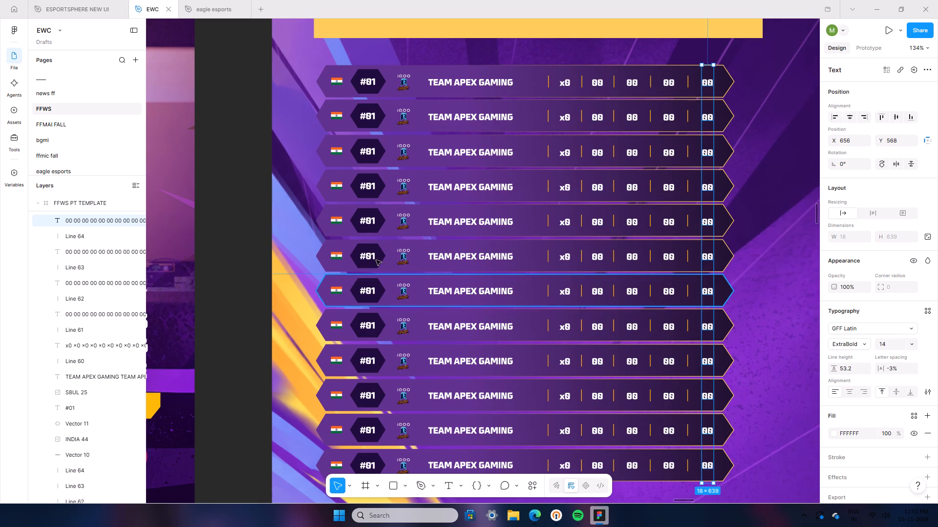
pyautogui.click(245, 197)
pyautogui.scroll(5, 708, 196)
pyautogui.scroll(4, 673, 232)
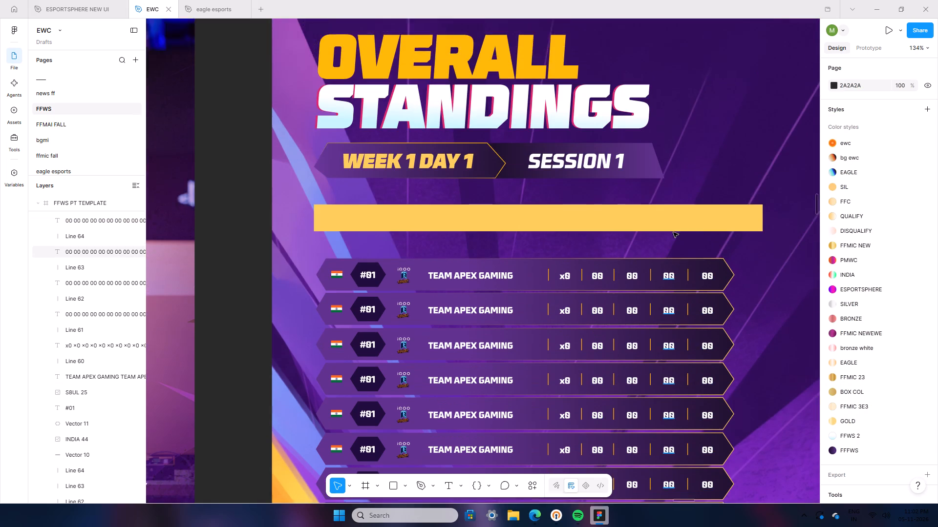
# Examine the score columns' alignment along the twelve rows and the overall layout of the standings post.
pyautogui.scroll(3, 673, 232)
pyautogui.keyDown('ctrl'); pyautogui.scroll(6, 672, 243); pyautogui.keyUp('ctrl')
pyautogui.click(671, 358)
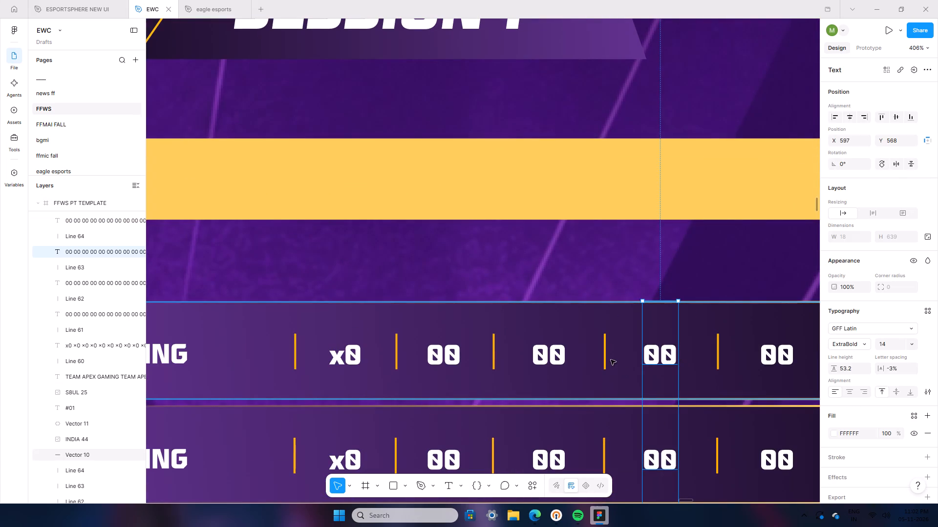
pyautogui.click(565, 358)
pyautogui.click(545, 270)
pyautogui.keyDown('ctrl'); pyautogui.scroll(-9, 545, 270); pyautogui.keyUp('ctrl')
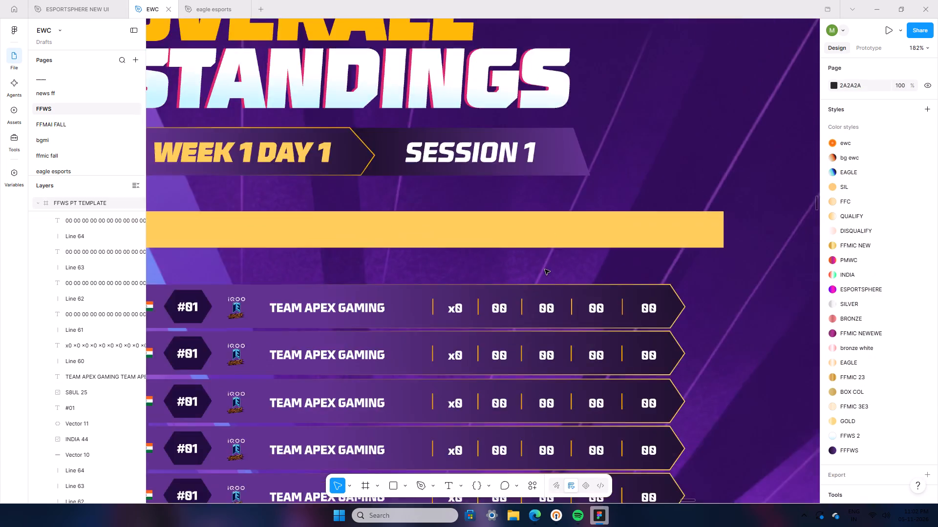
pyautogui.keyDown('ctrl'); pyautogui.scroll(-18, 545, 269); pyautogui.keyUp('ctrl')
pyautogui.keyDown('ctrl'); pyautogui.scroll(8, 480, 346); pyautogui.keyUp('ctrl')
pyautogui.keyDown('ctrl'); pyautogui.scroll(-3, 480, 350); pyautogui.keyUp('ctrl')
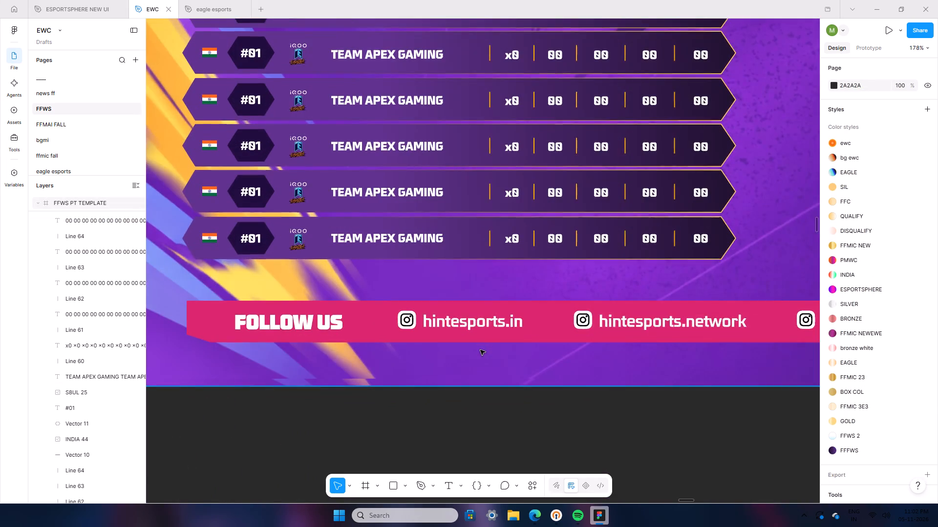
pyautogui.keyDown('ctrl'); pyautogui.scroll(-5, 480, 350); pyautogui.keyUp('ctrl')
pyautogui.scroll(7, 491, 369)
pyautogui.scroll(-6, 493, 372)
pyautogui.scroll(1, 585, 261)
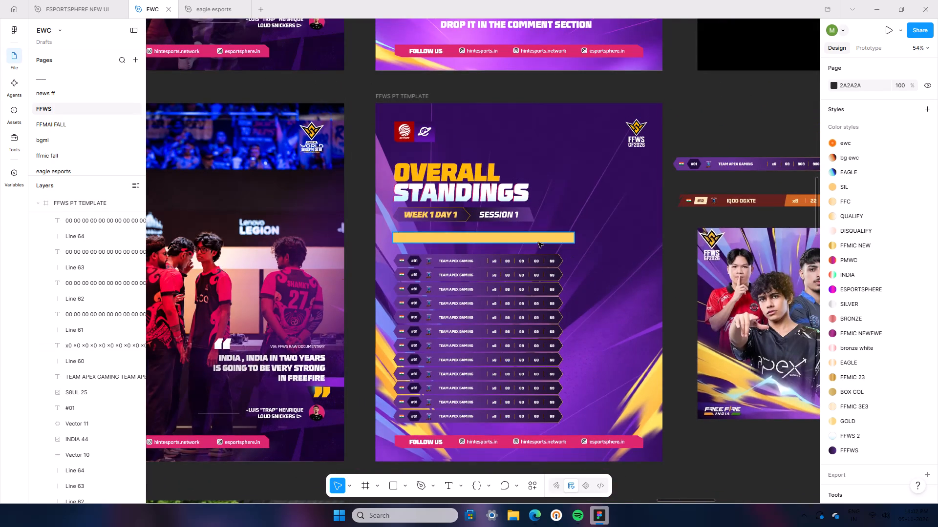
pyautogui.scroll(-6, 619, 389)
pyautogui.scroll(4, 435, 359)
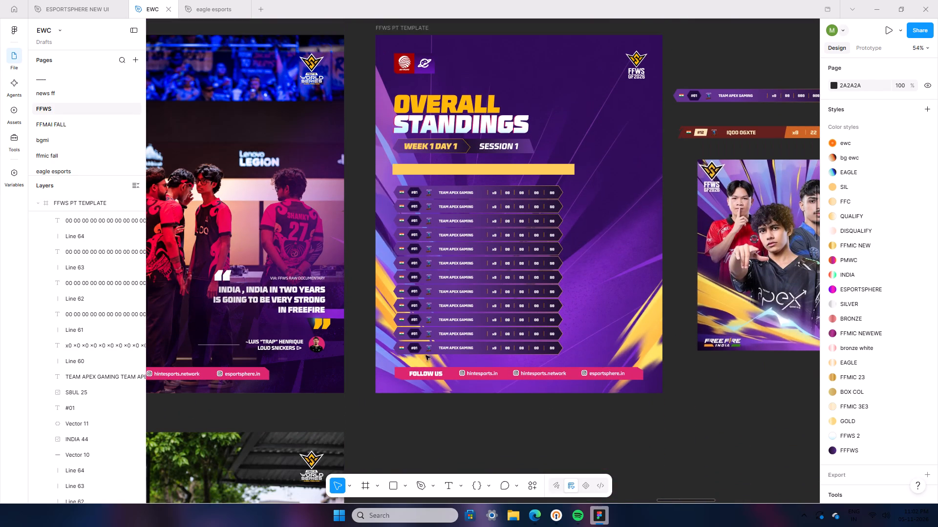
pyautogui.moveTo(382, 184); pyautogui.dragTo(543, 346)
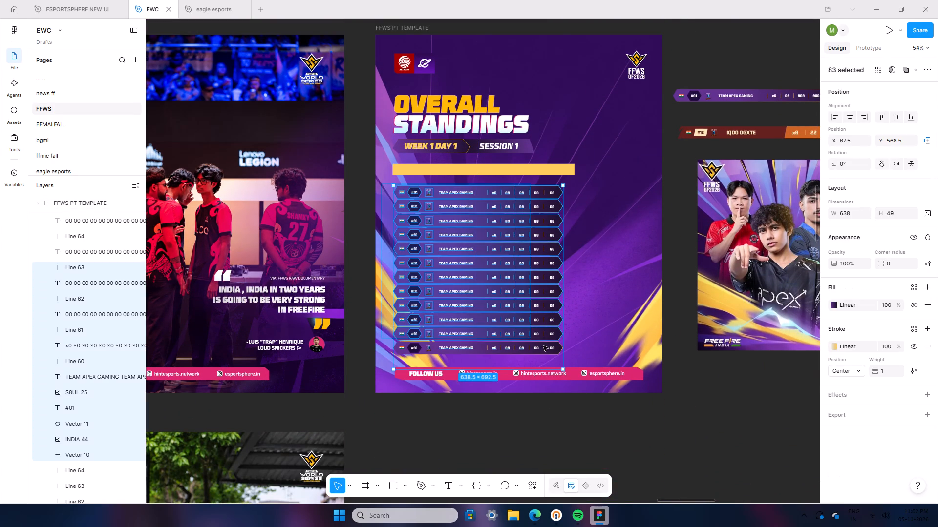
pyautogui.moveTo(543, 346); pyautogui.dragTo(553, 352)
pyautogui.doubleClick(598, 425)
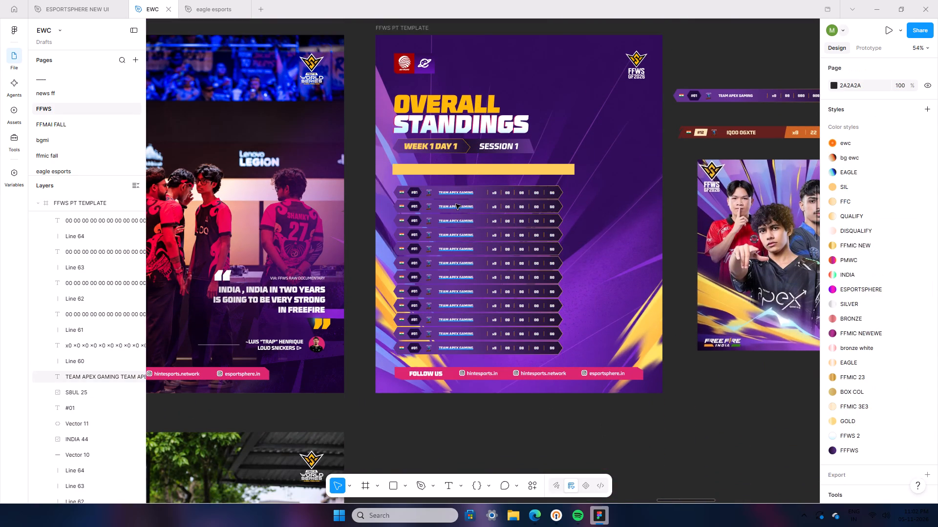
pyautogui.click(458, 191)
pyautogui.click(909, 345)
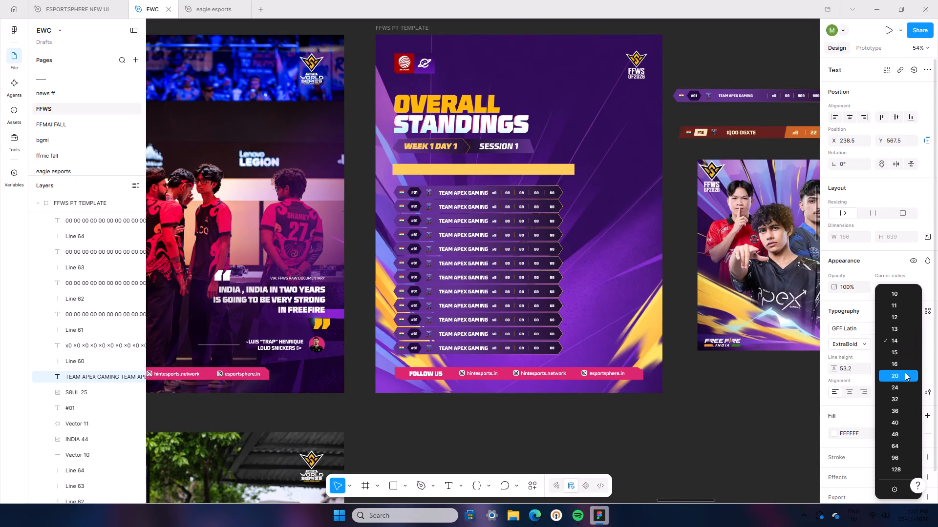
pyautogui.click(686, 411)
# Review the whole standings post against the knockout stage artwork and sample rows beside it.
pyautogui.scroll(4, 525, 452)
pyautogui.click(519, 452)
pyautogui.keyDown('ctrl'); pyautogui.scroll(4, 429, 467); pyautogui.keyUp('ctrl')
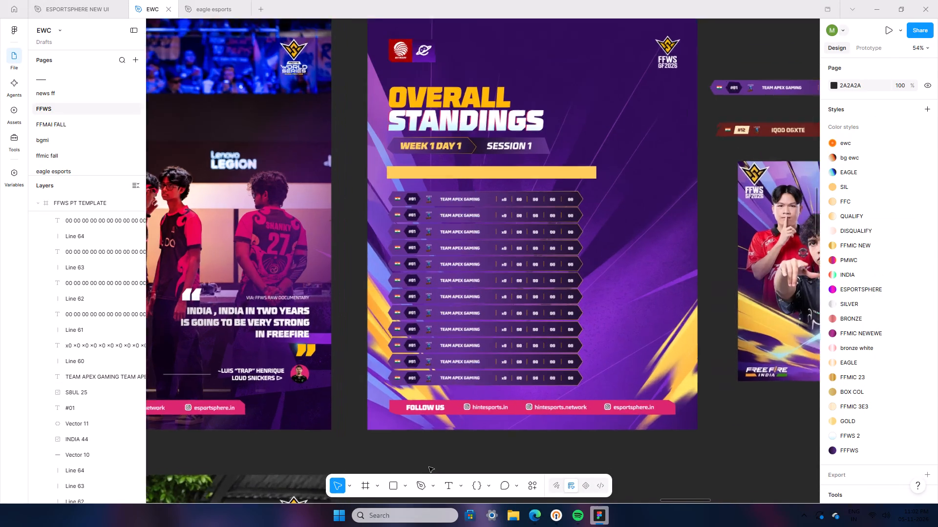
pyautogui.keyDown('ctrl'); pyautogui.scroll(2, 429, 467); pyautogui.keyUp('ctrl')
pyautogui.scroll(6, 579, 366)
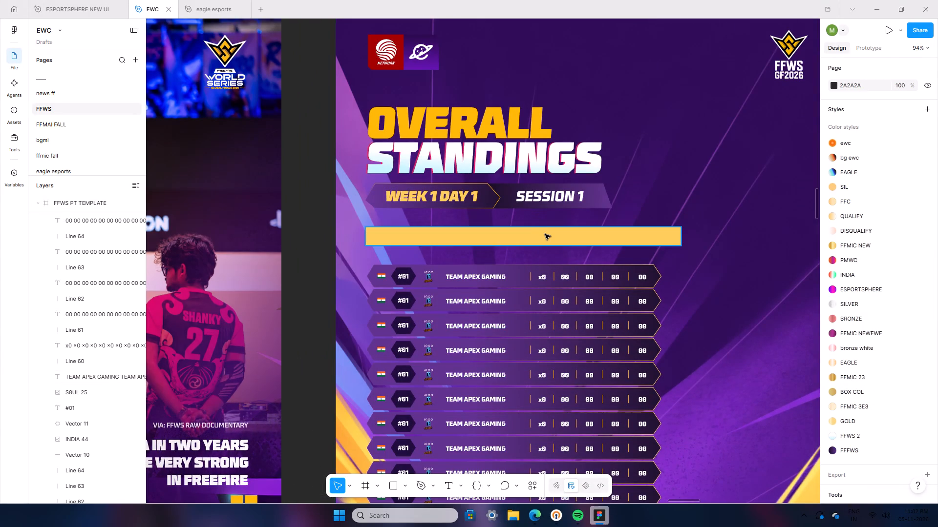
pyautogui.scroll(-12, 780, 387)
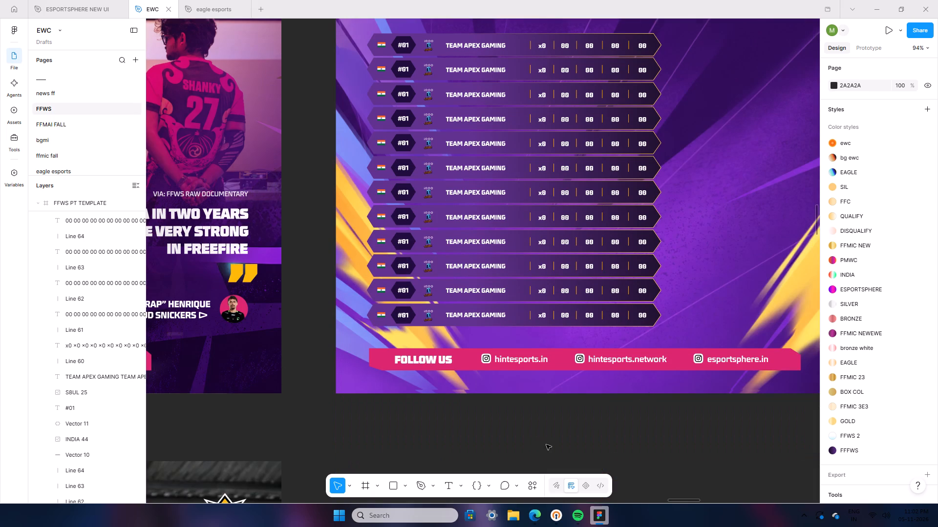
pyautogui.keyDown('ctrl'); pyautogui.scroll(-7, 616, 451); pyautogui.keyUp('ctrl')
pyautogui.keyDown('ctrl'); pyautogui.scroll(-2, 661, 463); pyautogui.keyUp('ctrl')
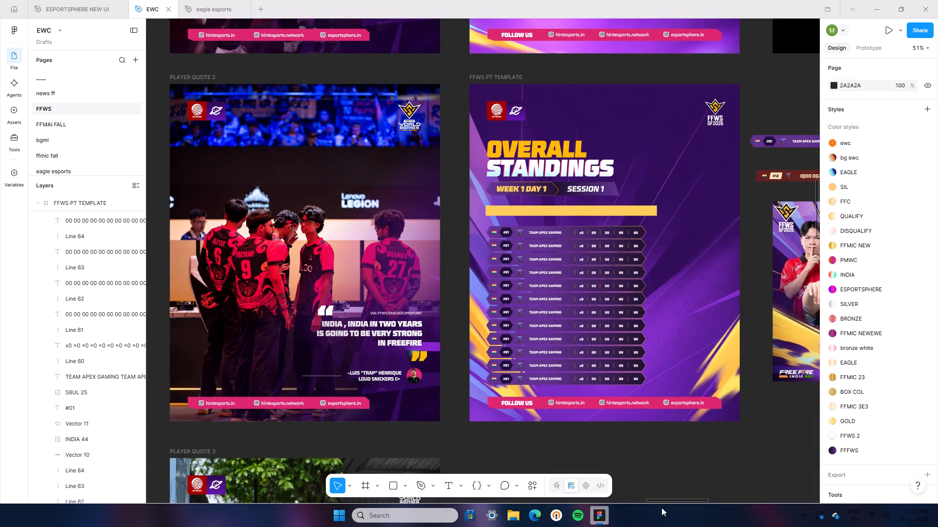
pyautogui.moveTo(659, 502); pyautogui.dragTo(711, 526)
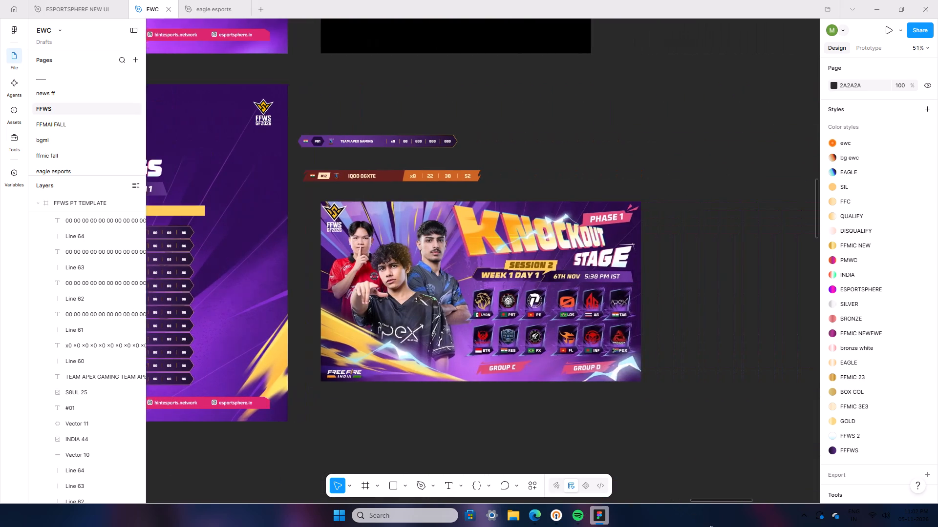
pyautogui.moveTo(711, 526); pyautogui.dragTo(682, 507)
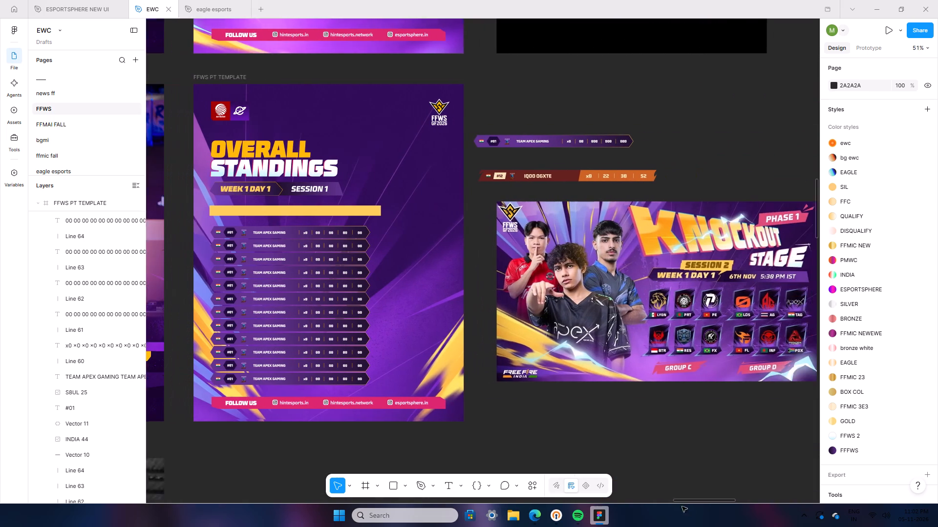
pyautogui.moveTo(682, 507); pyautogui.dragTo(675, 496)
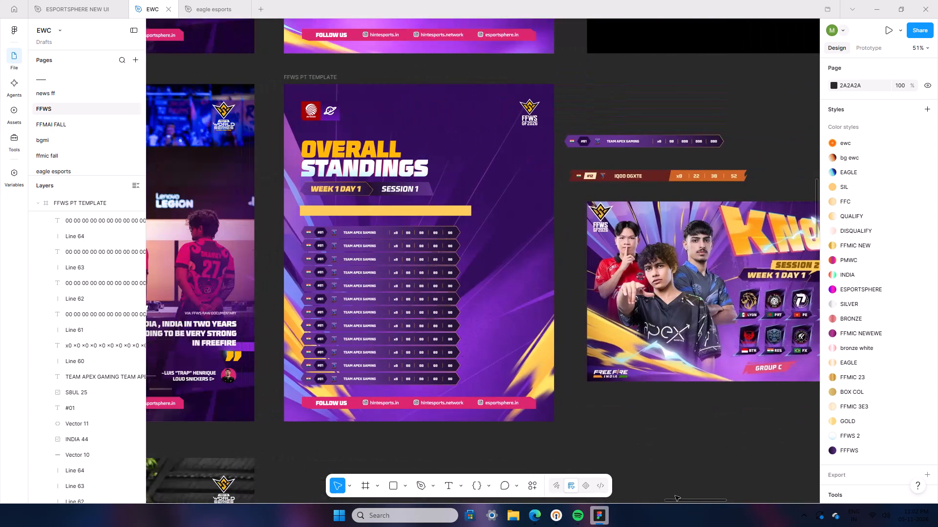
pyautogui.moveTo(675, 496); pyautogui.dragTo(676, 496)
# Delete the yellow bar between the WEEK 1 DAY 1 header and the first standings row.
pyautogui.click(352, 214)
pyautogui.press('BackSpace')
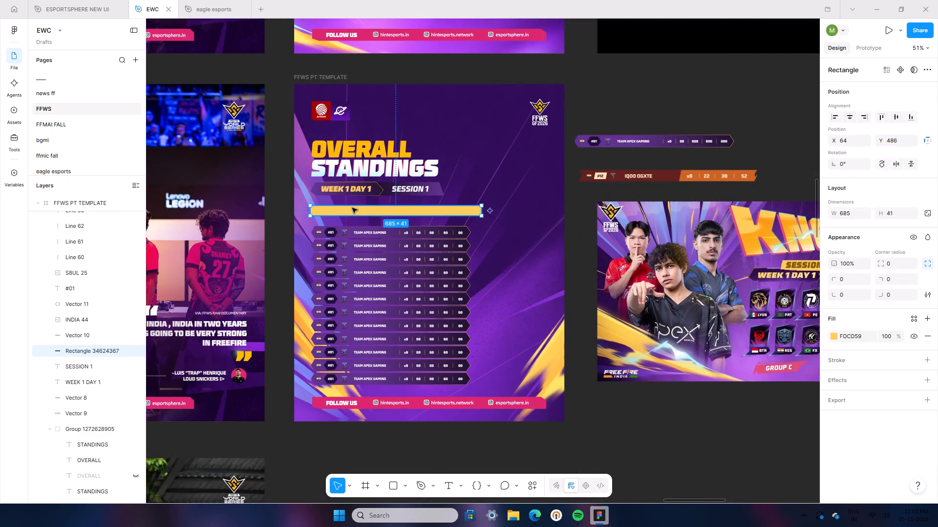
# Nudge all twelve standings rows, with their logos, texts and divider lines, about 16 px up and 6 px left, then deselect them.
pyautogui.moveTo(303, 212); pyautogui.dragTo(458, 390)
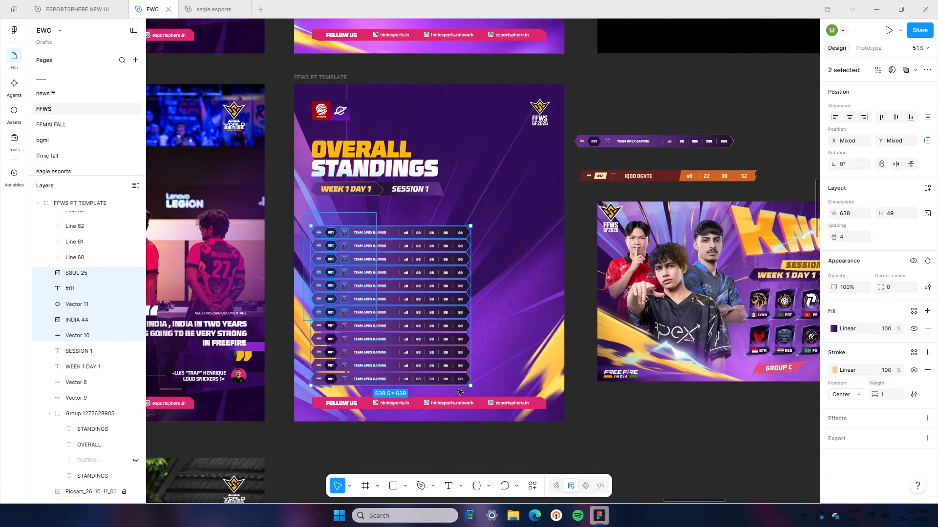
pyautogui.moveTo(458, 390); pyautogui.dragTo(464, 384)
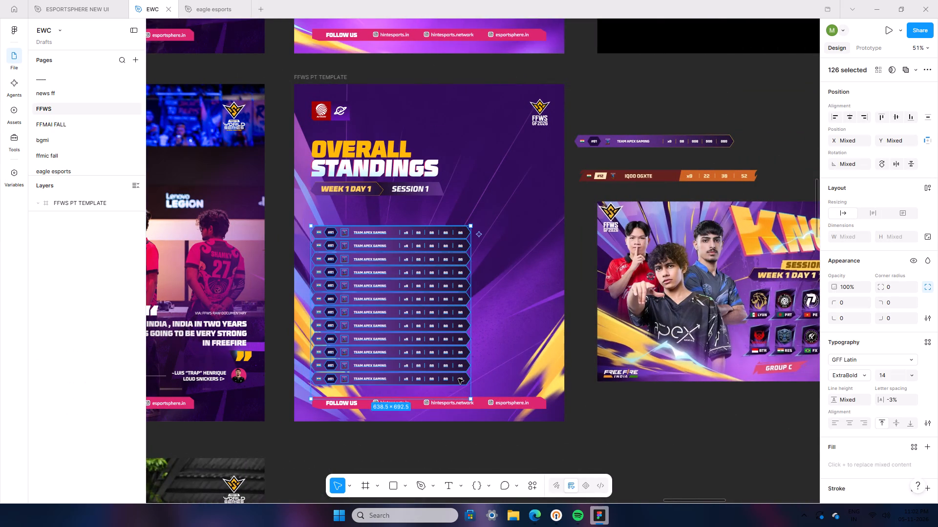
pyautogui.press('Up')
pyautogui.press('Up')
pyautogui.press('Up')
pyautogui.press('Up')
pyautogui.press('Up')
pyautogui.press('Up')
pyautogui.press('Up')
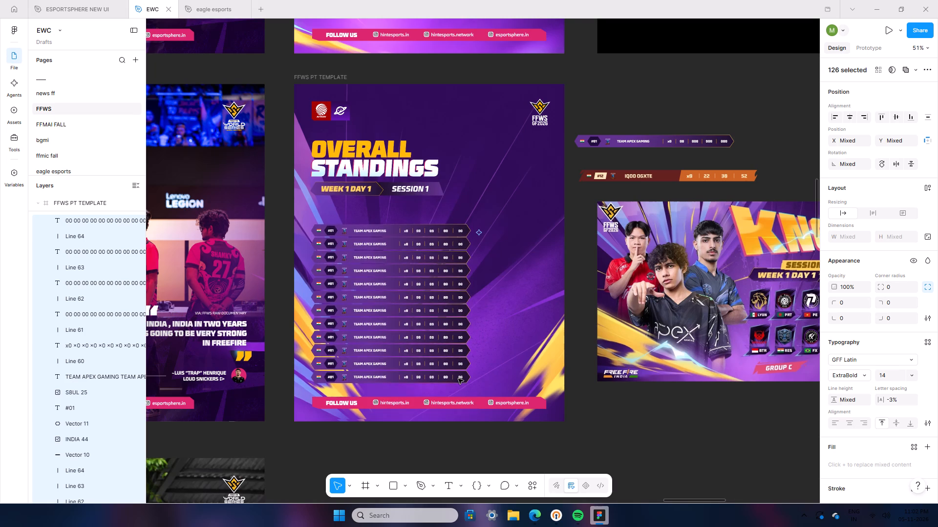
pyautogui.press('Up')
pyautogui.press('Up')
pyautogui.press('Up')
pyautogui.press('Up')
pyautogui.press('Left')
pyautogui.press('Left')
pyautogui.press('Left')
pyautogui.press('Left')
pyautogui.press('Left')
pyautogui.press('Right')
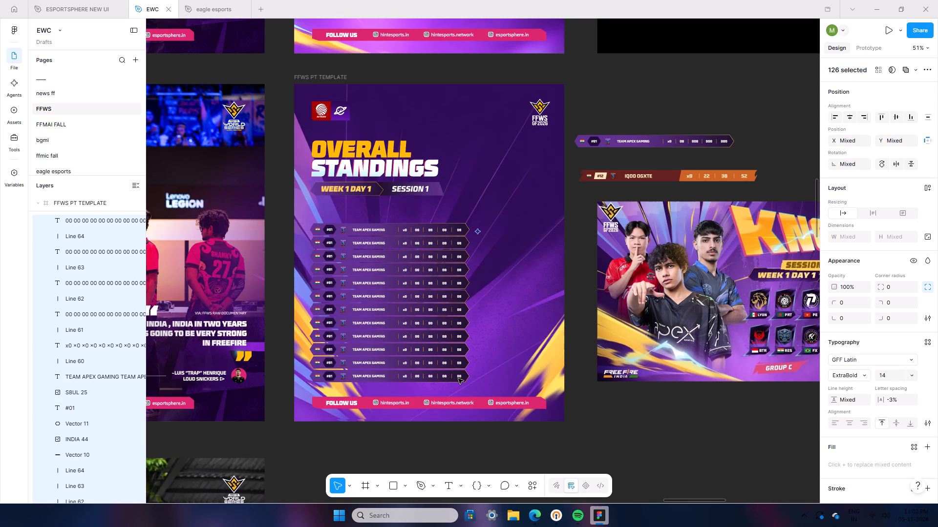
pyautogui.press('Left')
pyautogui.press('Left')
pyautogui.press('Left')
pyautogui.press('Right')
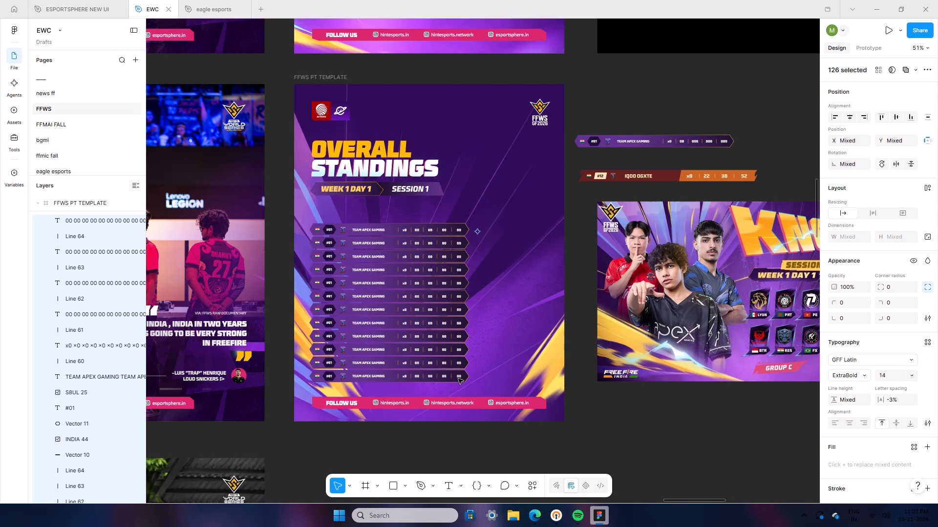
pyautogui.press('Up')
pyautogui.press('Up')
pyautogui.press('Up')
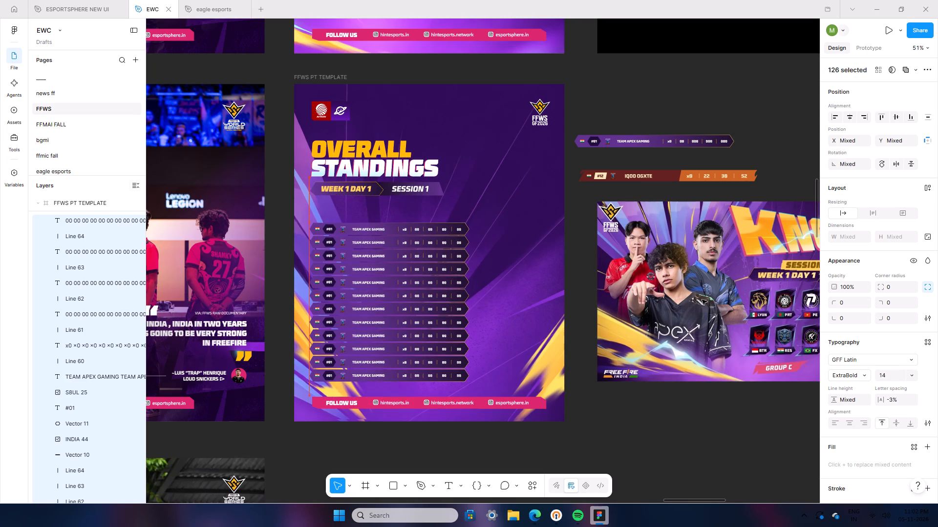
pyautogui.press('Up')
pyautogui.press('Up')
pyautogui.click(510, 344)
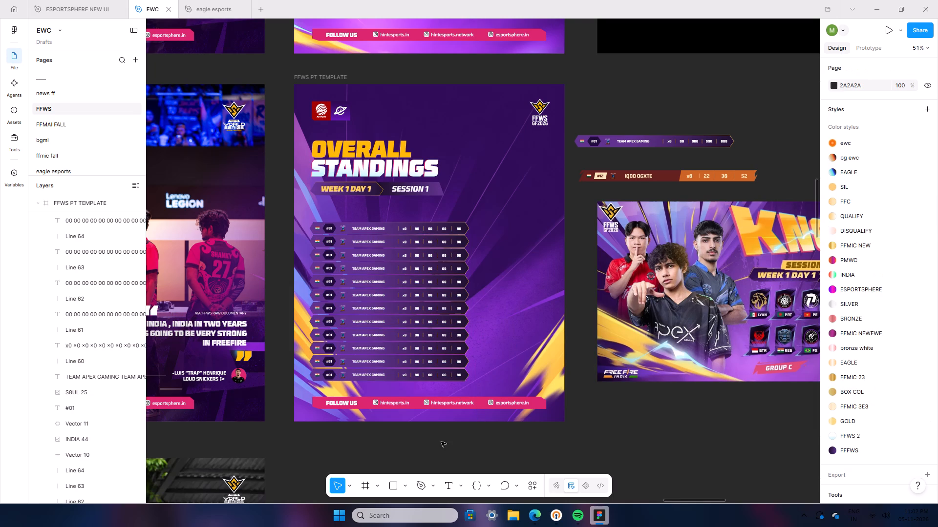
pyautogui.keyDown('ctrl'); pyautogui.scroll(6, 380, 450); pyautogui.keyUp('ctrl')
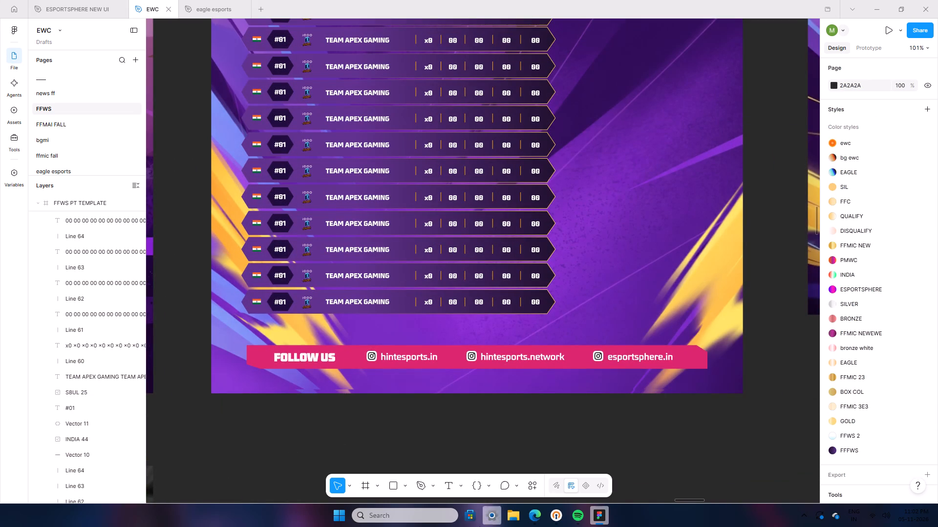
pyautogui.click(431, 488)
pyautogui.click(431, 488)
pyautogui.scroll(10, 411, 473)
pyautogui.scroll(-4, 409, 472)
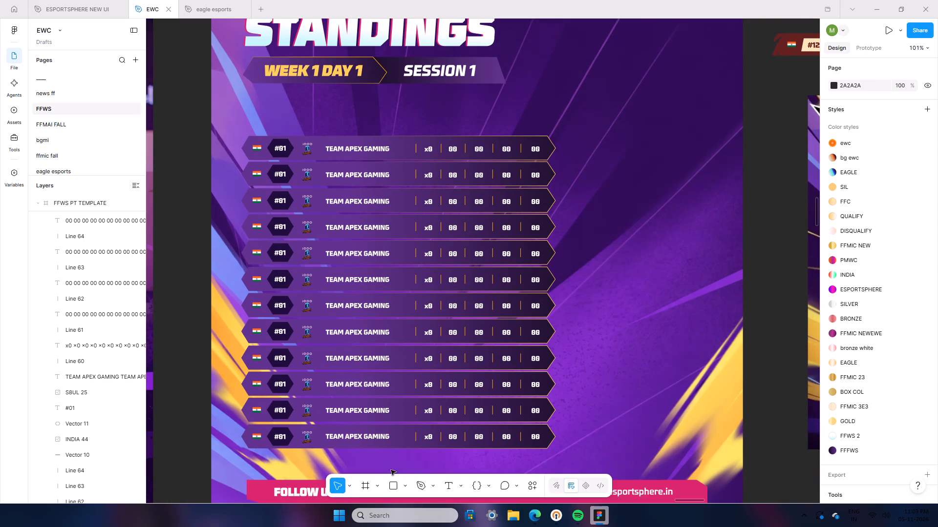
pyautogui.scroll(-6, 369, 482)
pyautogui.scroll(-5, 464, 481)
# Draw a line about 69 px long between the last row and the FOLLOW US bar, with its rotation set to 0°.
pyautogui.click(374, 486)
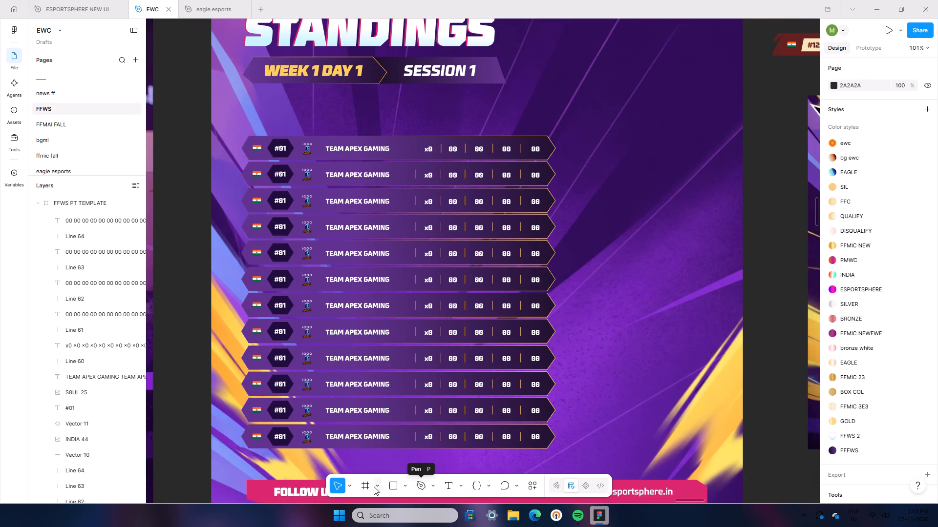
pyautogui.click(401, 485)
pyautogui.click(404, 485)
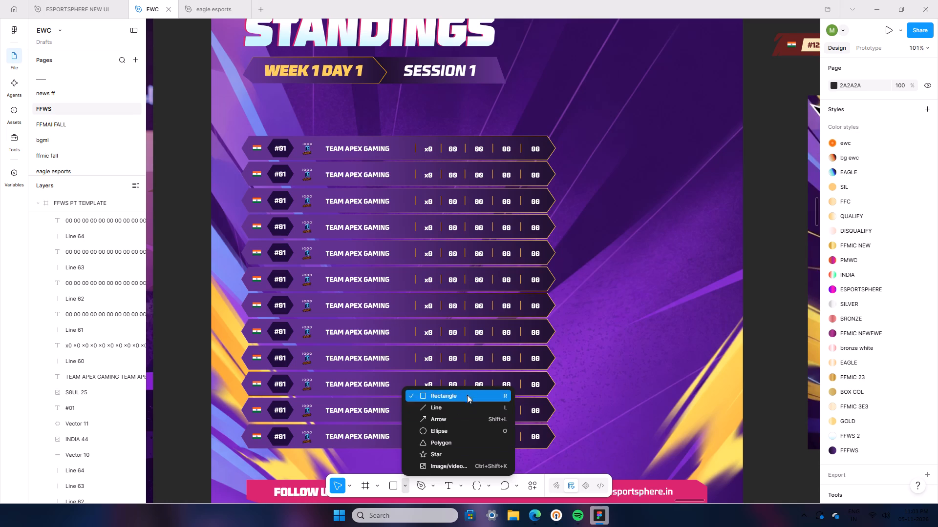
pyautogui.click(461, 405)
pyautogui.scroll(-7, 455, 409)
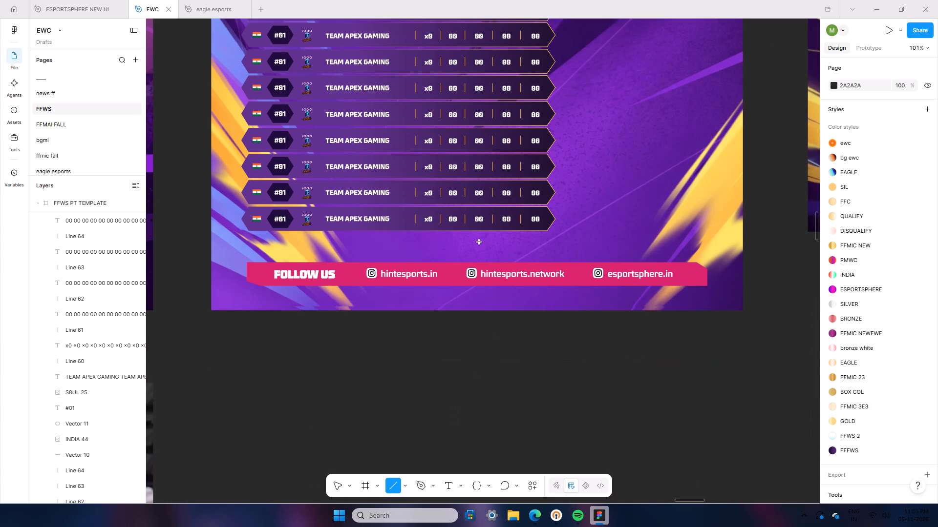
pyautogui.moveTo(479, 241); pyautogui.dragTo(511, 241)
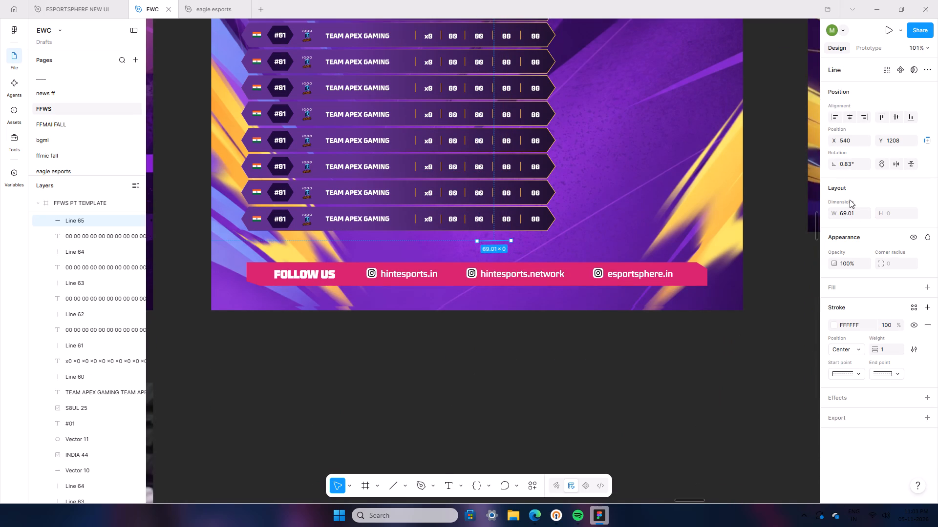
pyautogui.click(850, 162)
pyautogui.press('0')
pyautogui.click(869, 264)
# Give the short line above the FOLLOW US bar a D9D9D9 fill and a stroke weight of 2.
pyautogui.click(867, 284)
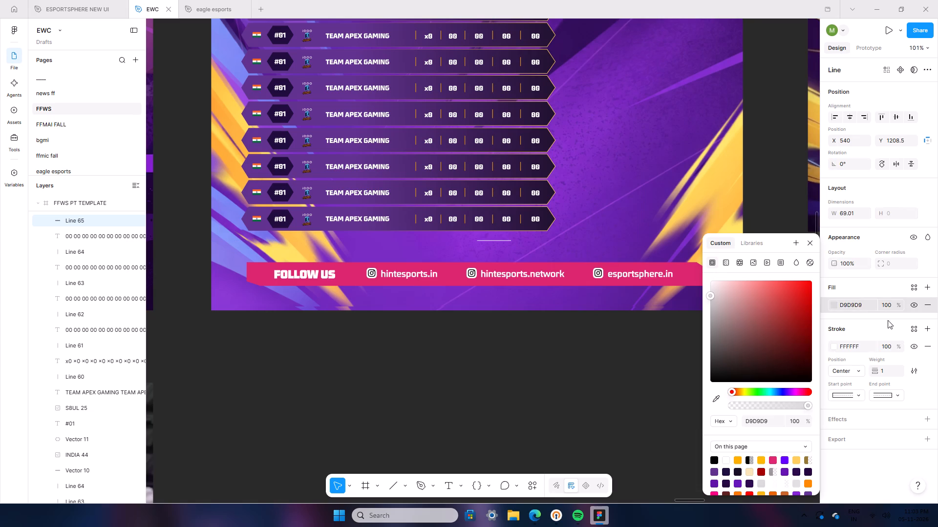
pyautogui.click(891, 370)
pyautogui.press('5')
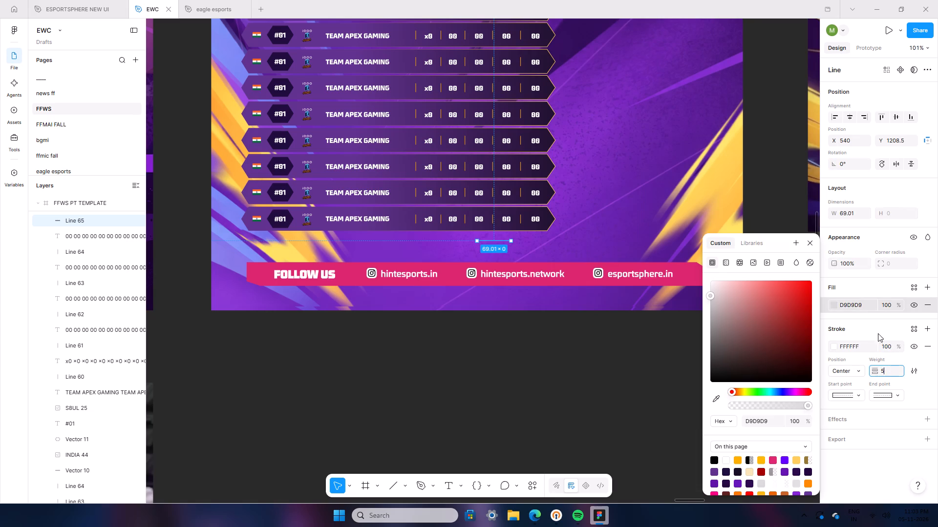
pyautogui.click(878, 328)
pyautogui.moveTo(893, 376); pyautogui.dragTo(468, 259)
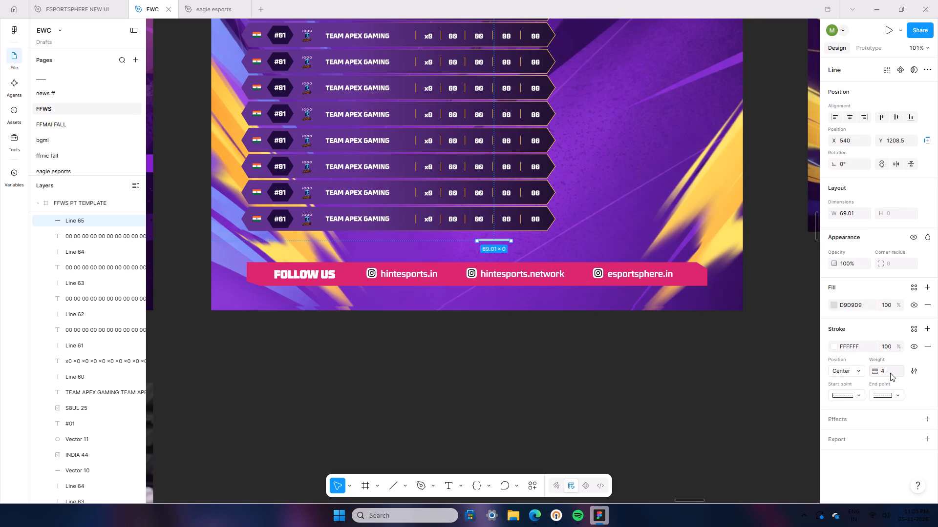
pyautogui.click(890, 373)
pyautogui.press('2')
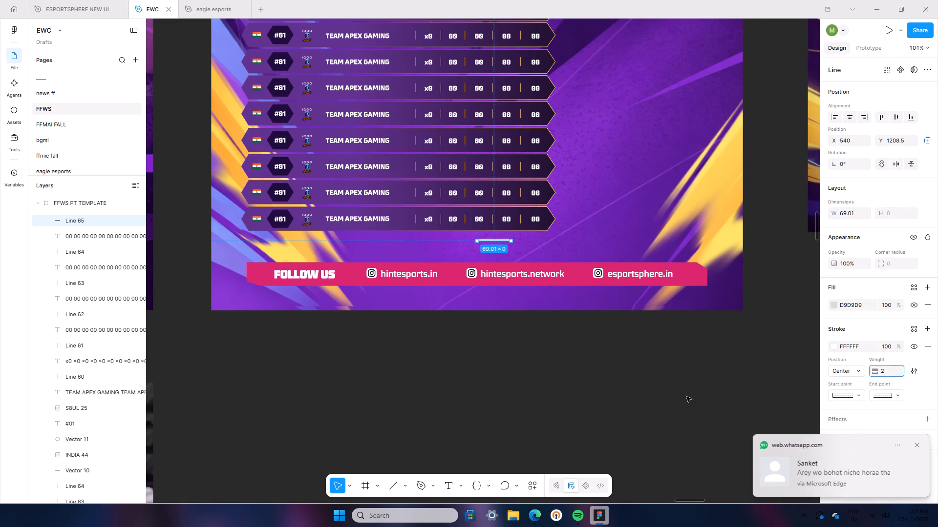
pyautogui.click(647, 411)
# Shift the short line slightly to X 541, Y 1211.
pyautogui.click(492, 240)
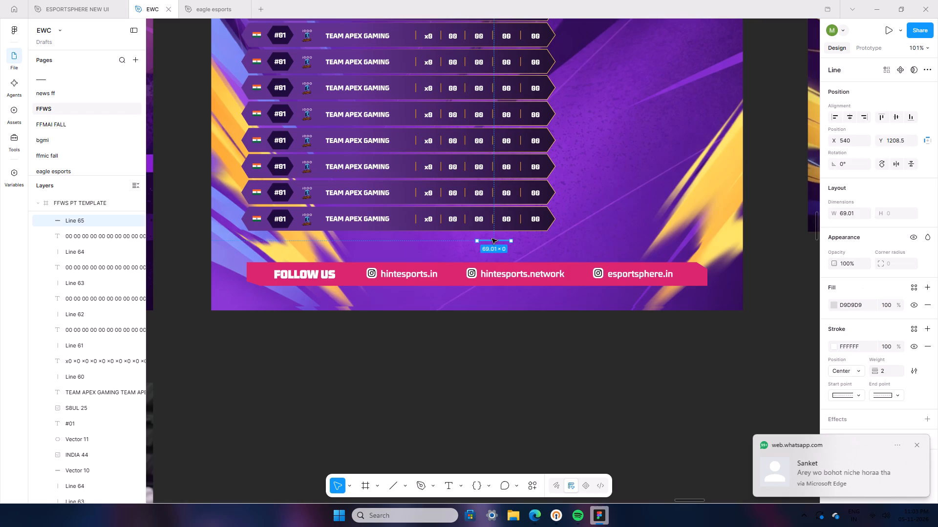
pyautogui.click(492, 239)
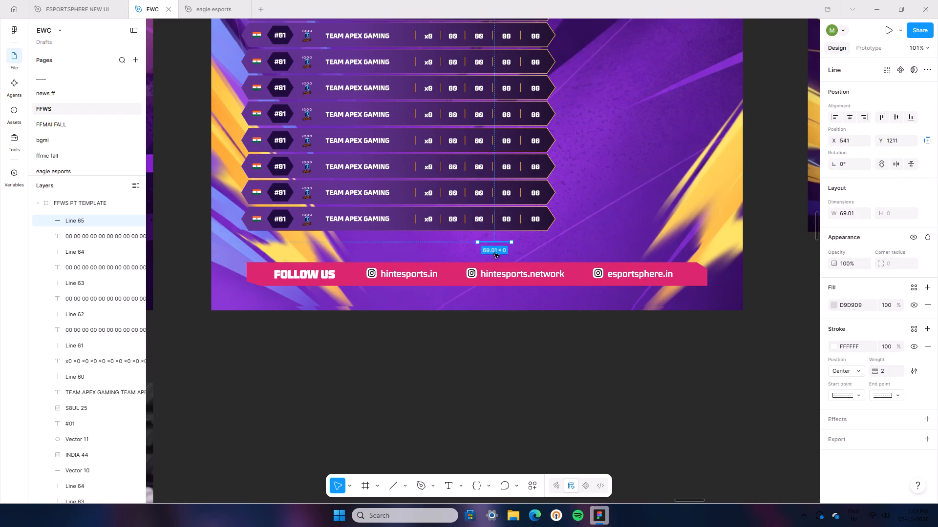
# Set the short line's white stroke opacity to 50%.
pyautogui.scroll(5, 505, 338)
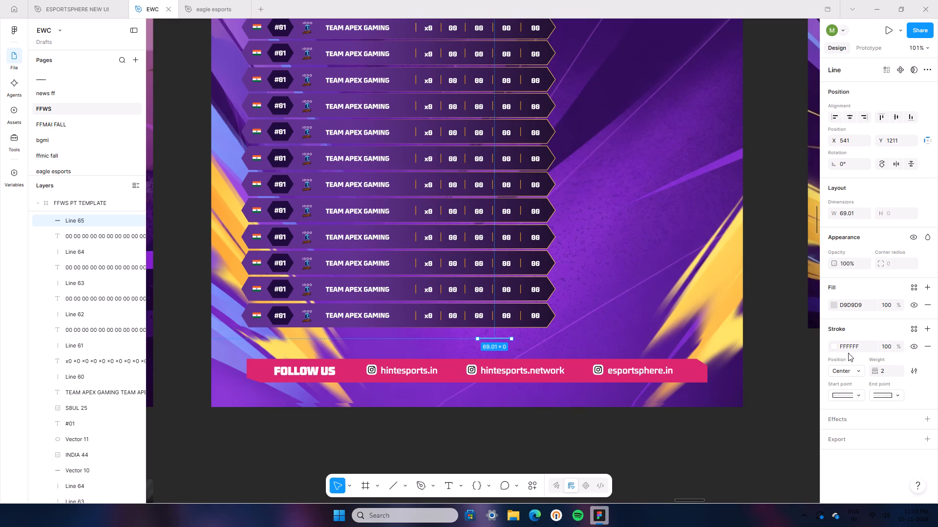
pyautogui.click(891, 343)
pyautogui.write('25')
pyautogui.click(599, 434)
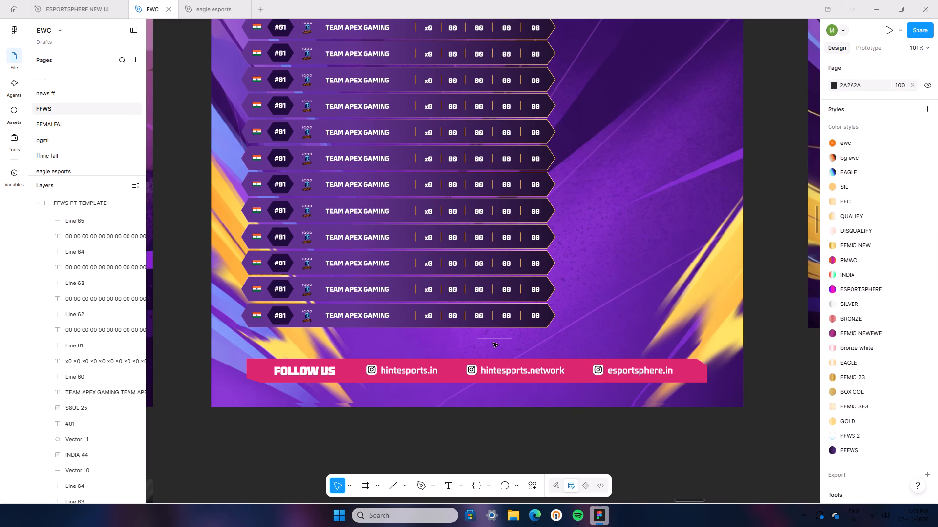
pyautogui.click(493, 341)
pyautogui.click(884, 347)
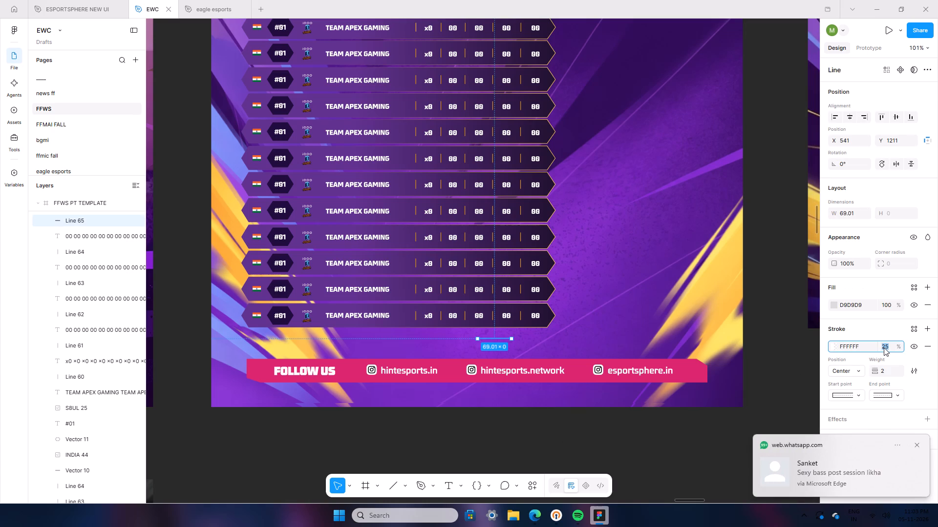
pyautogui.press('5')
pyautogui.press('0')
pyautogui.click(572, 454)
# Move the short line down to Y 1218, closer to the FOLLOW US bar.
pyautogui.keyDown('ctrl'); pyautogui.scroll(6, 468, 433); pyautogui.keyUp('ctrl')
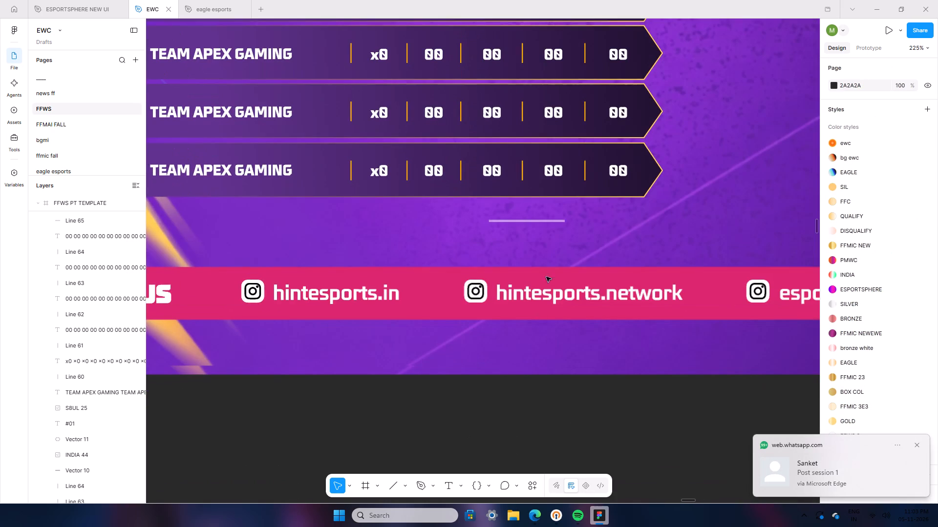
pyautogui.moveTo(551, 219); pyautogui.dragTo(551, 227)
# Copy the short line and place the duplicate to its right on the same level, at X 630, Y 1218.
pyautogui.rightClick(551, 227)
pyautogui.click(568, 150)
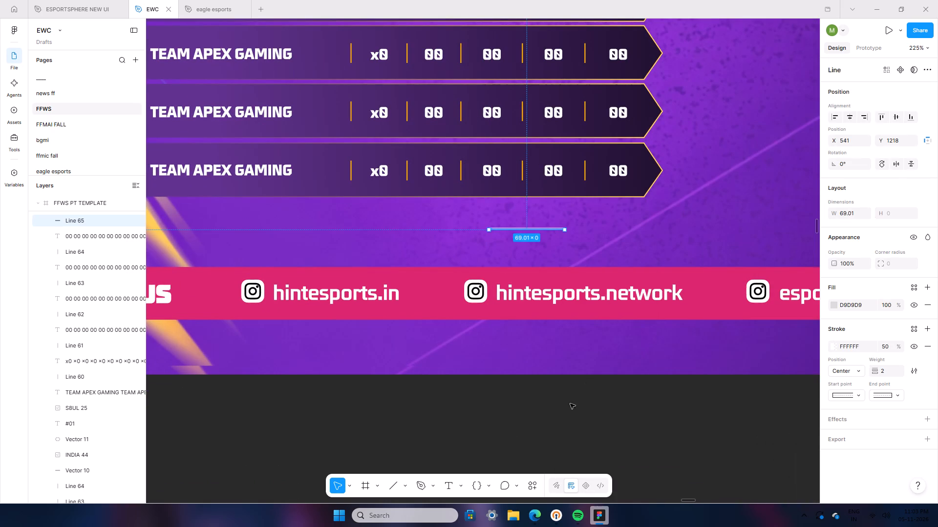
pyautogui.rightClick(558, 420)
pyautogui.click(588, 376)
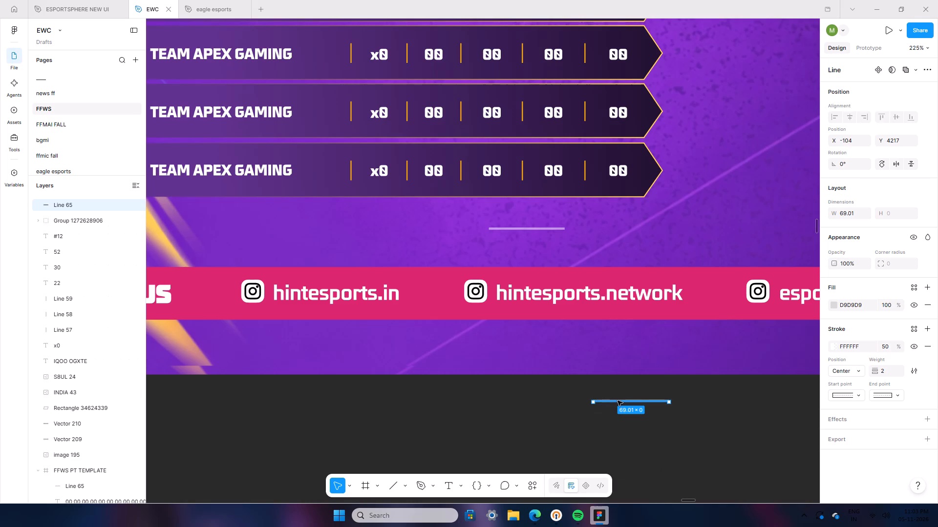
pyautogui.moveTo(618, 401); pyautogui.dragTo(606, 230)
pyautogui.scroll(1, 618, 377)
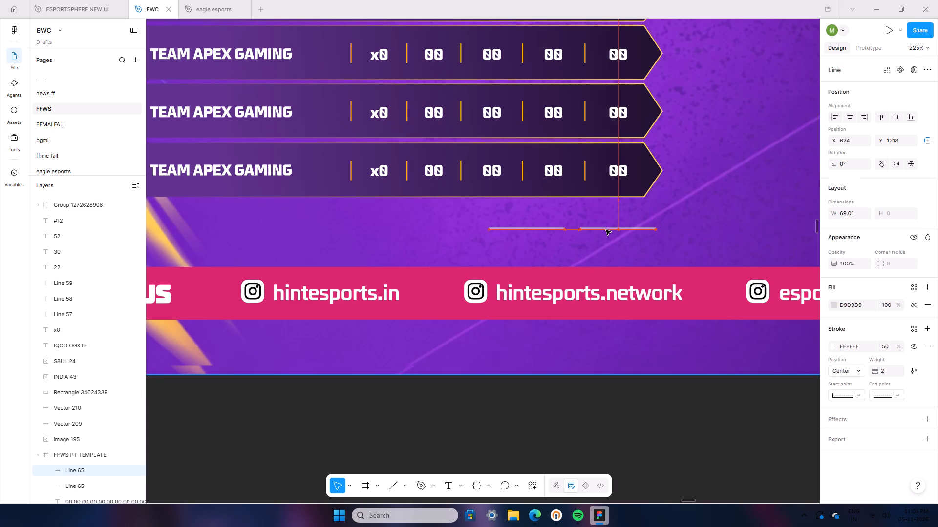
pyautogui.moveTo(606, 230); pyautogui.dragTo(610, 231)
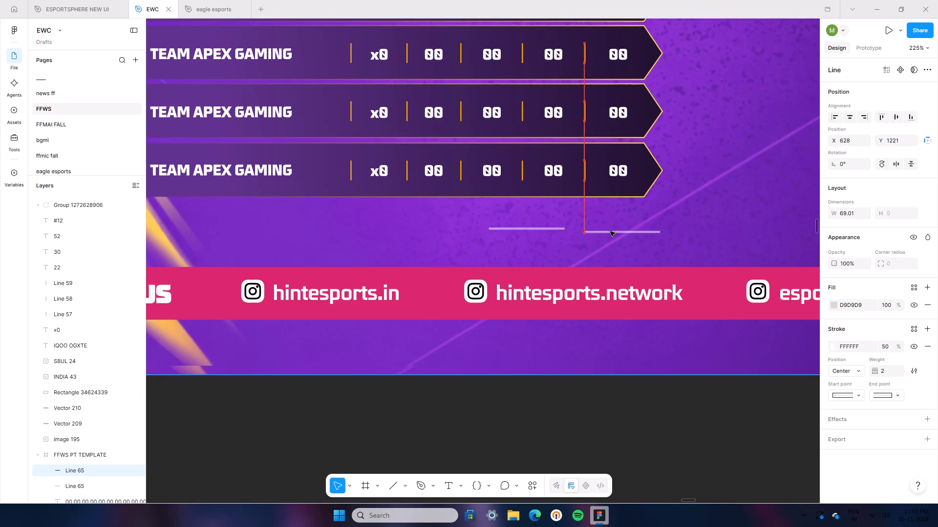
pyautogui.moveTo(610, 231); pyautogui.dragTo(610, 229)
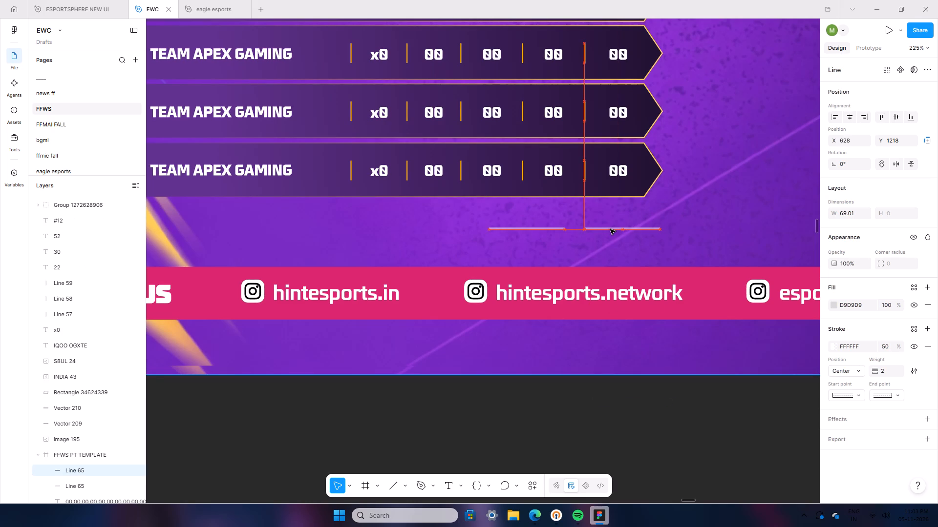
pyautogui.moveTo(610, 229); pyautogui.dragTo(612, 229)
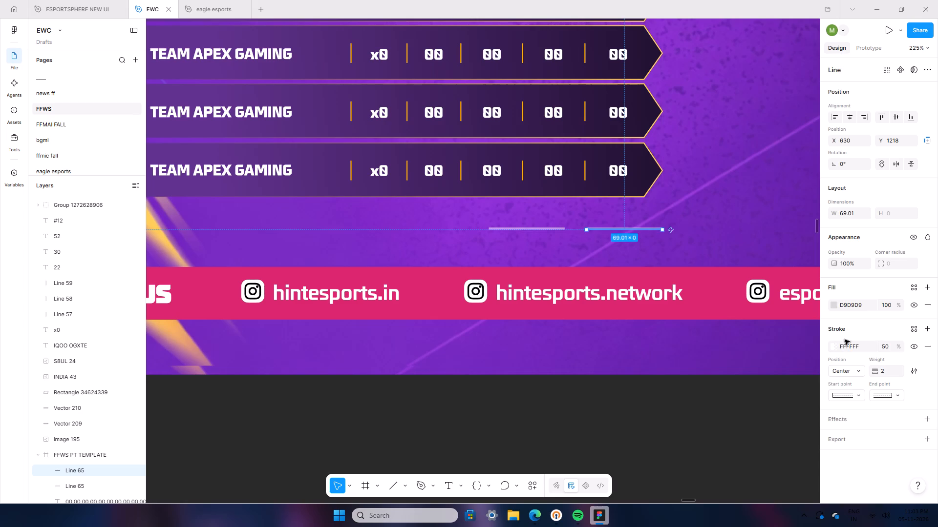
# Recolour the duplicate line's stroke to FFAF00 at 100% by sampling a row's yellow divider.
pyautogui.click(834, 346)
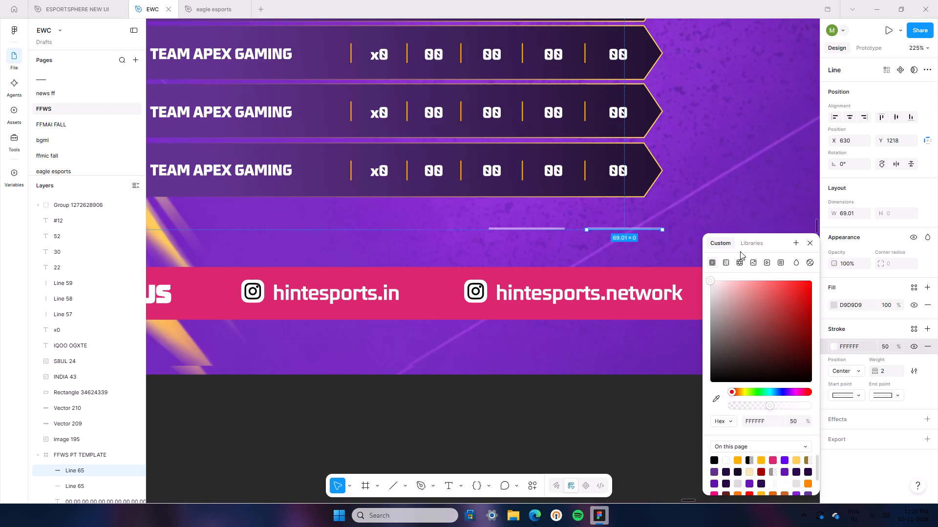
pyautogui.click(716, 399)
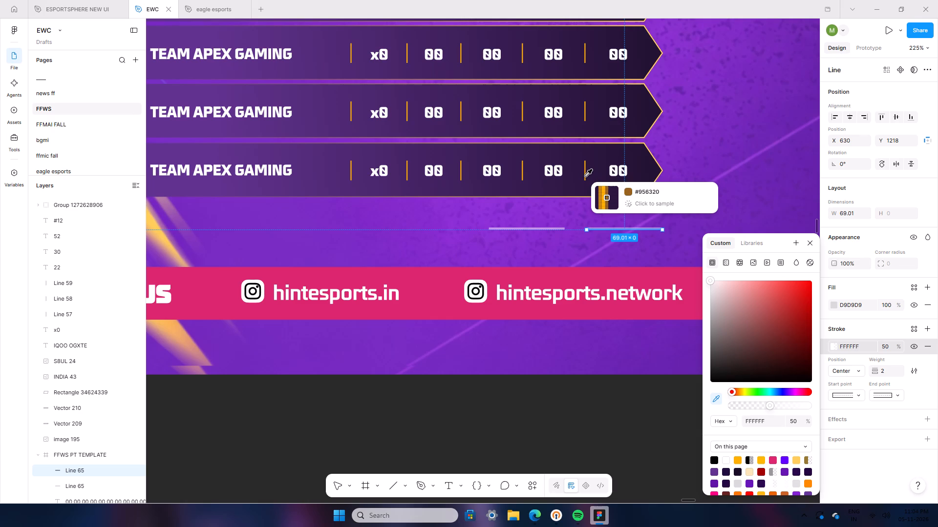
pyautogui.click(585, 177)
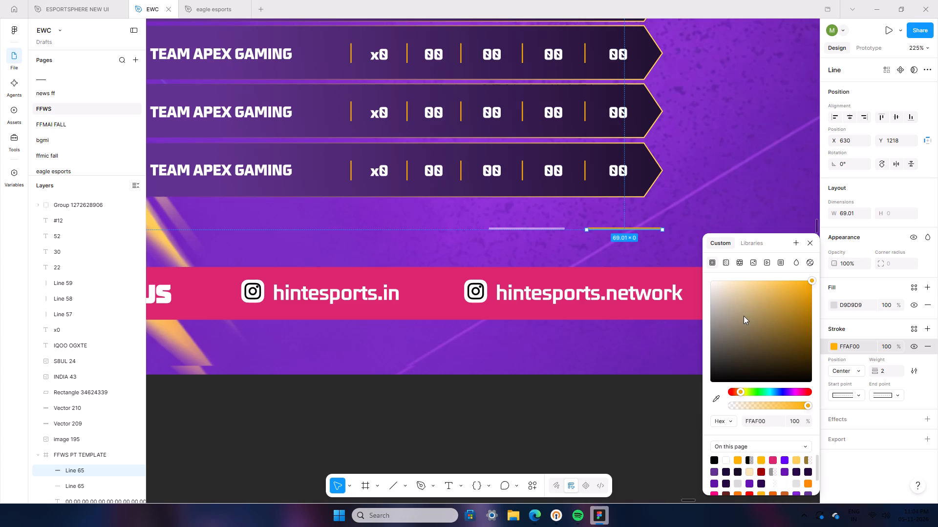
pyautogui.doubleClick(582, 405)
# Nudge the yellow line 6 px left to X 624, closer to the white line, and deselect it.
pyautogui.keyDown('ctrl'); pyautogui.scroll(-9, 582, 405); pyautogui.keyUp('ctrl')
pyautogui.keyDown('ctrl'); pyautogui.scroll(2, 576, 401); pyautogui.keyUp('ctrl')
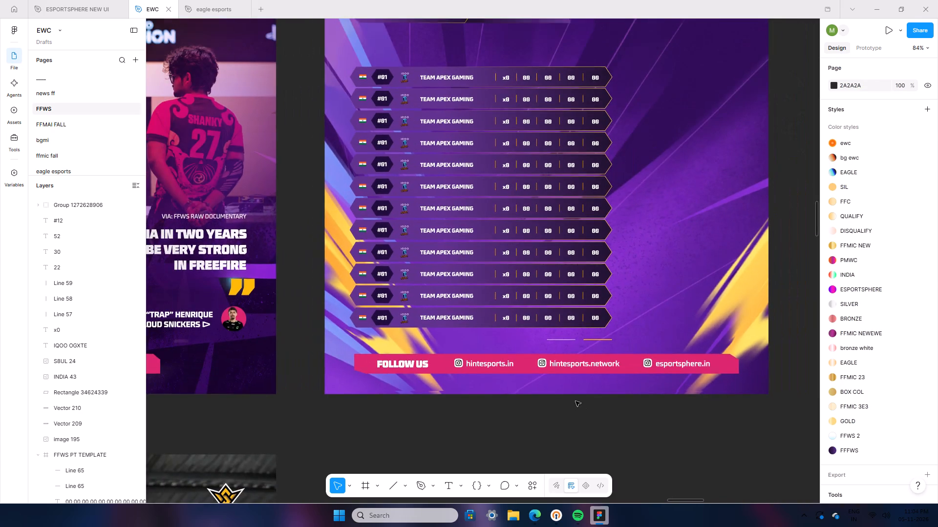
pyautogui.keyDown('ctrl'); pyautogui.scroll(3, 576, 401); pyautogui.keyUp('ctrl')
pyautogui.scroll(6, 573, 398)
pyautogui.click(603, 458)
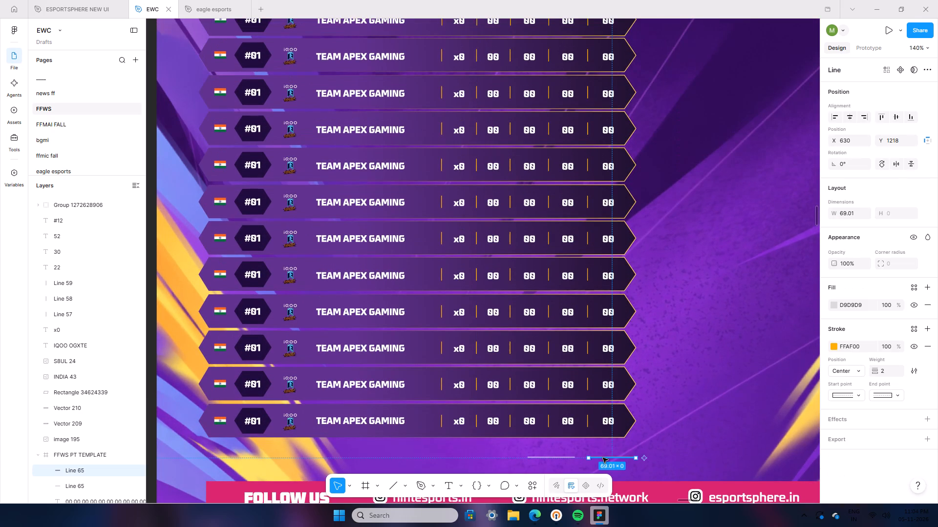
pyautogui.press('Left')
pyautogui.press('Left')
pyautogui.press('Left')
pyautogui.press('Left')
pyautogui.press('Left')
pyautogui.press('Left')
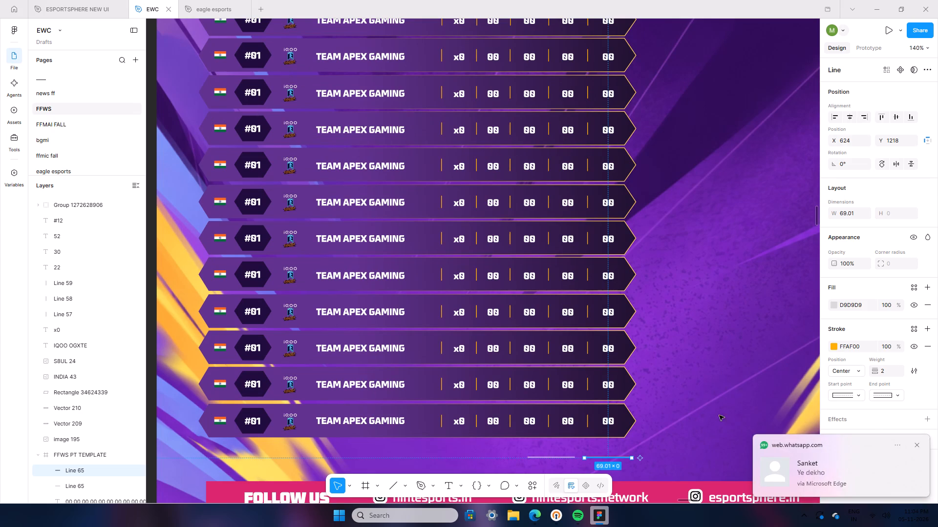
pyautogui.scroll(-5, 665, 473)
pyautogui.click(650, 470)
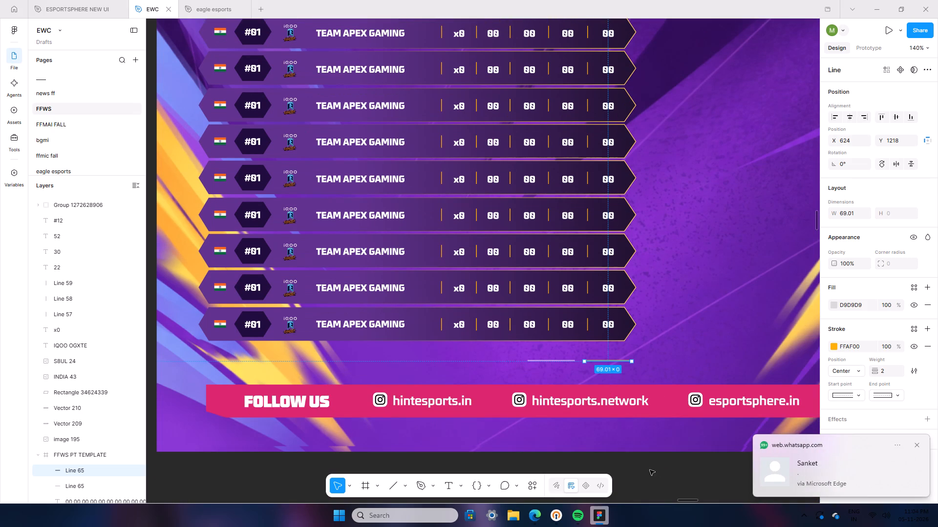
# Change the SESSION 1 text beside WEEK 1 DAY 1 to POST SESSION 1.
pyautogui.keyDown('ctrl'); pyautogui.scroll(-5, 646, 469); pyautogui.keyUp('ctrl')
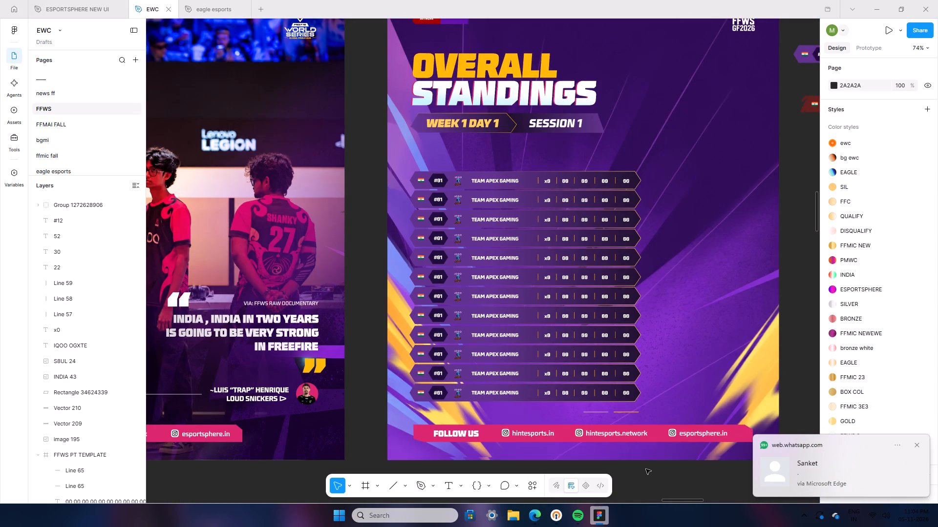
pyautogui.keyDown('ctrl'); pyautogui.scroll(-1, 646, 469); pyautogui.keyUp('ctrl')
pyautogui.scroll(-1, 646, 469)
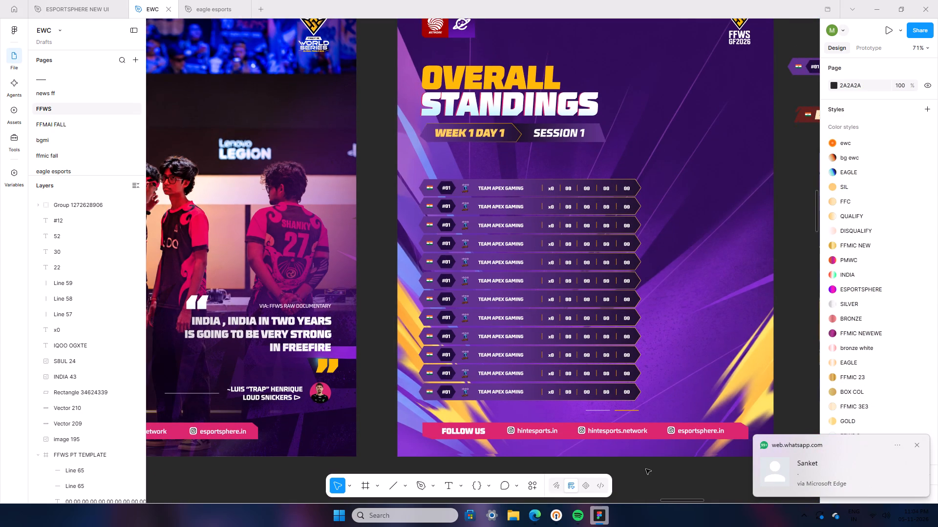
pyautogui.doubleClick(565, 136)
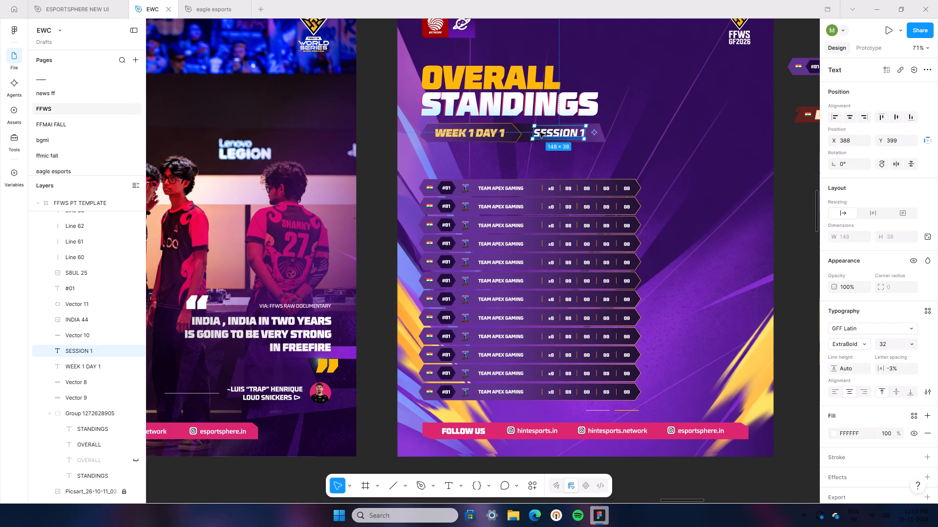
pyautogui.doubleClick(539, 133)
pyautogui.click(535, 133)
pyautogui.press('p')
pyautogui.write('OST')
pyautogui.press('space')
pyautogui.click(800, 265)
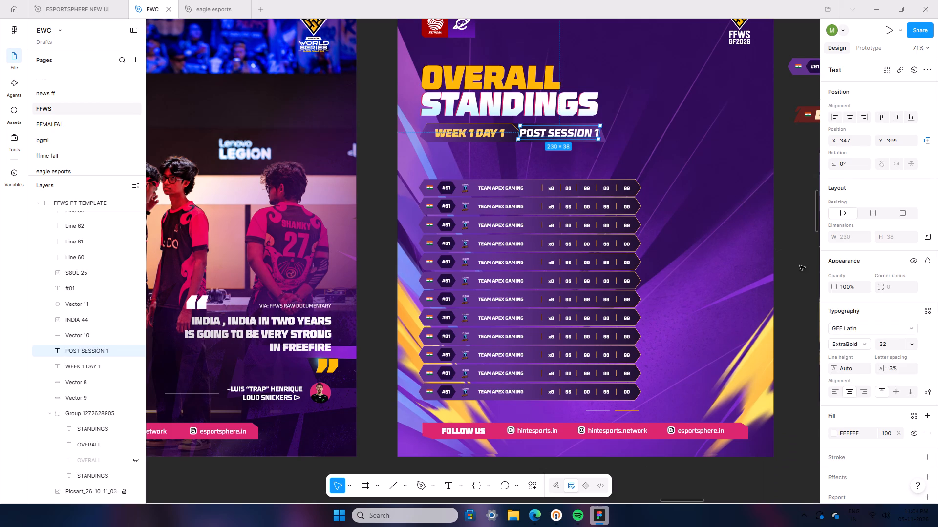
# Set the POST SESSION 1 text to size 24 and nudge it down to Y 404 within its bar.
pyautogui.click(908, 346)
pyautogui.click(904, 330)
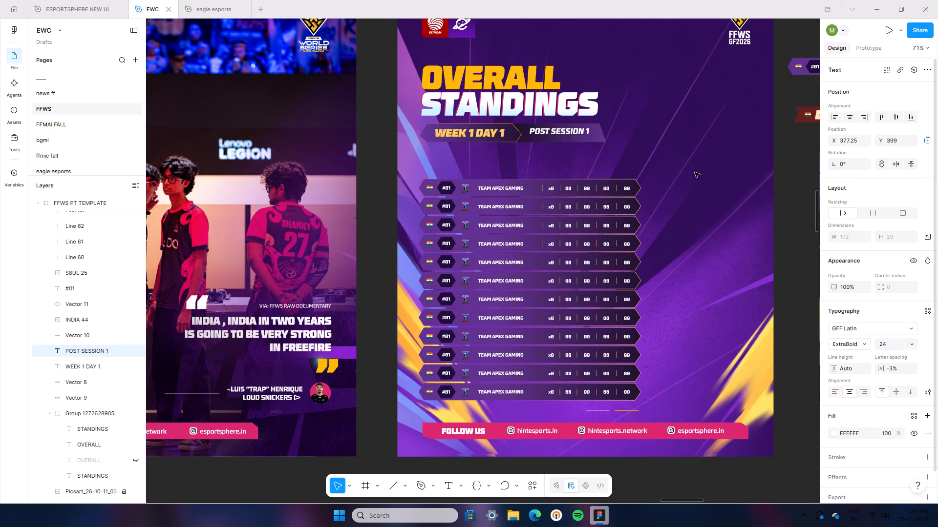
pyautogui.press('Down')
pyautogui.press('Down')
pyautogui.press('Down')
pyautogui.press('Down')
pyautogui.press('Down')
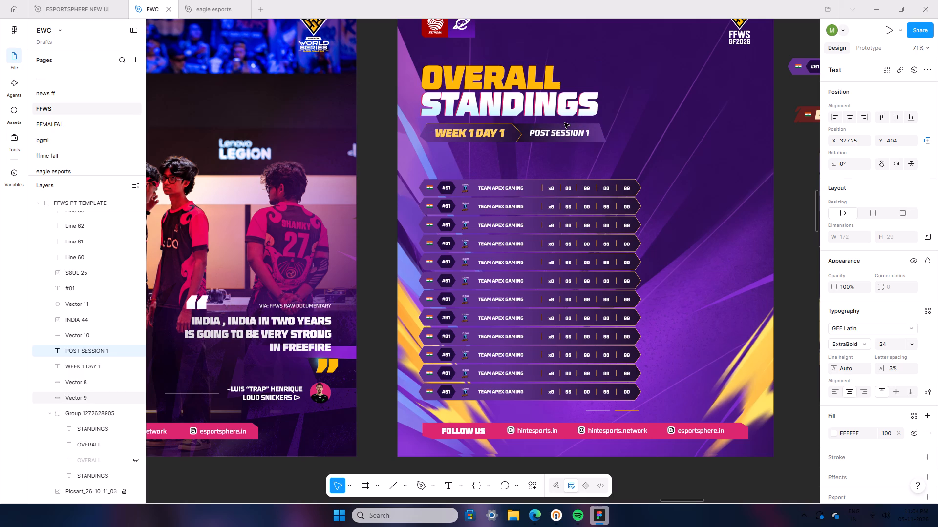
pyautogui.press('Down')
pyautogui.press('Up')
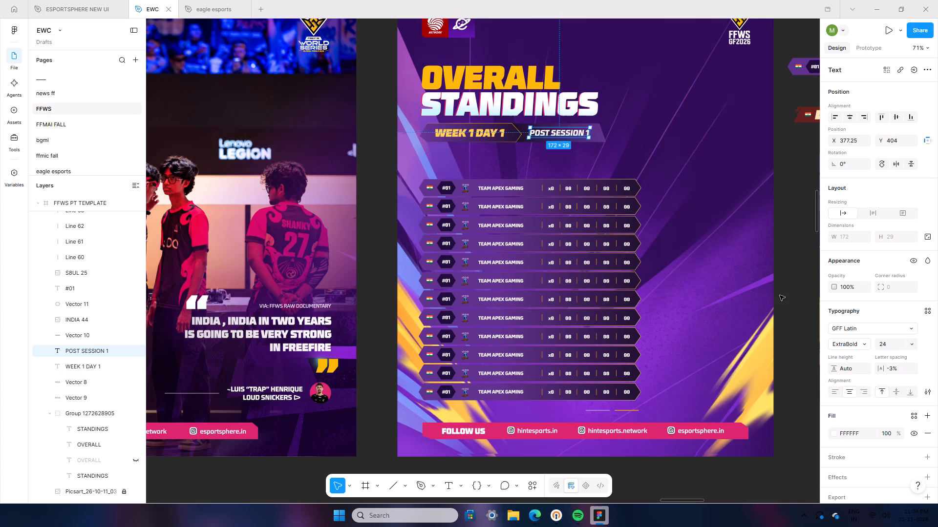
pyautogui.click(780, 295)
pyautogui.scroll(4, 786, 305)
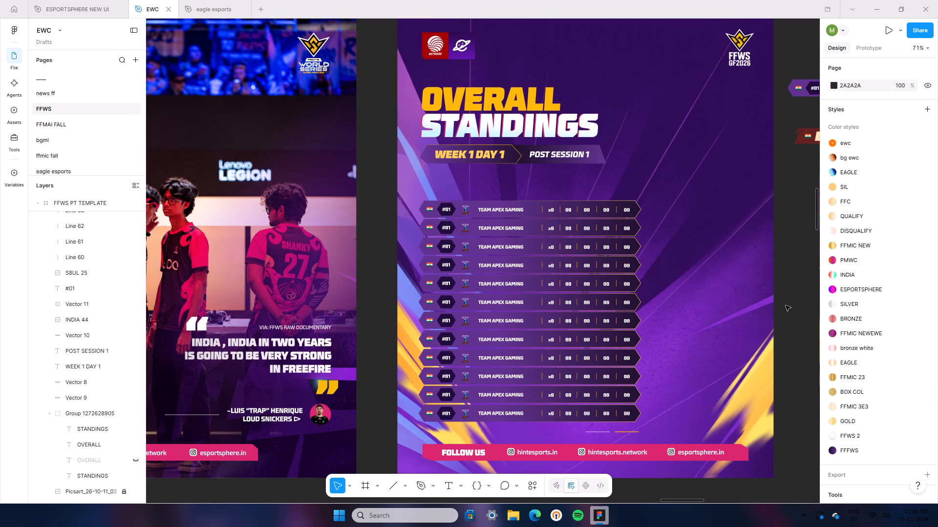
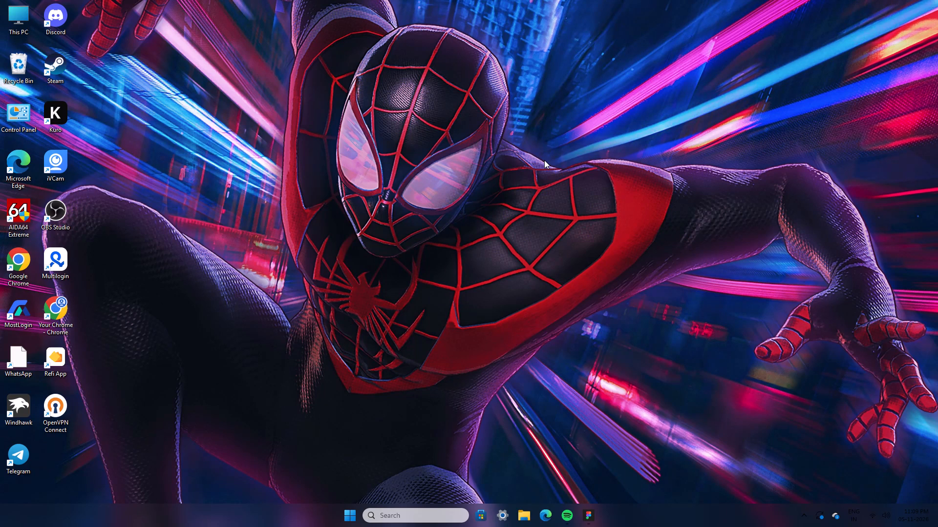
# In Figma, move the first standings row's dark hexagon over the India flag, to about X 74, Y 559.
pyautogui.click(596, 519)
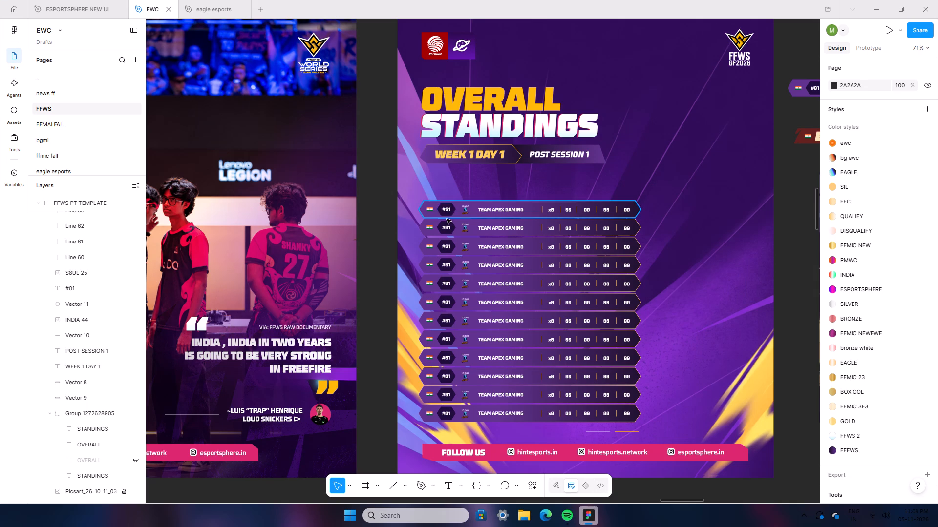
pyautogui.click(450, 212)
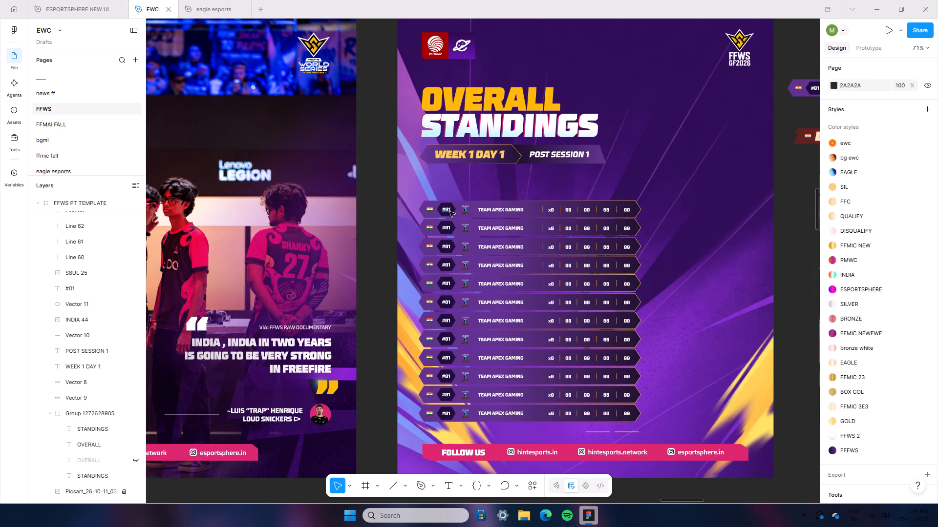
pyautogui.click(385, 236)
pyautogui.keyDown('ctrl'); pyautogui.scroll(6, 440, 209); pyautogui.keyUp('ctrl')
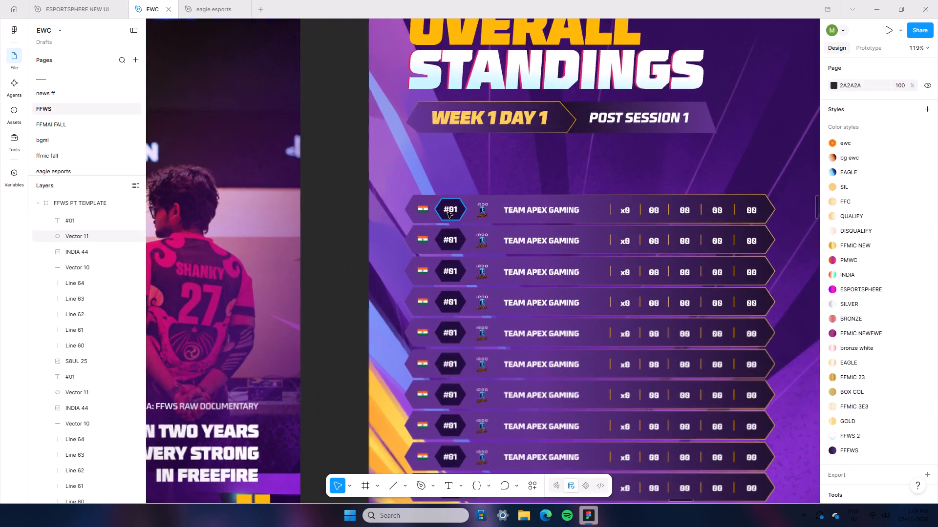
pyautogui.keyDown('ctrl'); pyautogui.scroll(10, 448, 213); pyautogui.keyUp('ctrl')
pyautogui.click(459, 219)
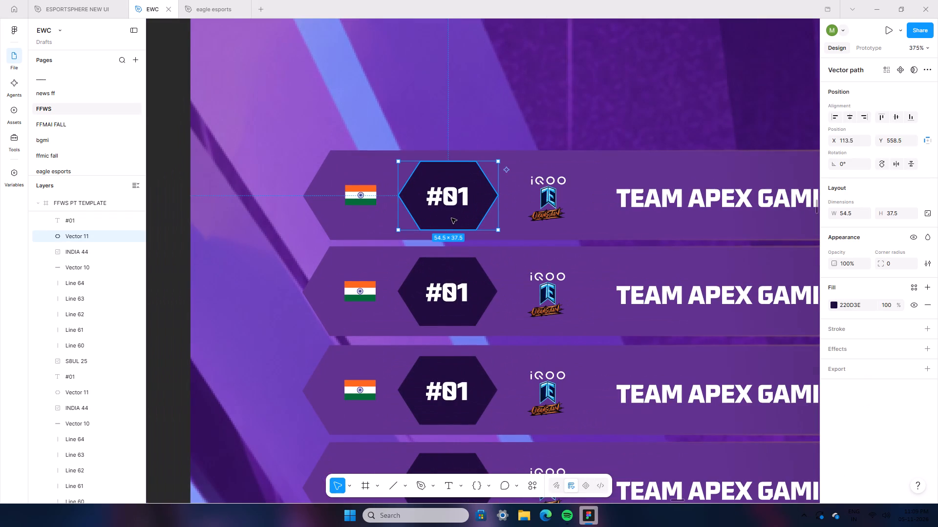
pyautogui.moveTo(450, 218); pyautogui.dragTo(380, 222)
pyautogui.click(176, 226)
# Move the first row's #01 text into the centre of the shifted hexagon, at about X 89, Y 569.
pyautogui.keyDown('ctrl'); pyautogui.scroll(-14, 176, 226); pyautogui.keyUp('ctrl')
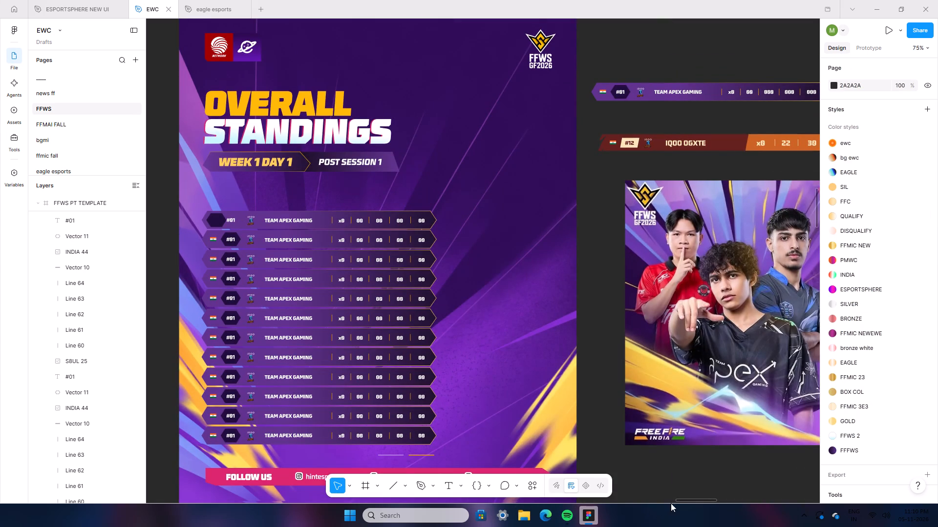
pyautogui.moveTo(682, 497); pyautogui.dragTo(660, 489)
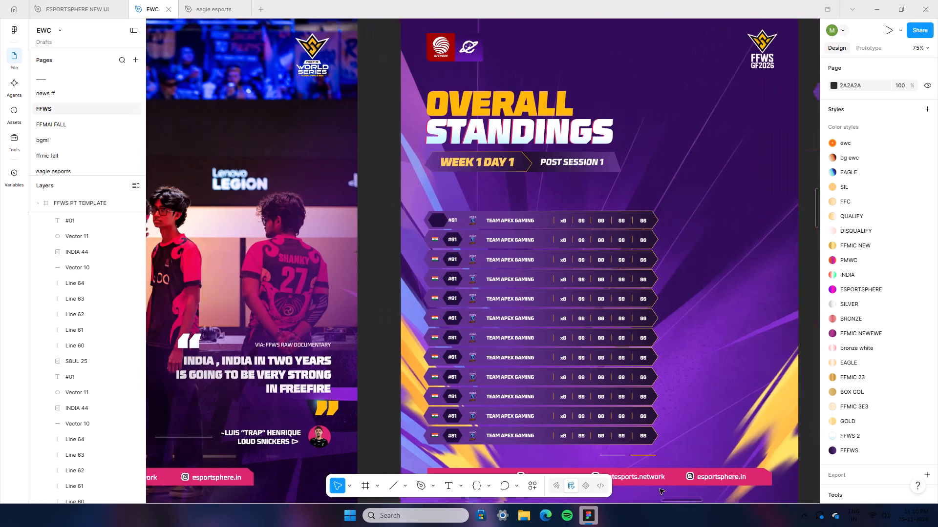
pyautogui.moveTo(660, 489); pyautogui.dragTo(657, 487)
pyautogui.keyDown('ctrl'); pyautogui.scroll(13, 572, 300); pyautogui.keyUp('ctrl')
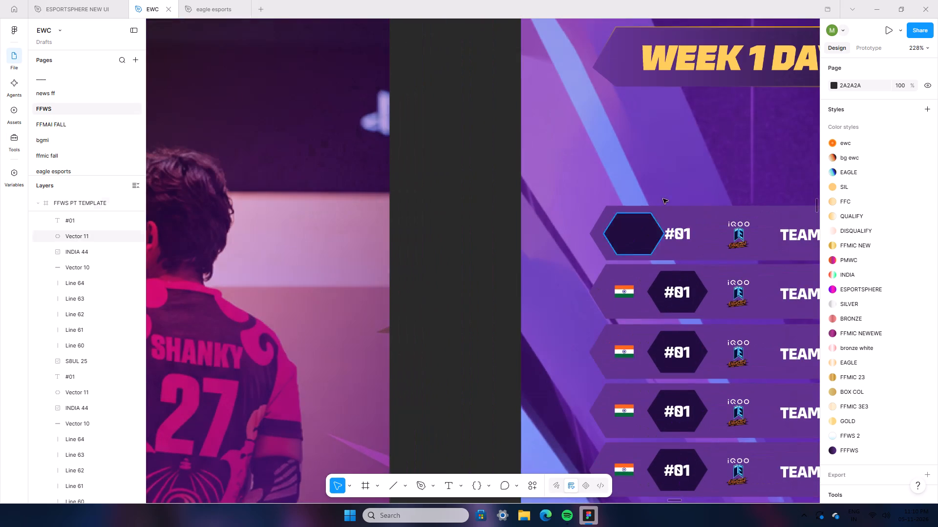
pyautogui.click(681, 238)
pyautogui.moveTo(675, 235); pyautogui.dragTo(653, 239)
pyautogui.moveTo(642, 237); pyautogui.dragTo(633, 234)
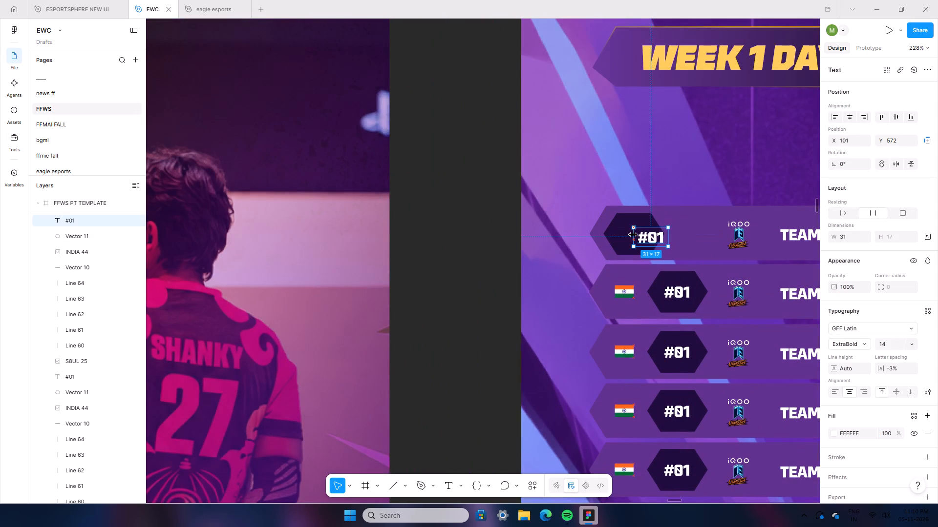
pyautogui.moveTo(633, 234); pyautogui.dragTo(626, 232)
pyautogui.hotkey('ctrl', 'z')
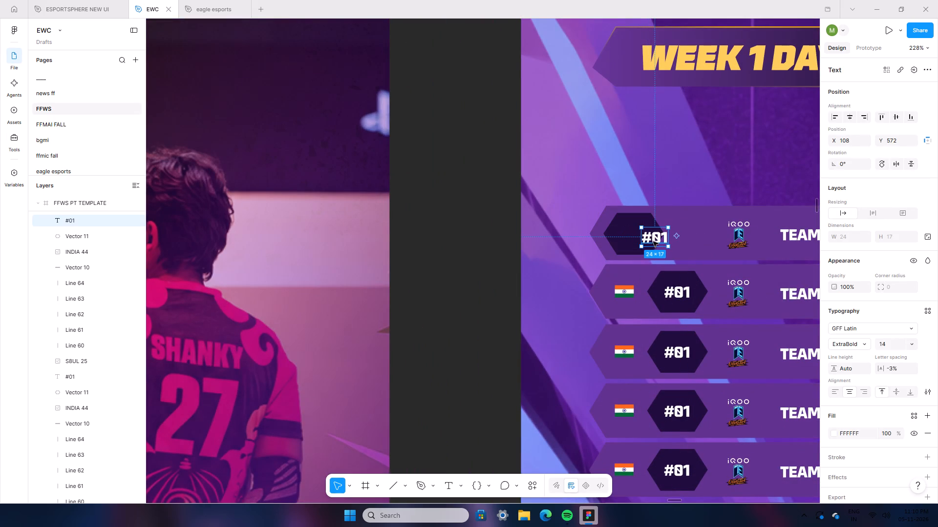
pyautogui.moveTo(653, 240); pyautogui.dragTo(632, 237)
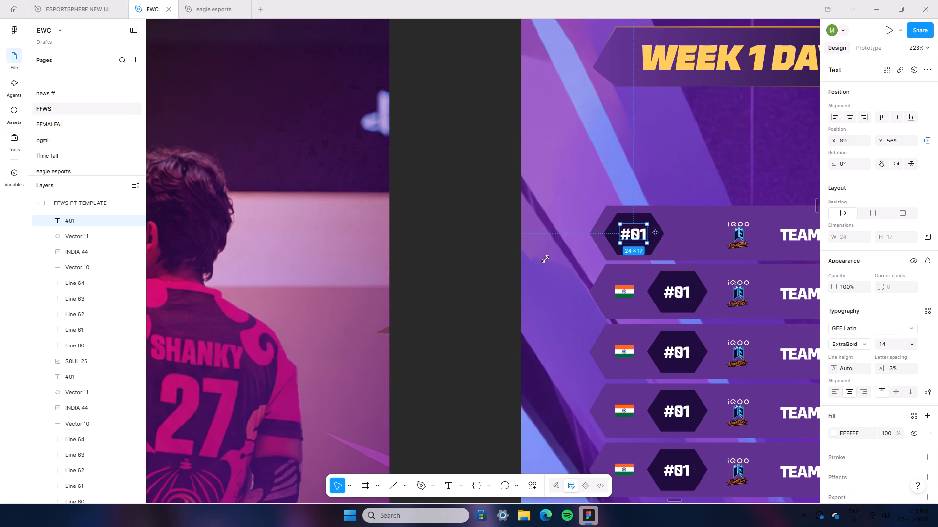
# Move the first row's INDIA 44 flag image between the rank hexagon and the team logo, at about X 146, Y 572.
pyautogui.click(81, 248)
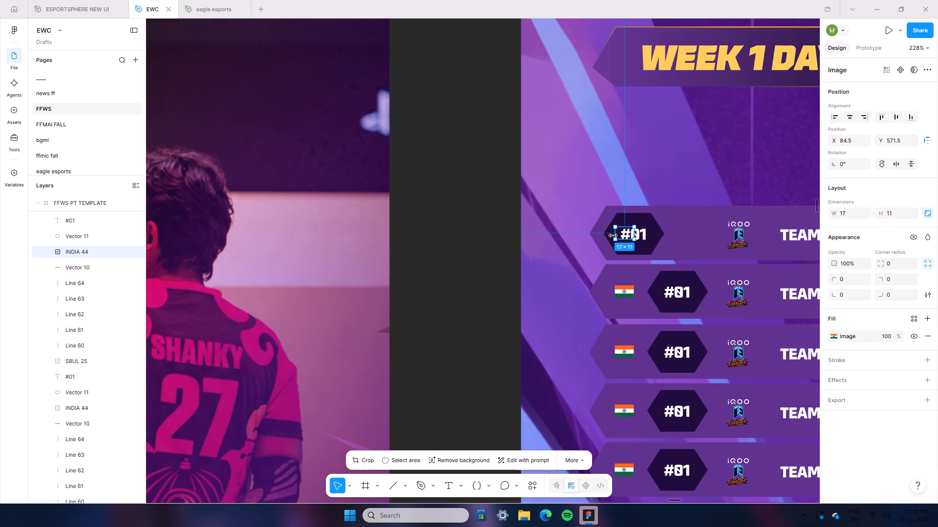
pyautogui.moveTo(626, 234); pyautogui.dragTo(702, 236)
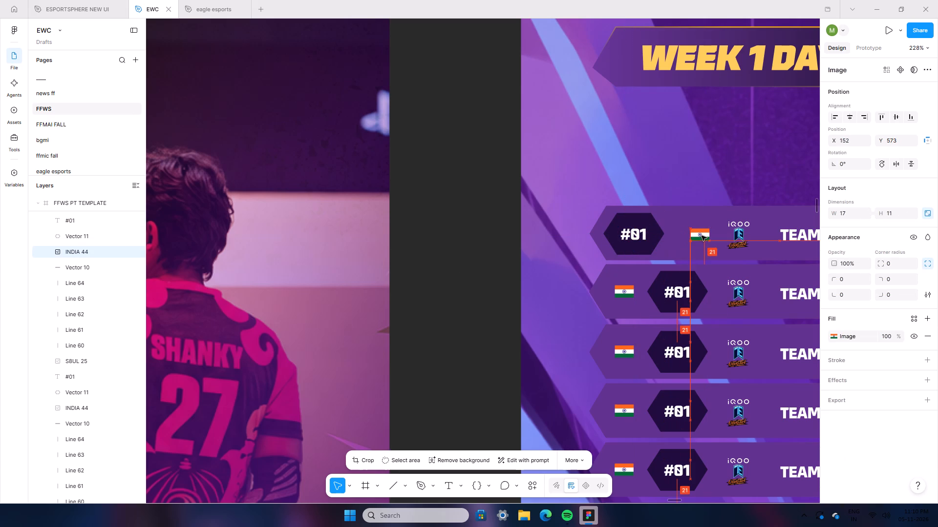
pyautogui.moveTo(702, 236); pyautogui.dragTo(695, 235)
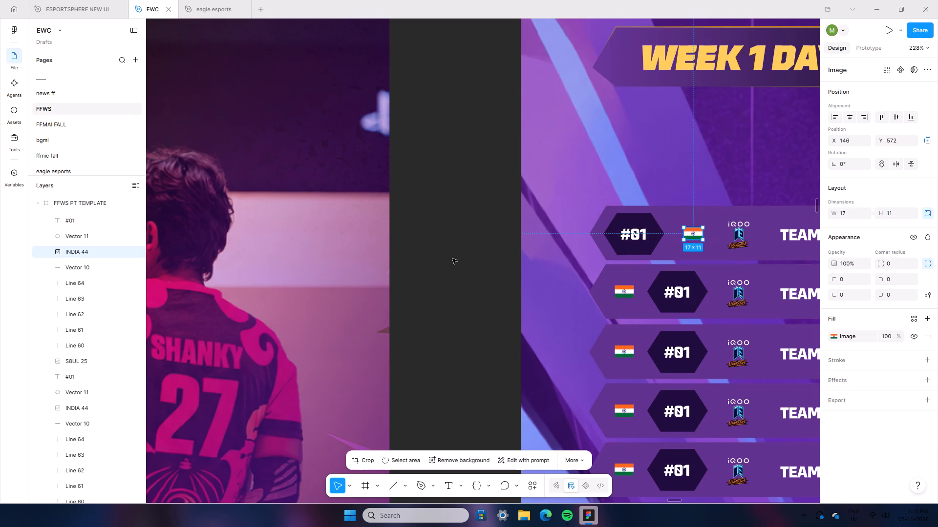
pyautogui.click(452, 259)
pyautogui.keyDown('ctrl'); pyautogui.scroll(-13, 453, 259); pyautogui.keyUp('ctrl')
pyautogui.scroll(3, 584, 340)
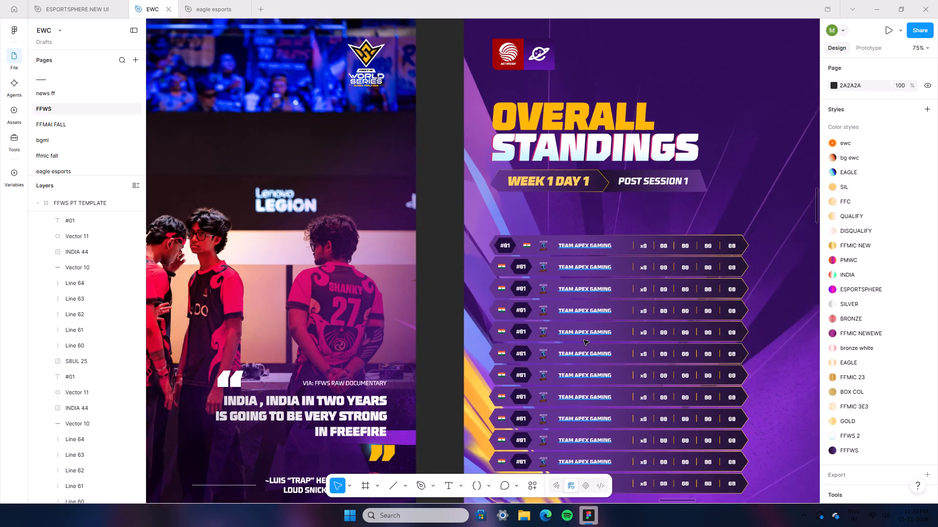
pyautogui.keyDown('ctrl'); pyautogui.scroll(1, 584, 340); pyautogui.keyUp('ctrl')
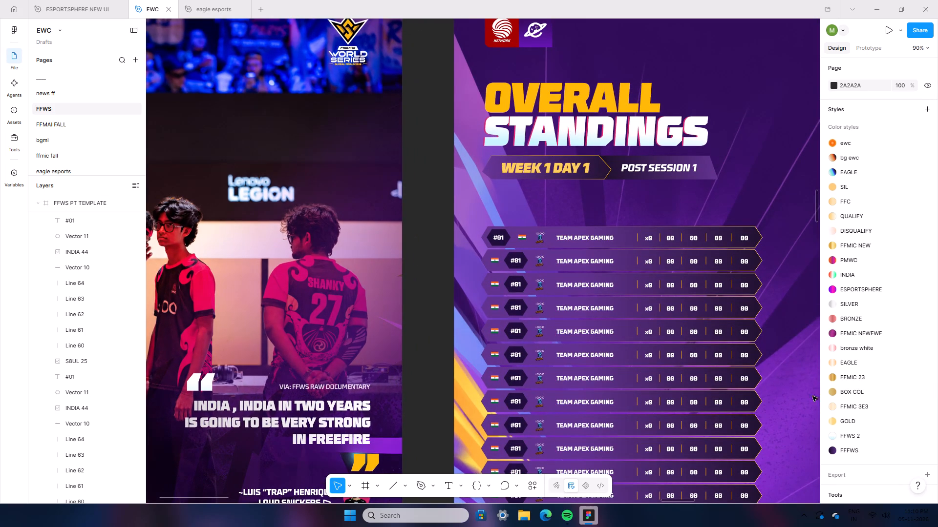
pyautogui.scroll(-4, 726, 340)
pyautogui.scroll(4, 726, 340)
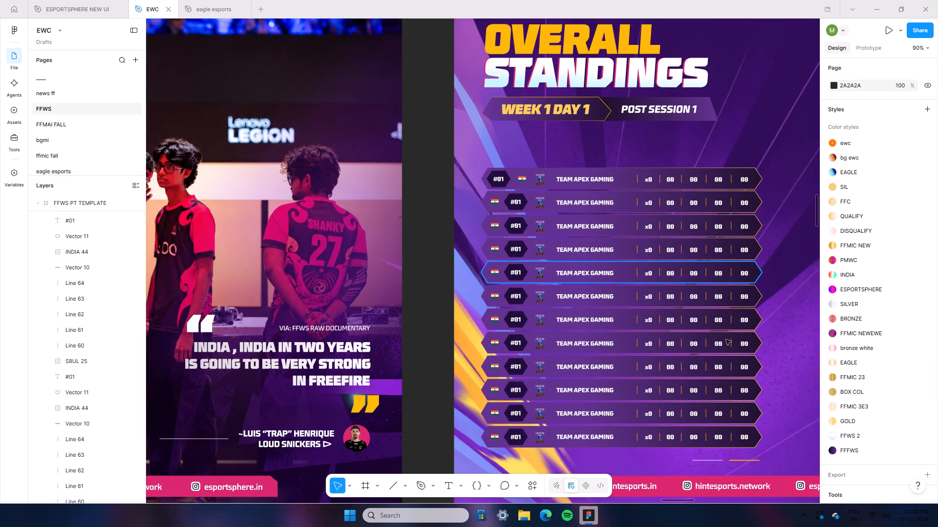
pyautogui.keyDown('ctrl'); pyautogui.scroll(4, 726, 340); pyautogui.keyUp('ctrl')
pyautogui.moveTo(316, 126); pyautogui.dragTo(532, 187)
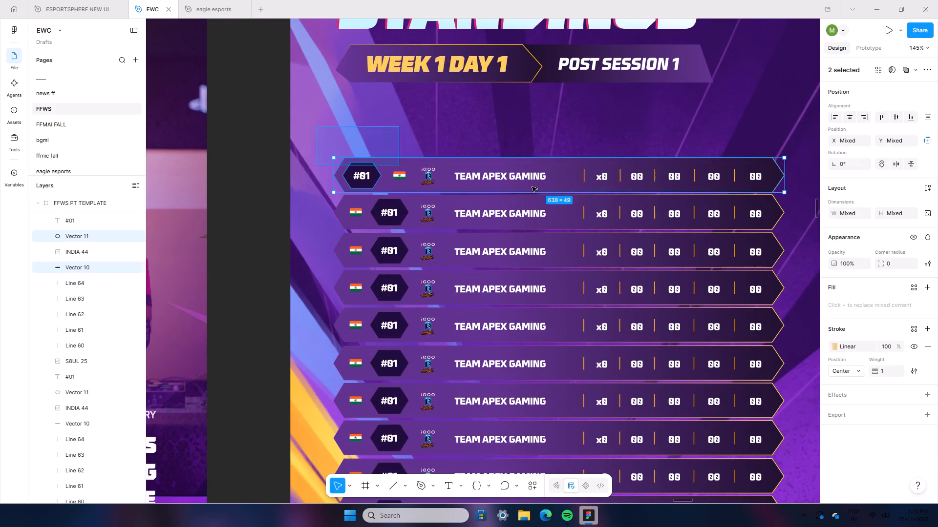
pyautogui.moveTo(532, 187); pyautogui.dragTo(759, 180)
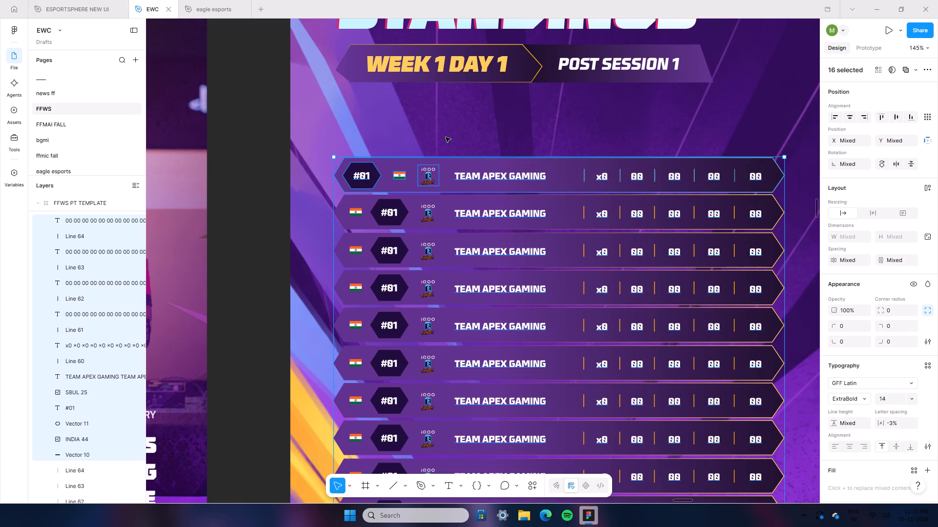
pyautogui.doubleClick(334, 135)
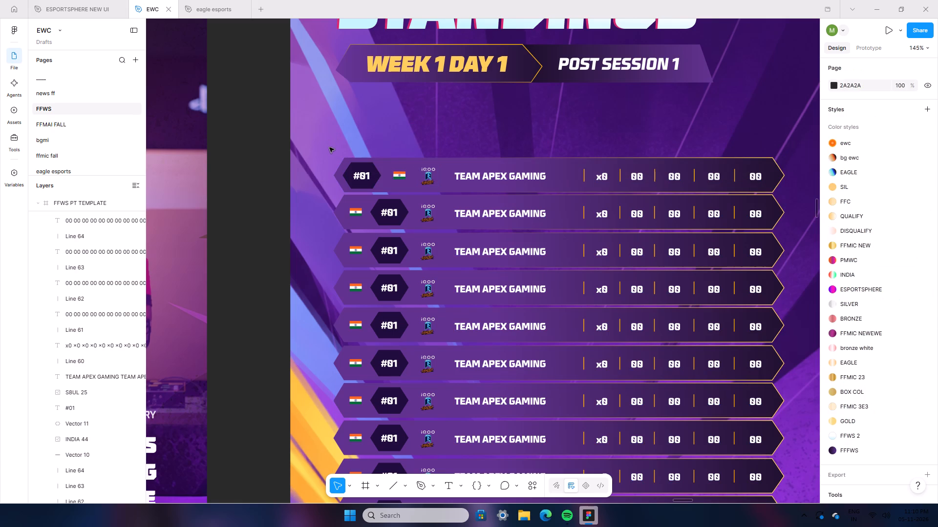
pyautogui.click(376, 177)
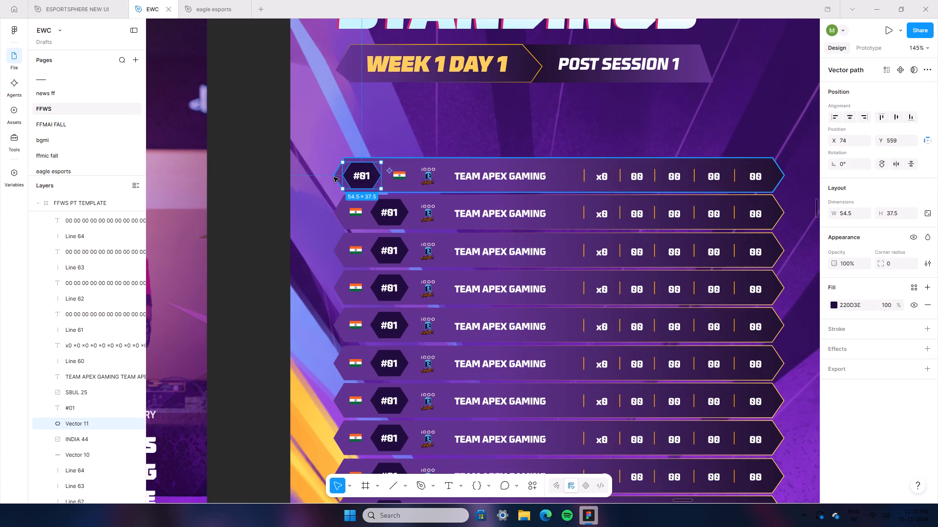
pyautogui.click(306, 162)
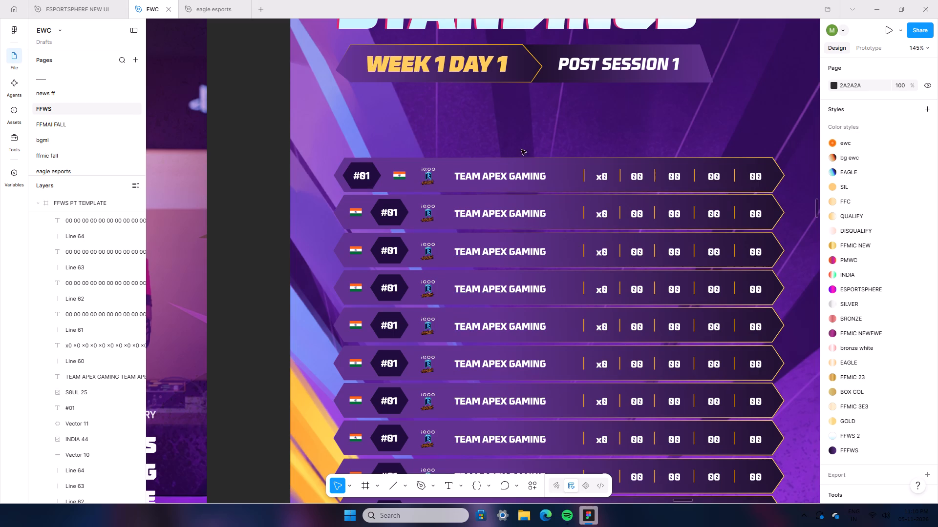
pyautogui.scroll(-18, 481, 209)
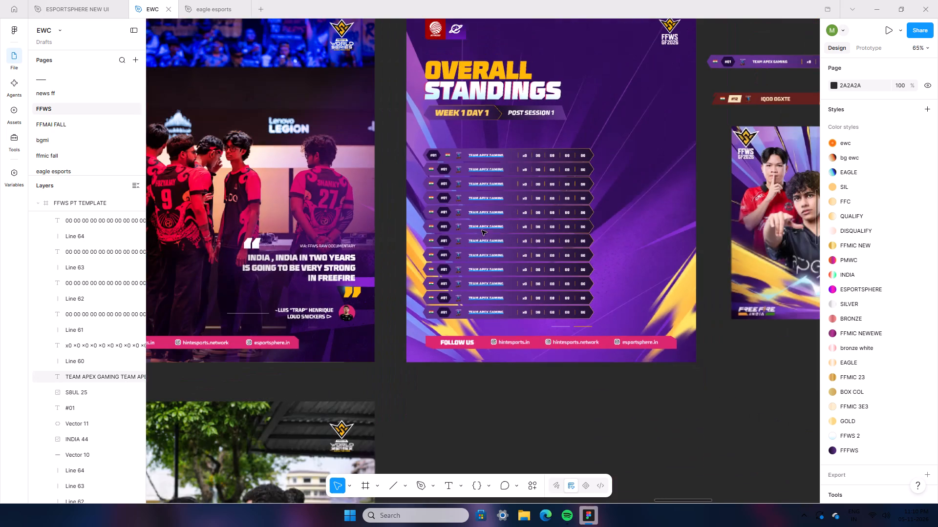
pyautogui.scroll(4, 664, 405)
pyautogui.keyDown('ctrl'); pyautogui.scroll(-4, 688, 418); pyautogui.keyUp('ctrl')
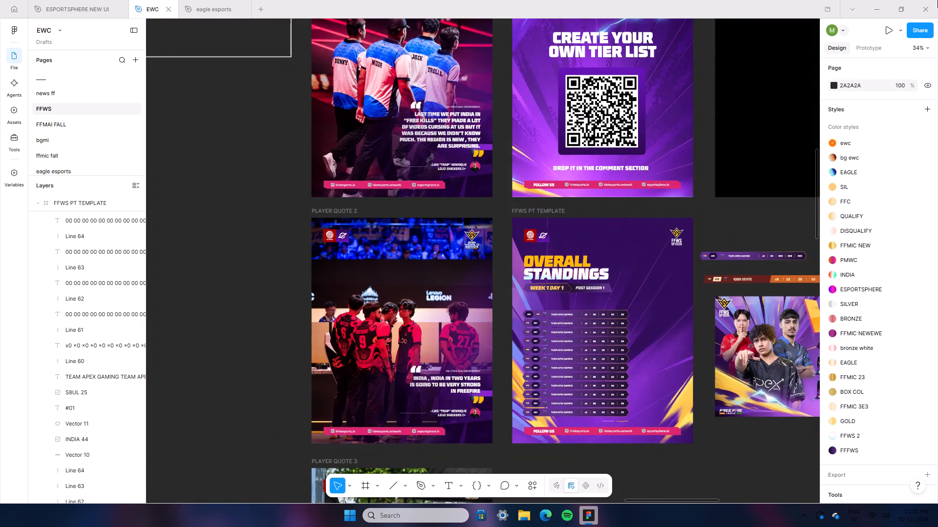
# Minimize the Figma window and open the computer's power options.
pyautogui.click(883, 0)
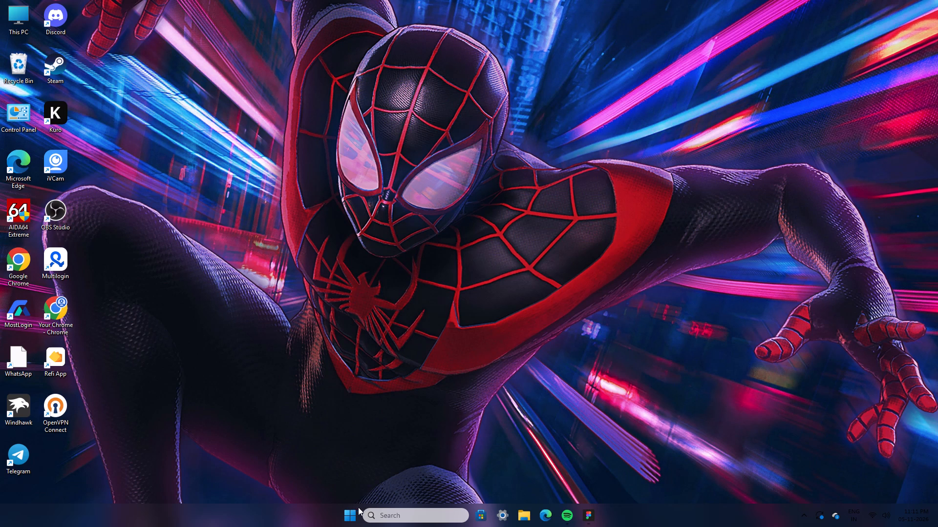
pyautogui.click(340, 524)
pyautogui.click(632, 482)
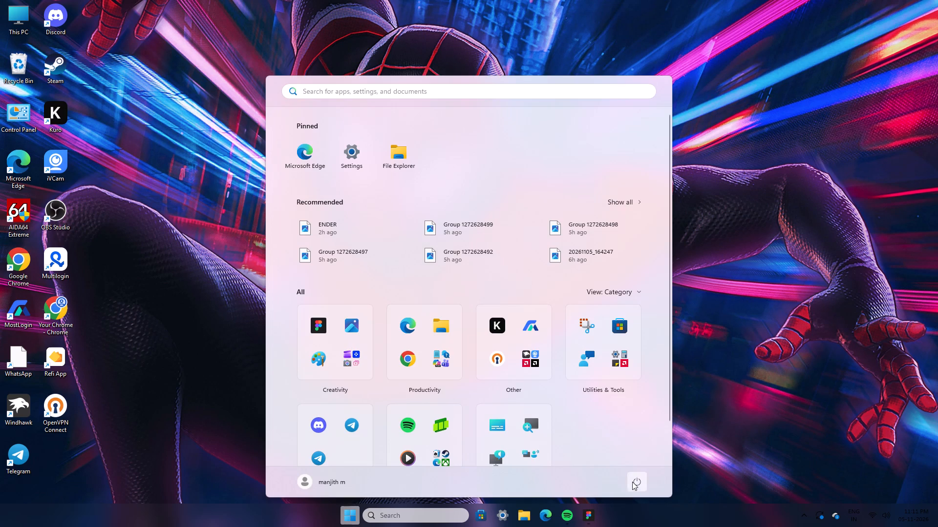
pyautogui.click(647, 449)
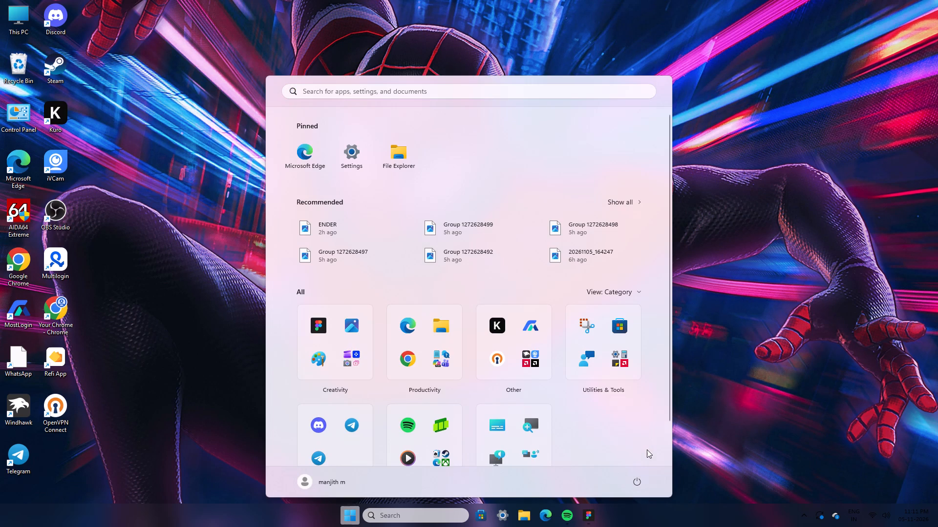